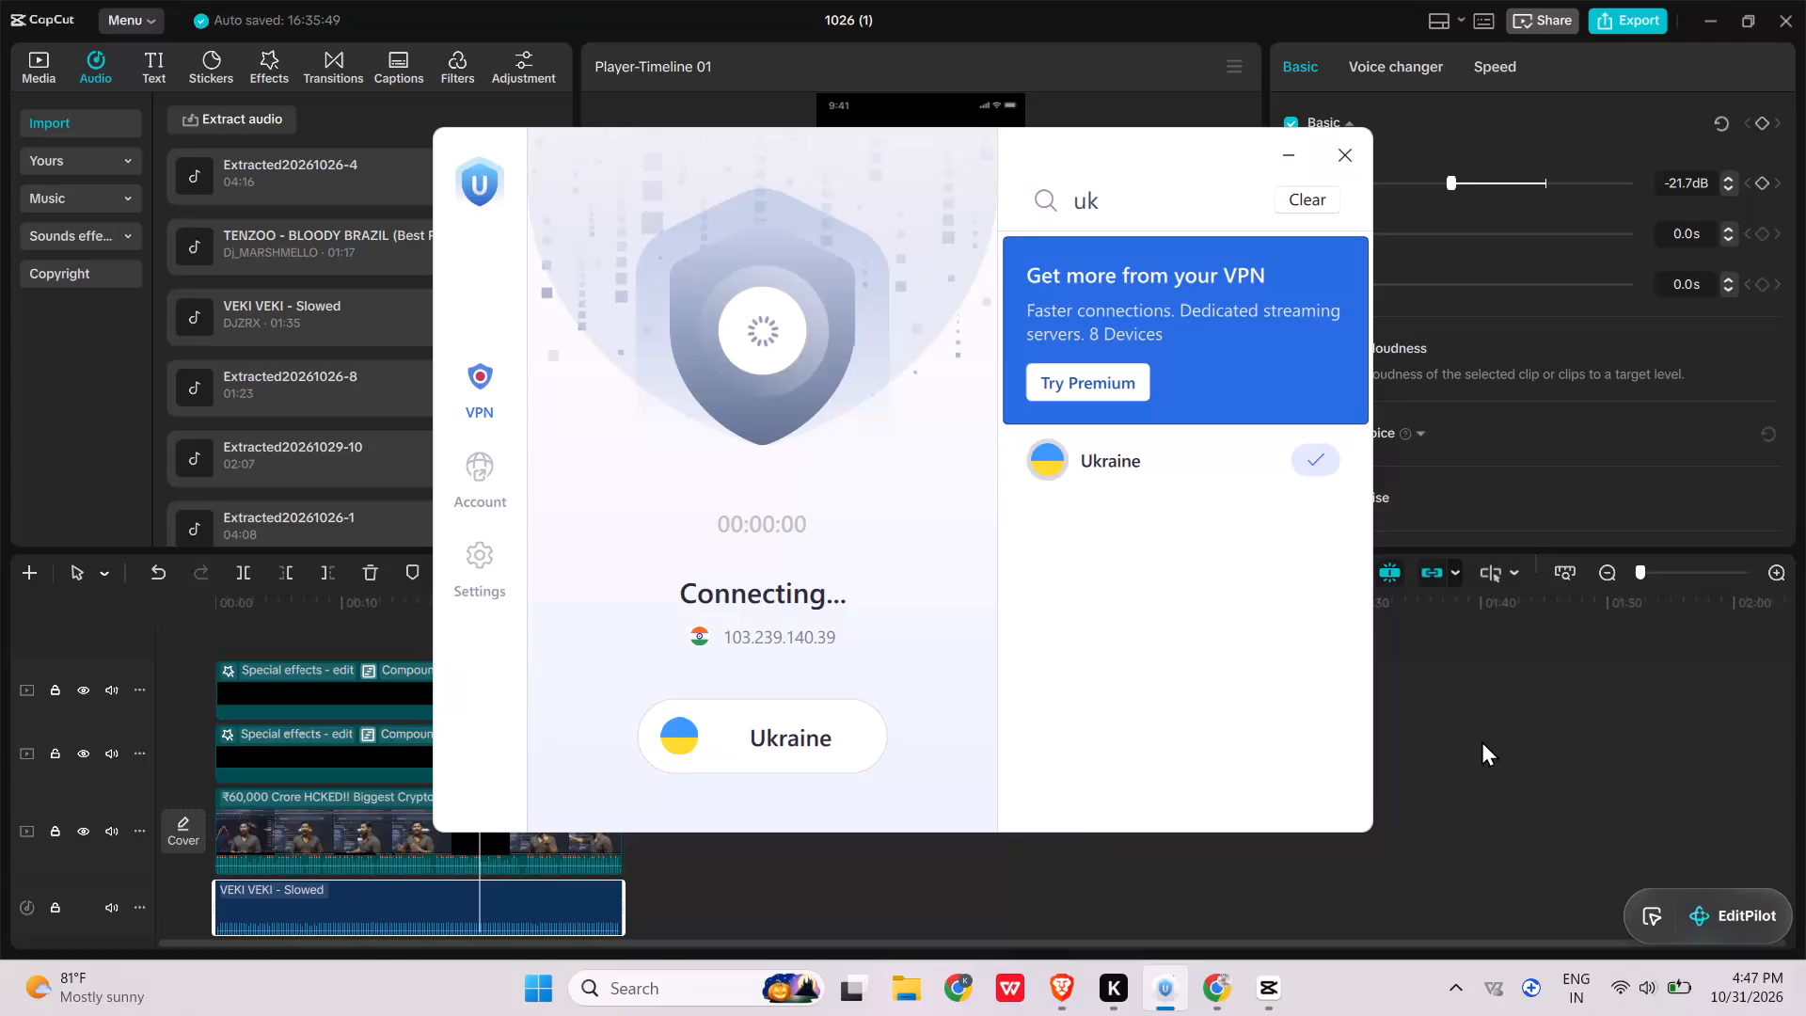
# Switch from the VPN window back to the CapCut project, clearing the clip selection in the timeline.
pyautogui.click(1480, 638)
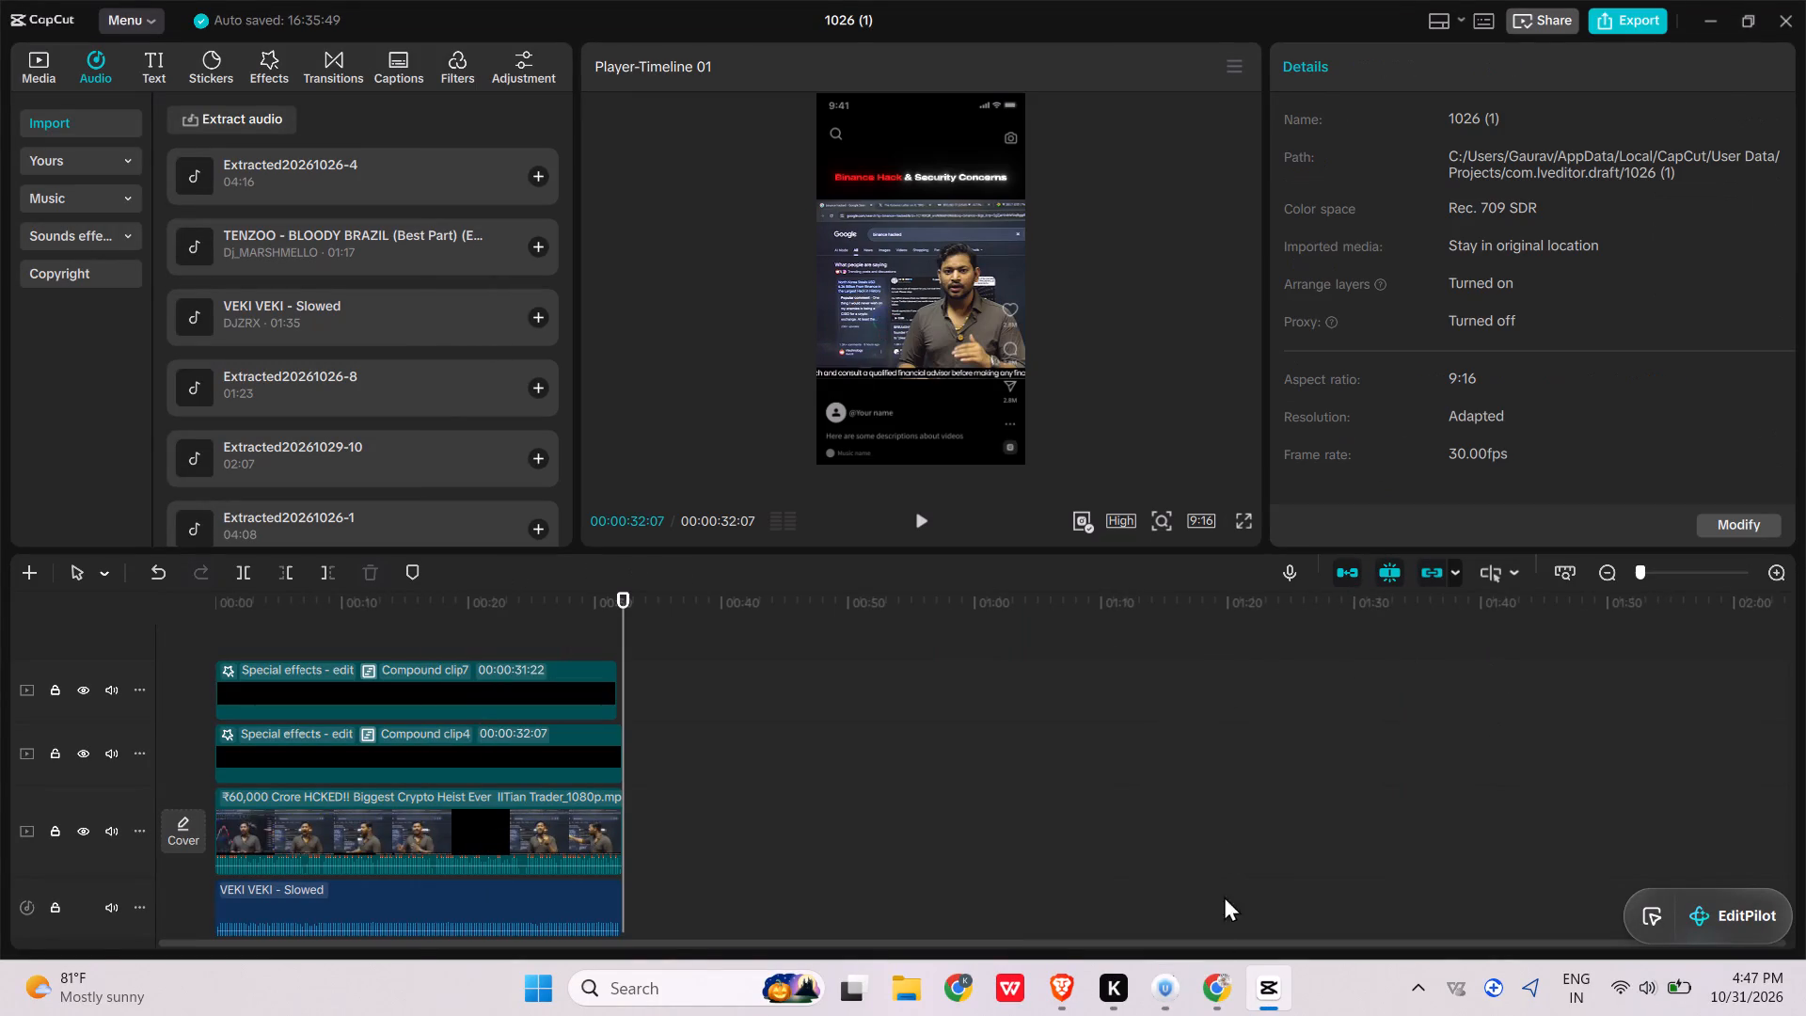
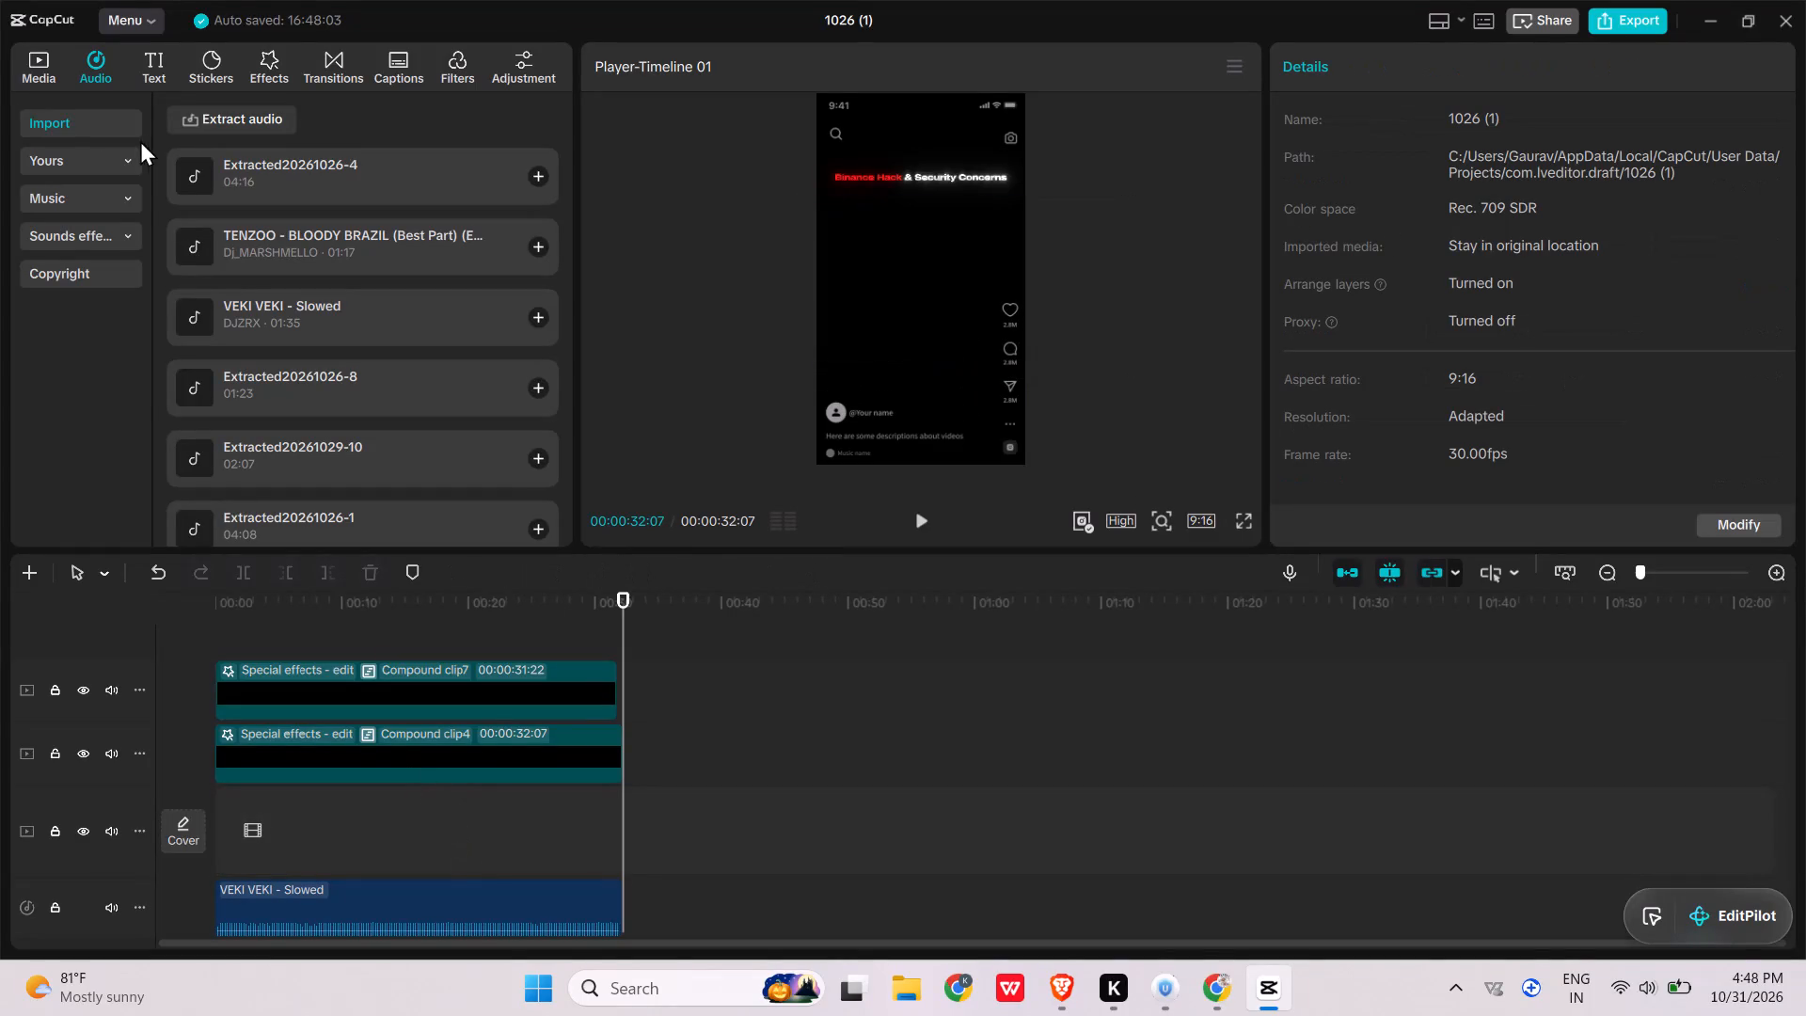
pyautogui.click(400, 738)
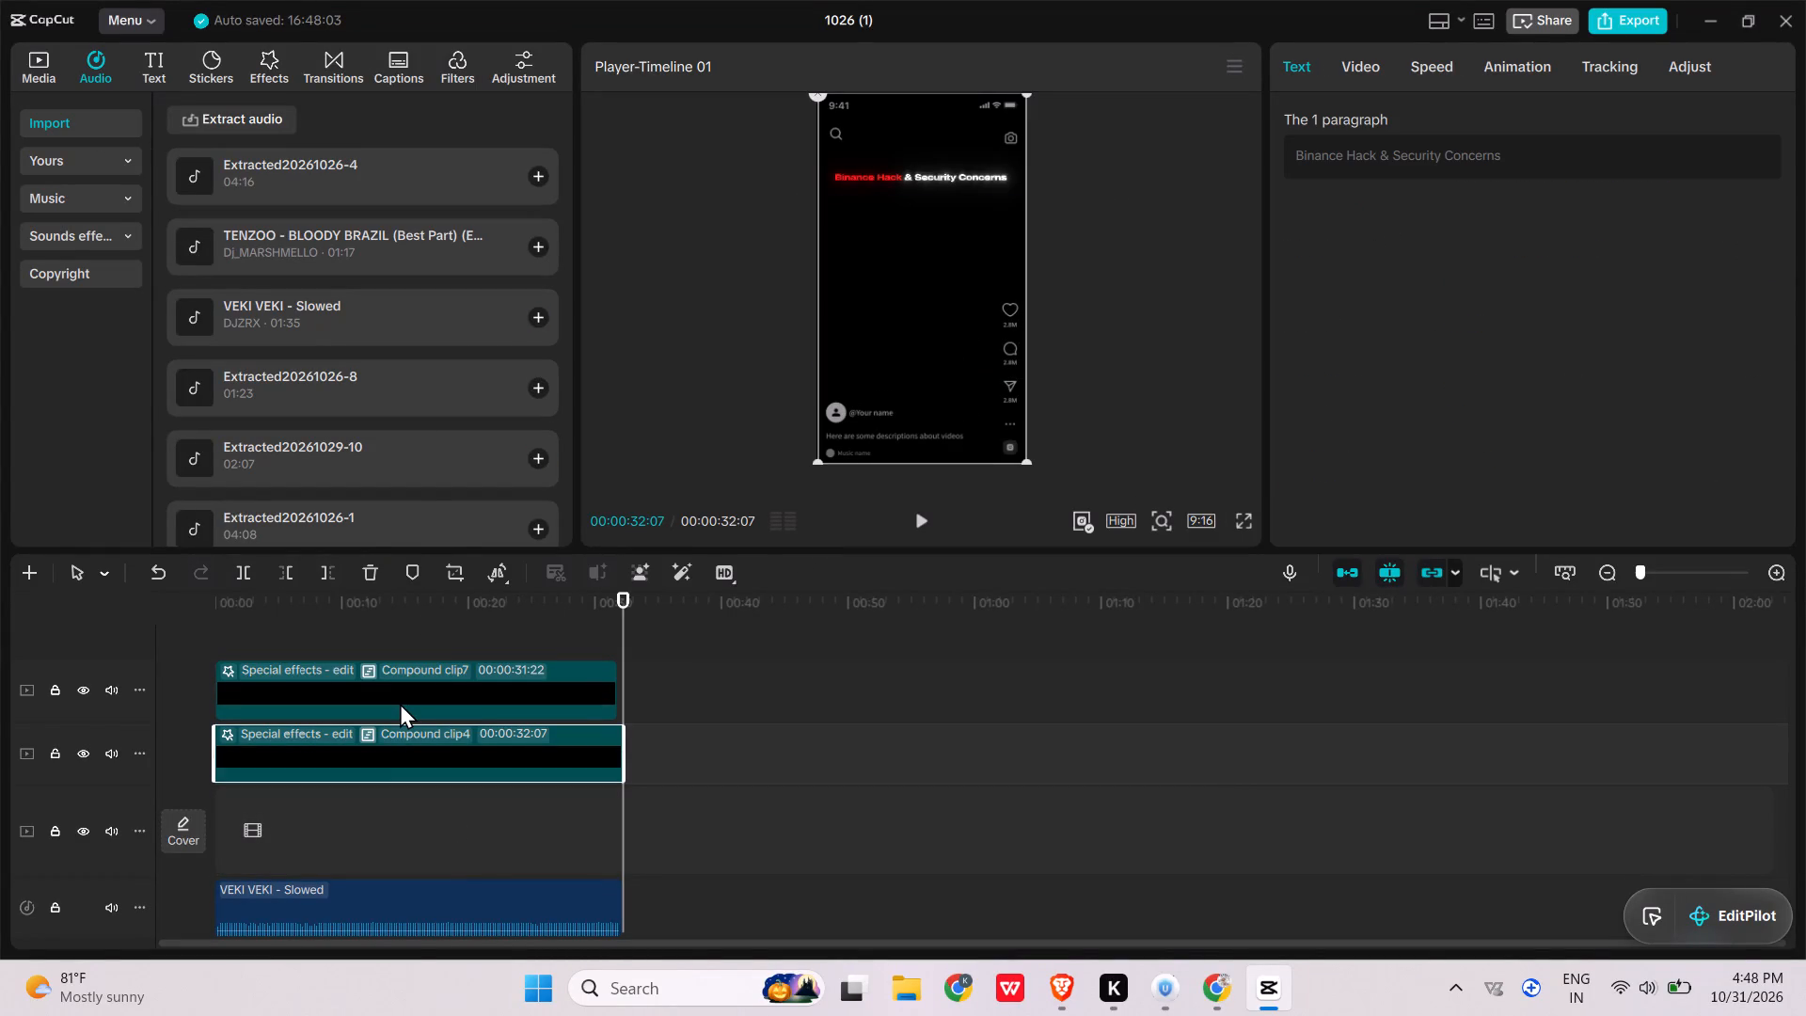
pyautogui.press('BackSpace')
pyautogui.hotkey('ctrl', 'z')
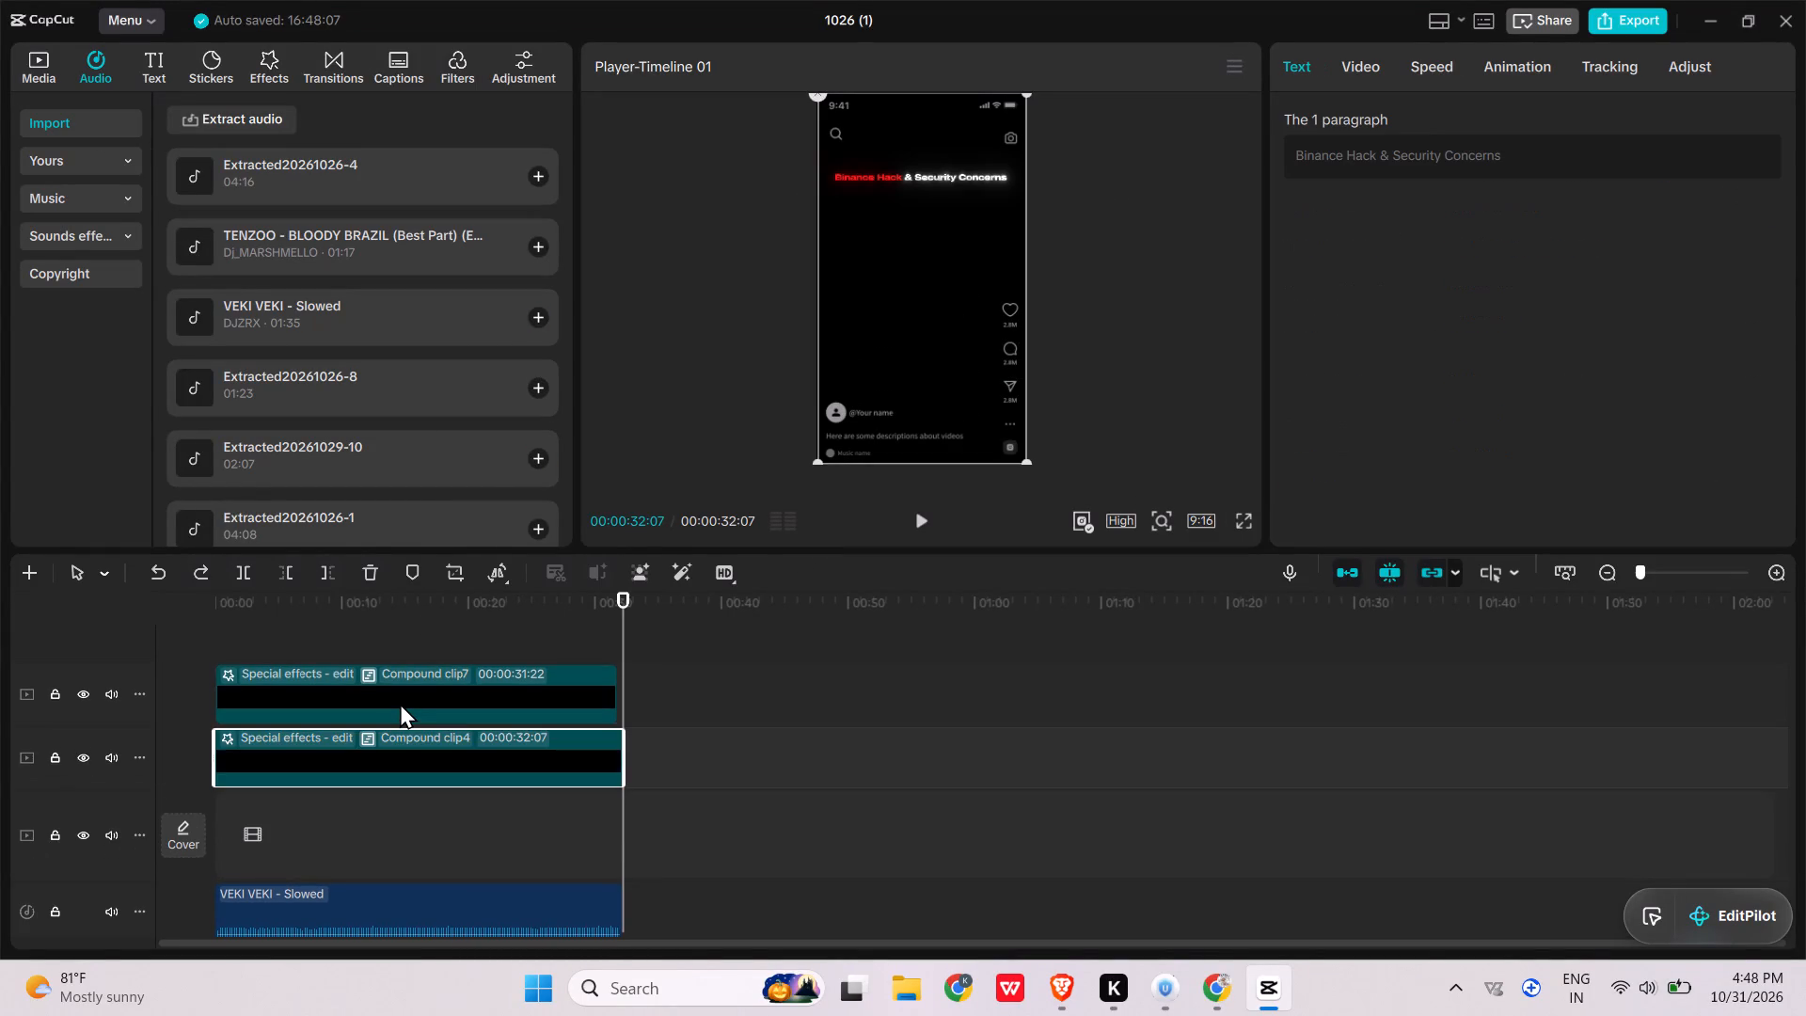
# Delete the Compound clip7 special-effects clip from the top track of the timeline.
pyautogui.press('BackSpace')
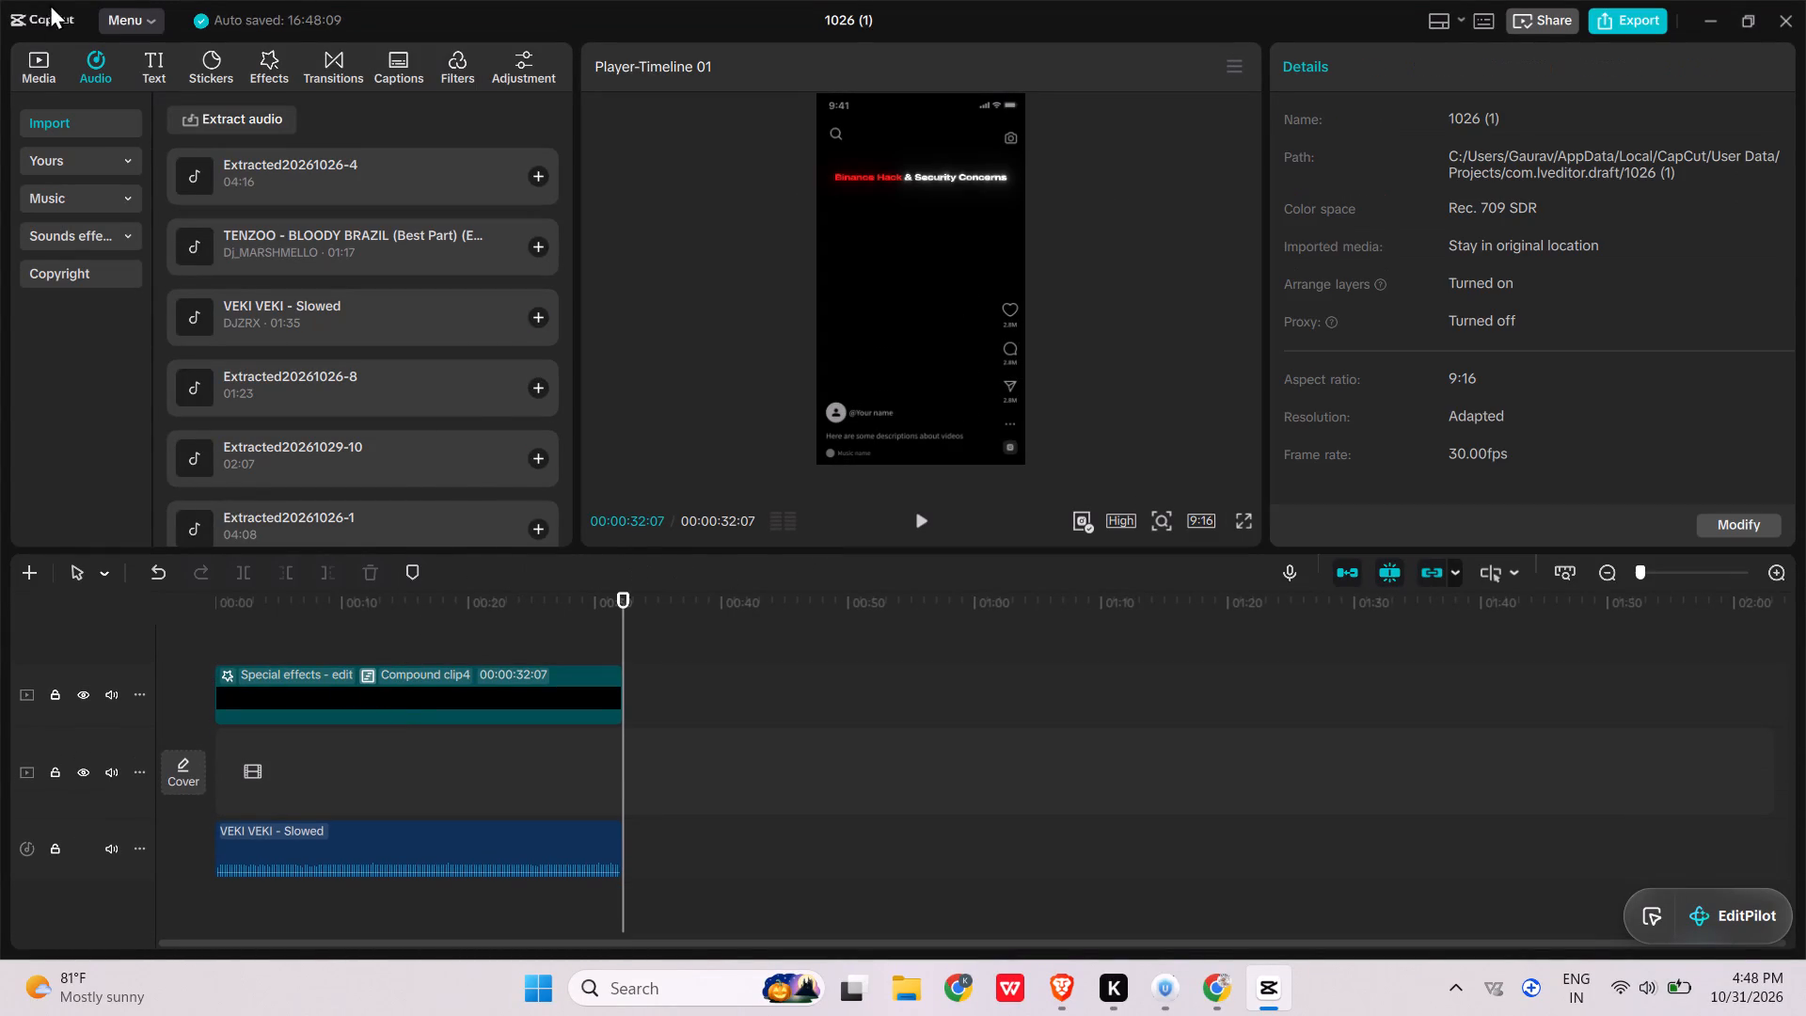
# Add the imported ₹60,000 Crore crypto heist 1080p video to the empty main track of the timeline.
pyautogui.click(30, 75)
pyautogui.click(294, 254)
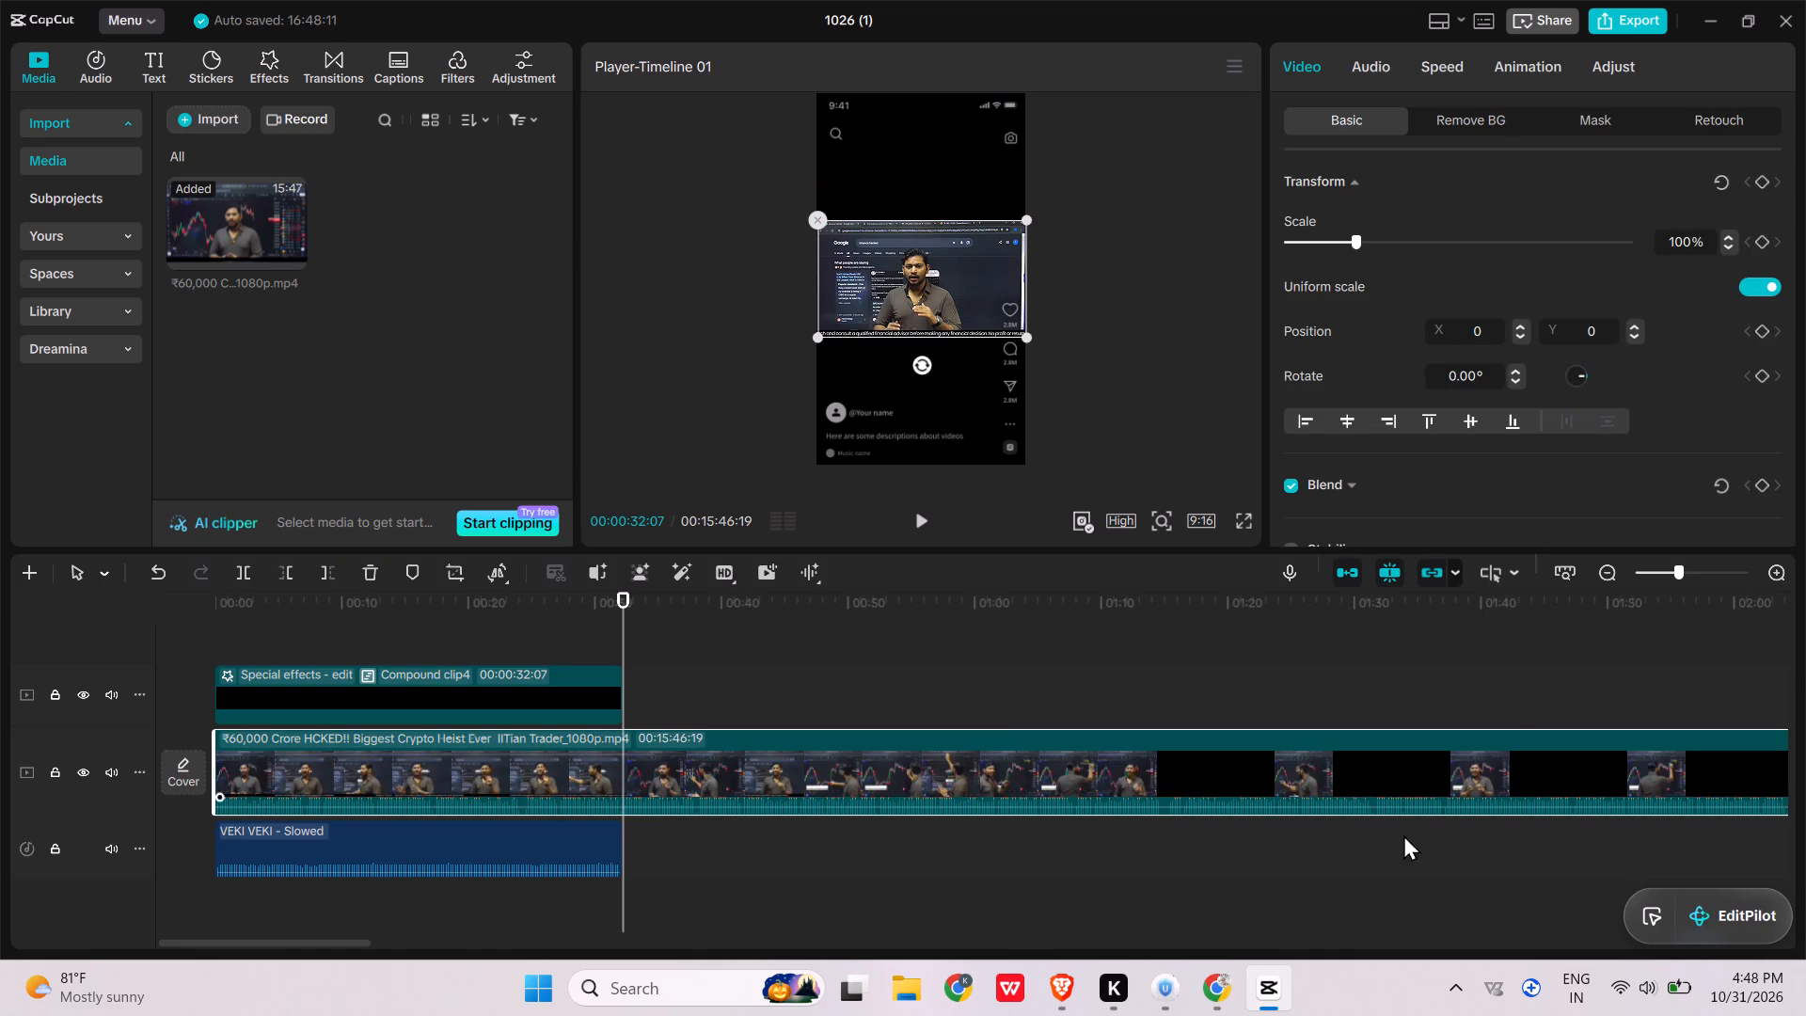
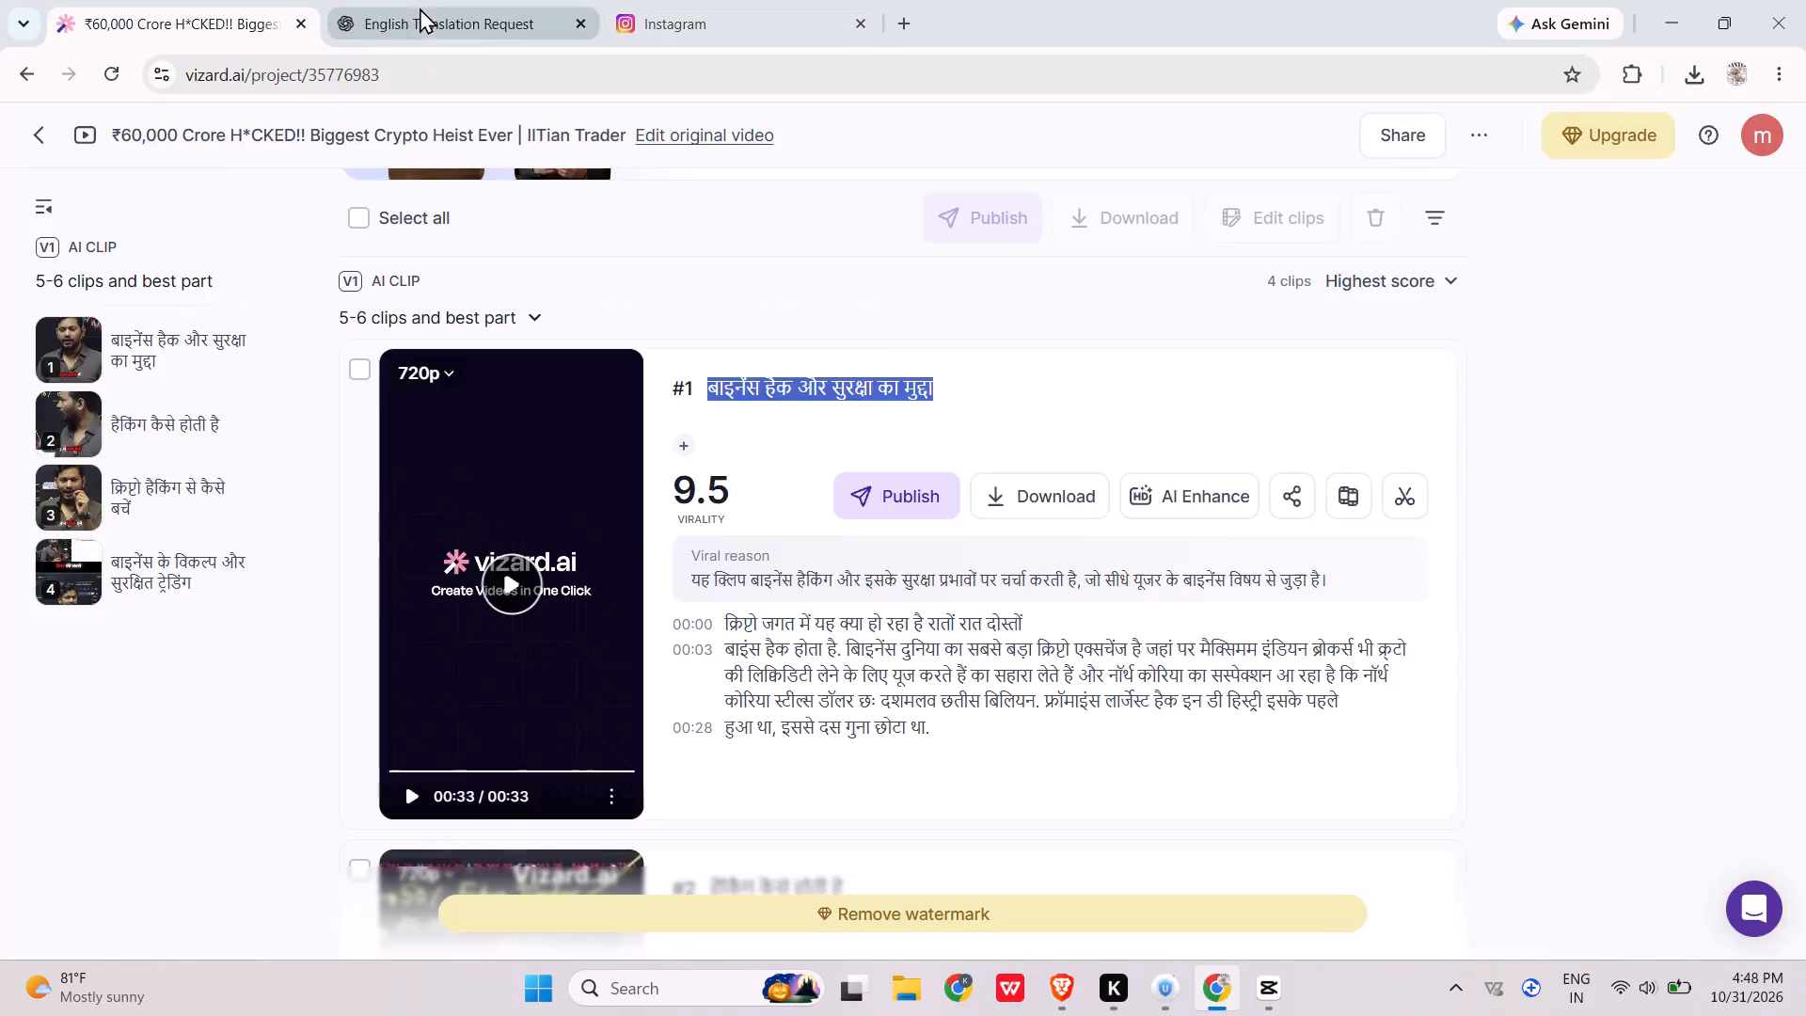
# Close the Instagram browser tab.
pyautogui.click(858, 21)
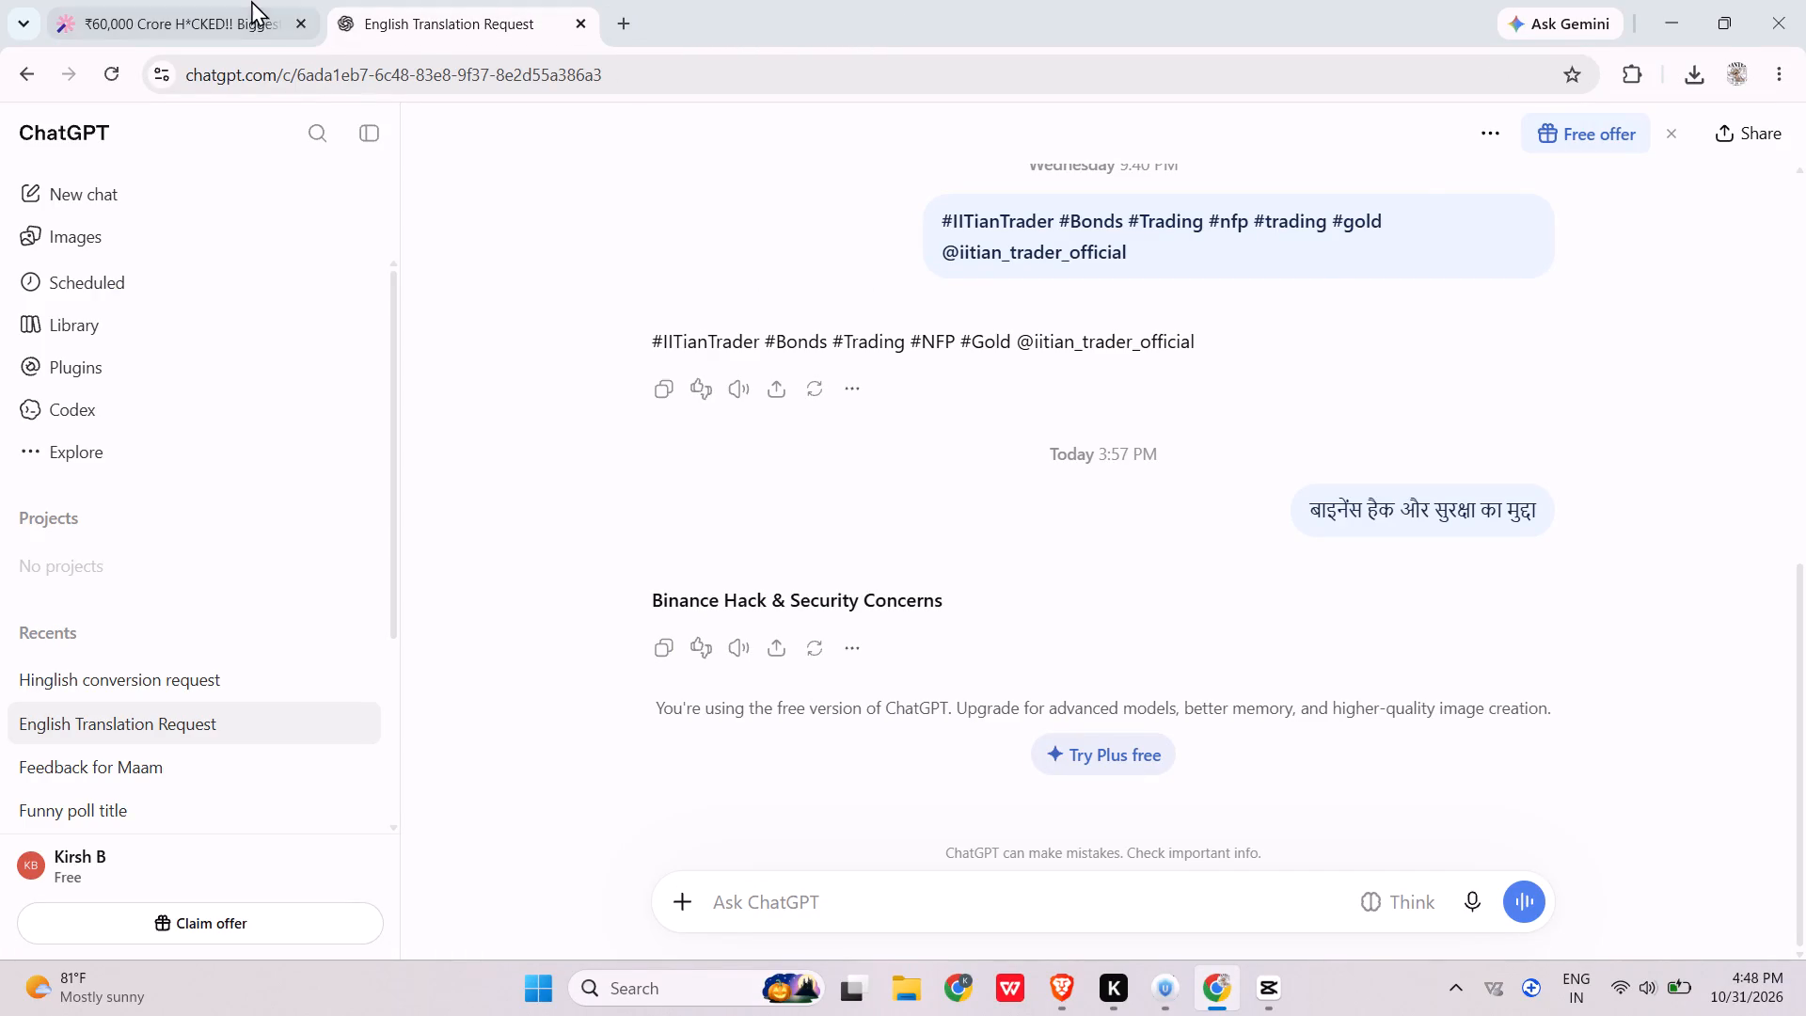
# Examine the transcript timestamps of clip #2, हैकिंग कैसे होती है, on the Vizard project page.
pyautogui.click(248, 0)
pyautogui.scroll(-5, 763, 478)
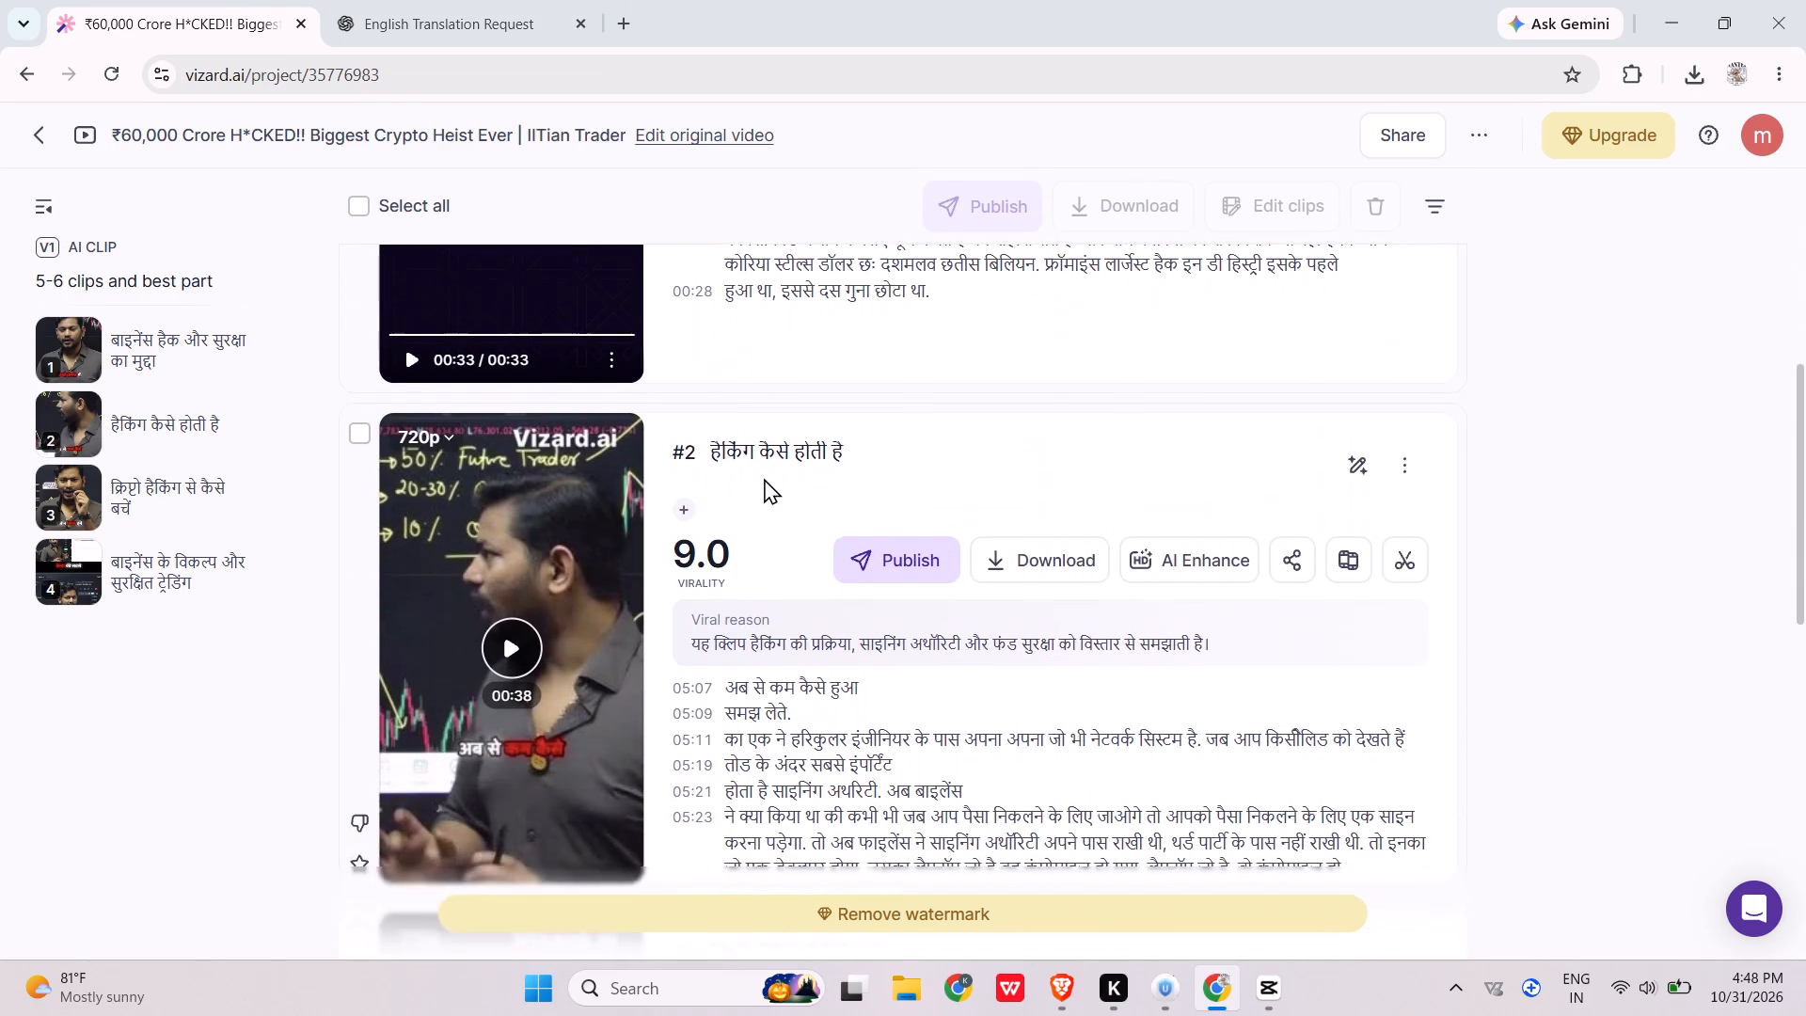
pyautogui.scroll(-2, 764, 478)
pyautogui.scroll(-2, 1378, 461)
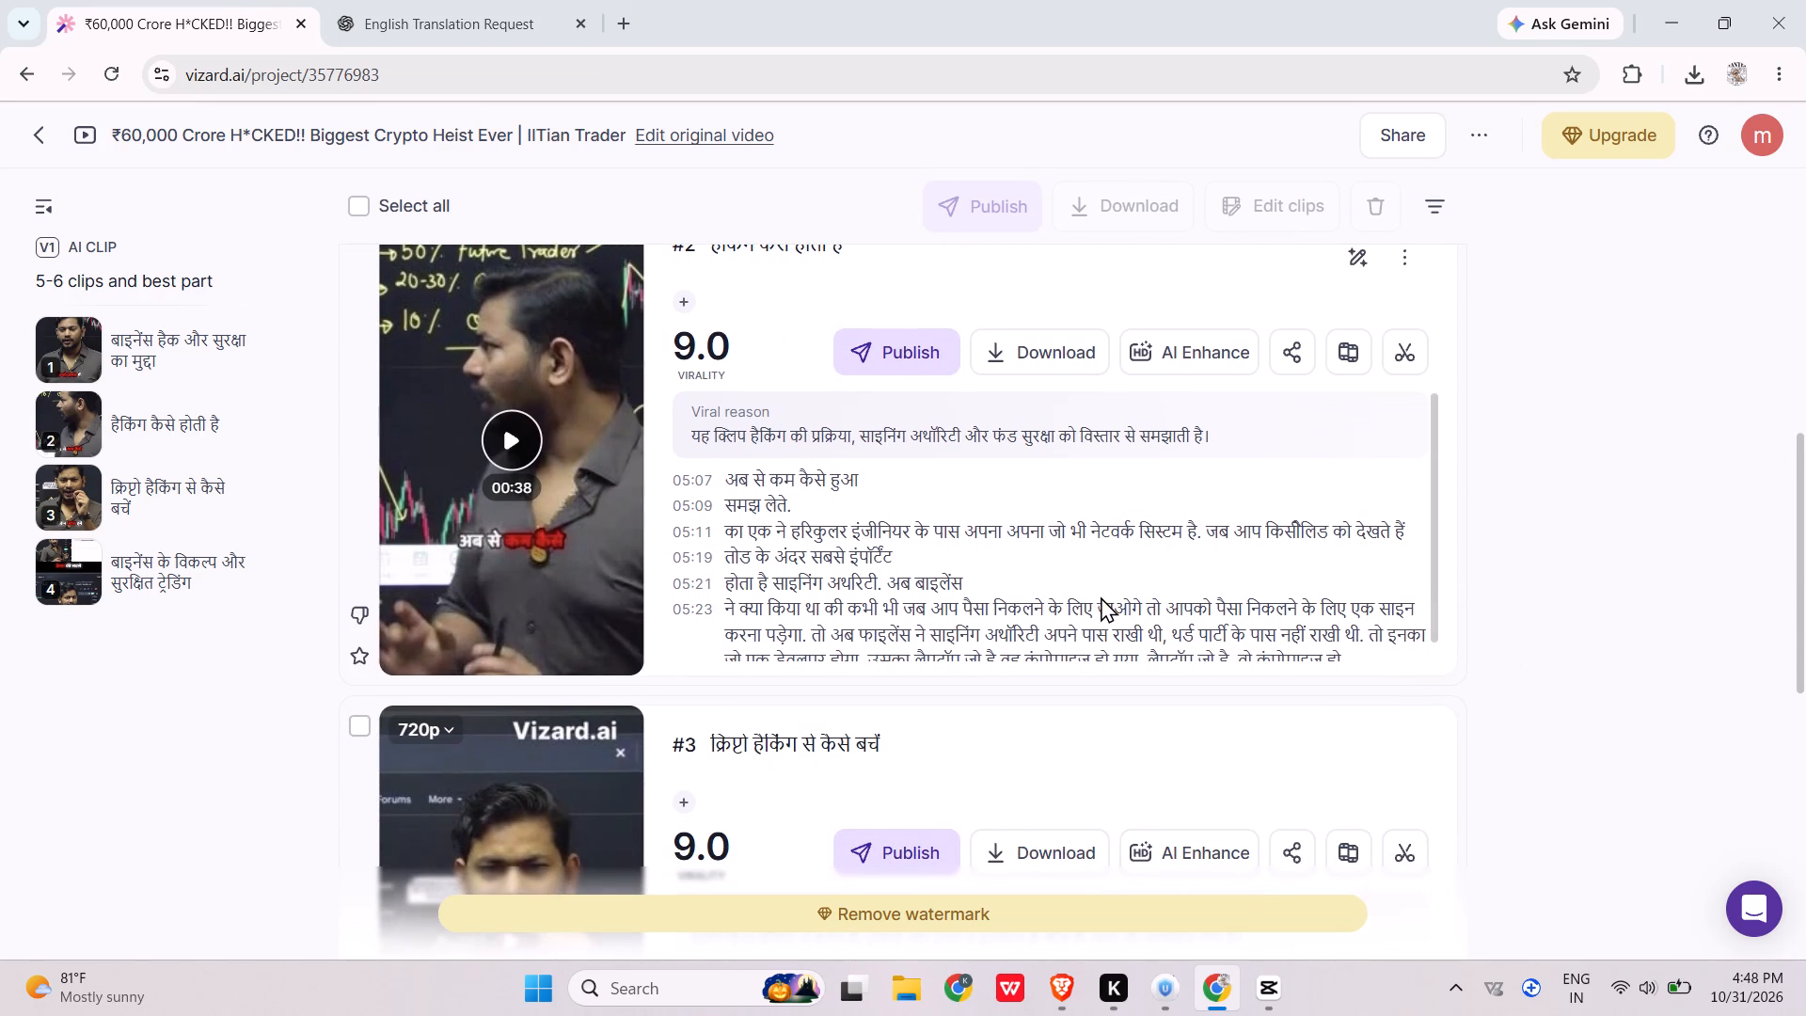
# In CapCut, bring the playhead on the source video to about 05:00, just ahead of clip #2's first transcript line.
pyautogui.click(1277, 1007)
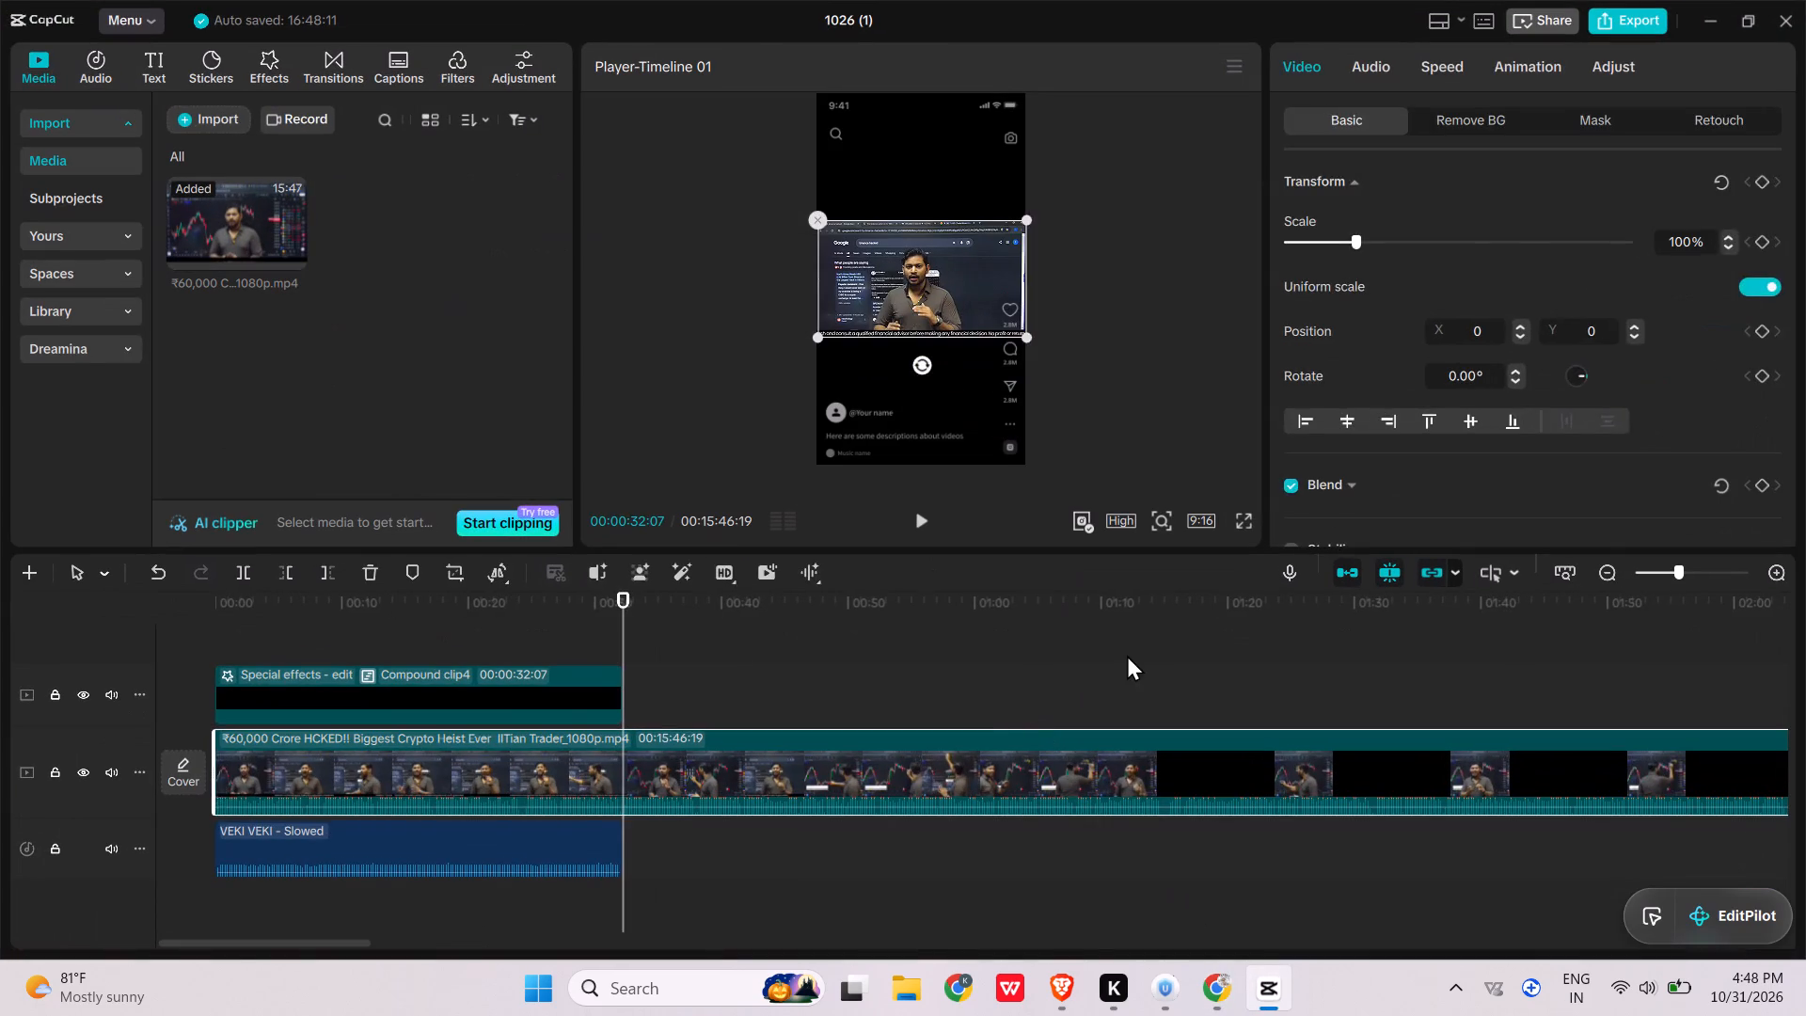
pyautogui.click(1127, 655)
pyautogui.hscroll(-7, 1377, 633)
pyautogui.doubleClick(1377, 633)
pyautogui.hscroll(-11, 1377, 633)
pyautogui.click(1377, 633)
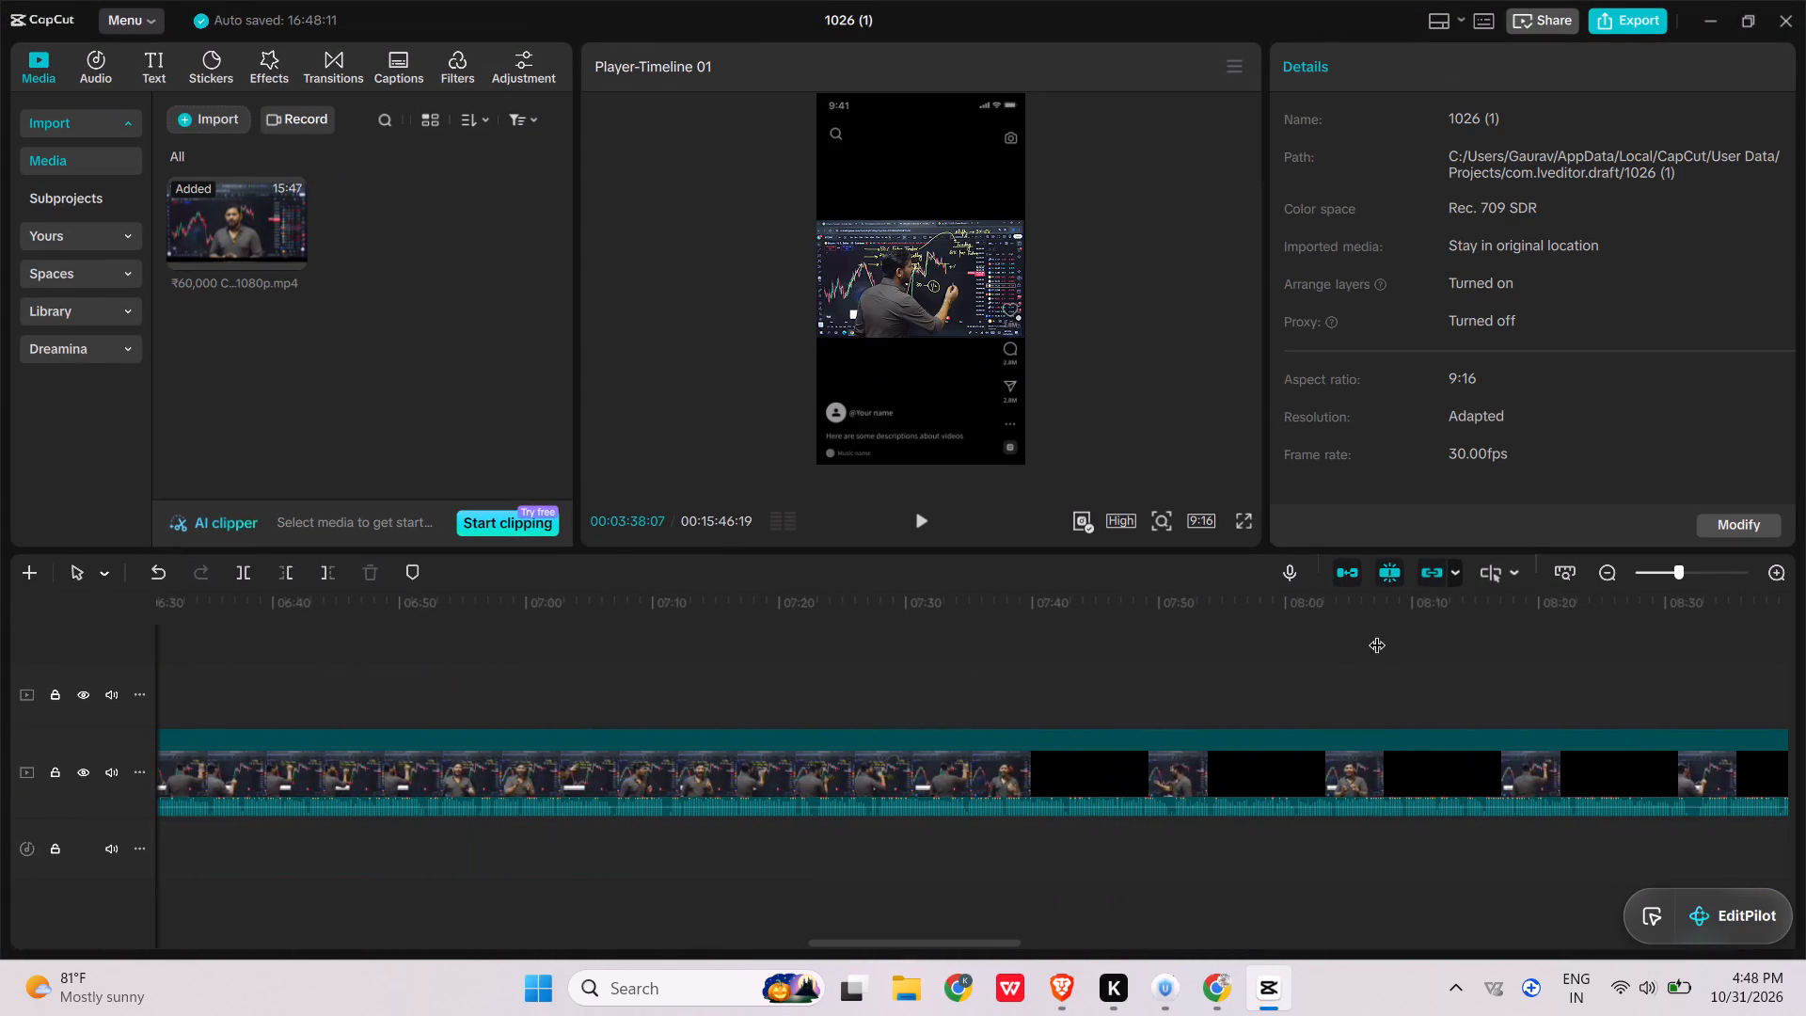
pyautogui.click(937, 623)
pyautogui.hscroll(3, 576, 631)
pyautogui.tripleClick(576, 631)
pyautogui.click(576, 631)
pyautogui.moveTo(577, 629); pyautogui.dragTo(586, 627)
pyautogui.click(633, 616)
pyautogui.moveTo(633, 616); pyautogui.dragTo(649, 616)
pyautogui.click(710, 612)
pyautogui.hscroll(1, 566, 611)
pyautogui.click(565, 611)
pyautogui.click(531, 611)
pyautogui.moveTo(425, 611); pyautogui.dragTo(417, 620)
pyautogui.hscroll(1, 319, 611)
pyautogui.doubleClick(301, 608)
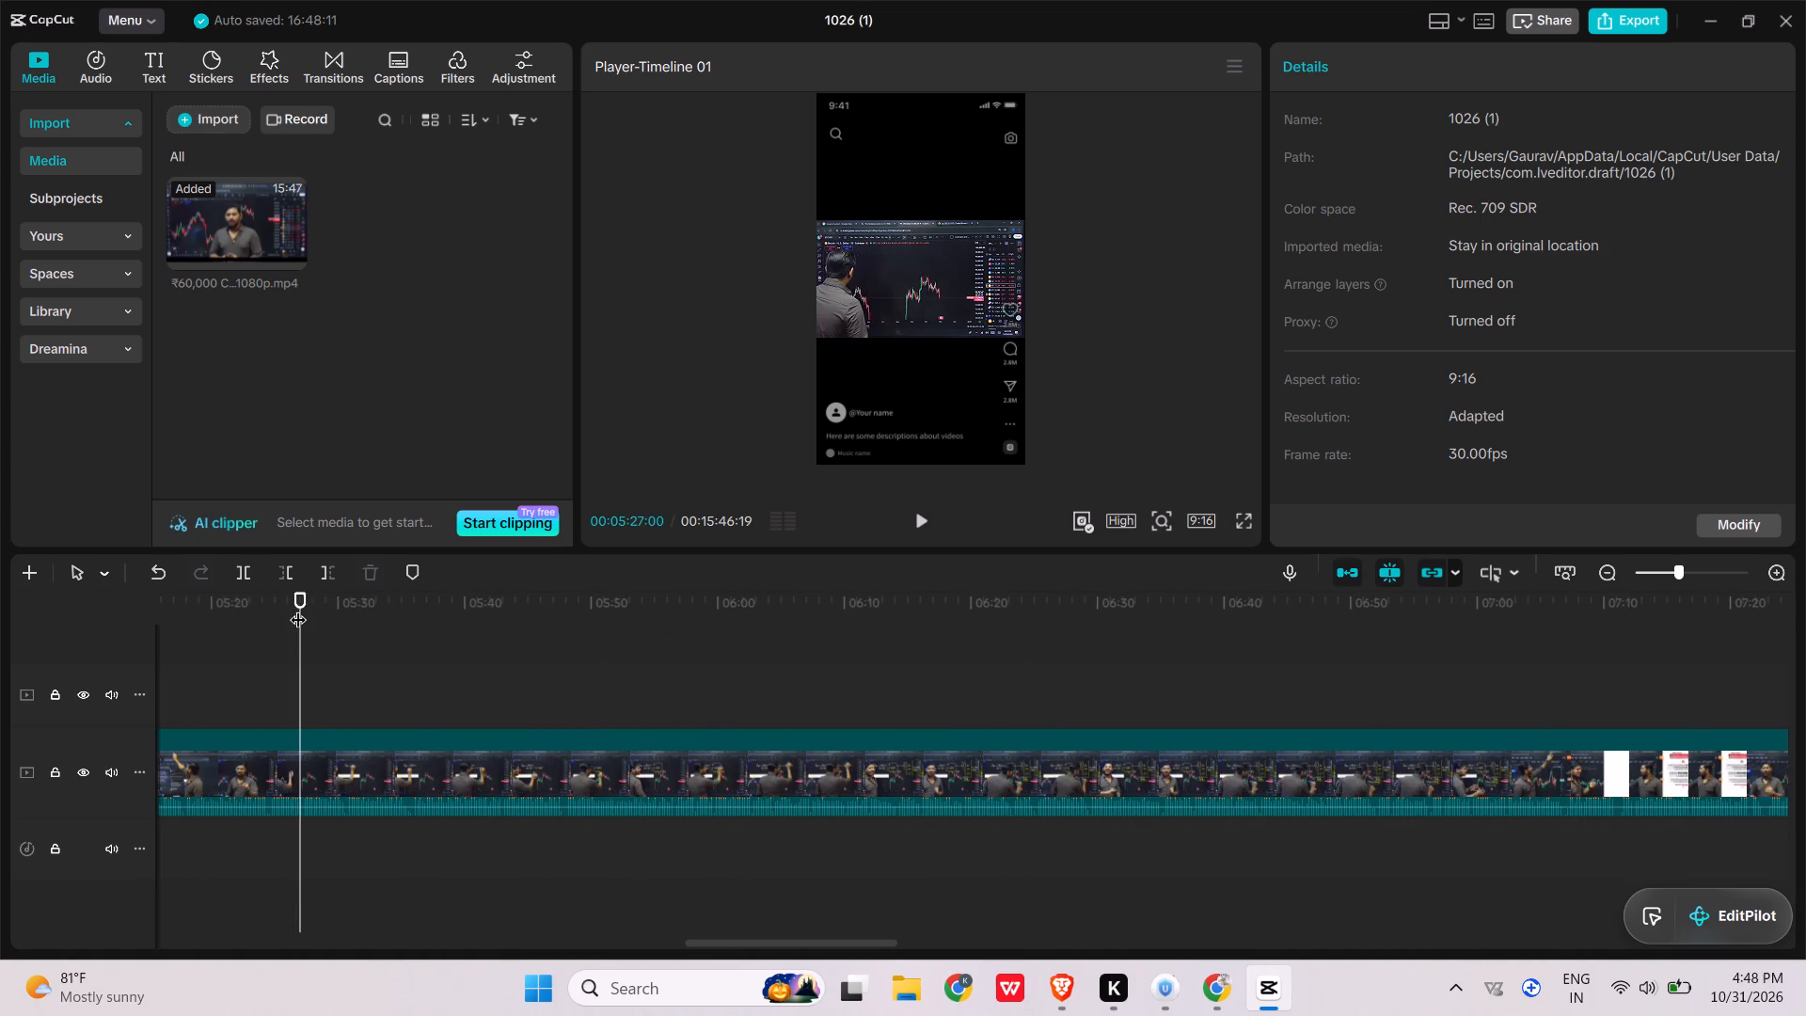
pyautogui.hscroll(1, 298, 608)
pyautogui.click(256, 604)
pyautogui.click(223, 616)
pyautogui.hscroll(5, 222, 617)
pyautogui.click(222, 618)
pyautogui.doubleClick(234, 620)
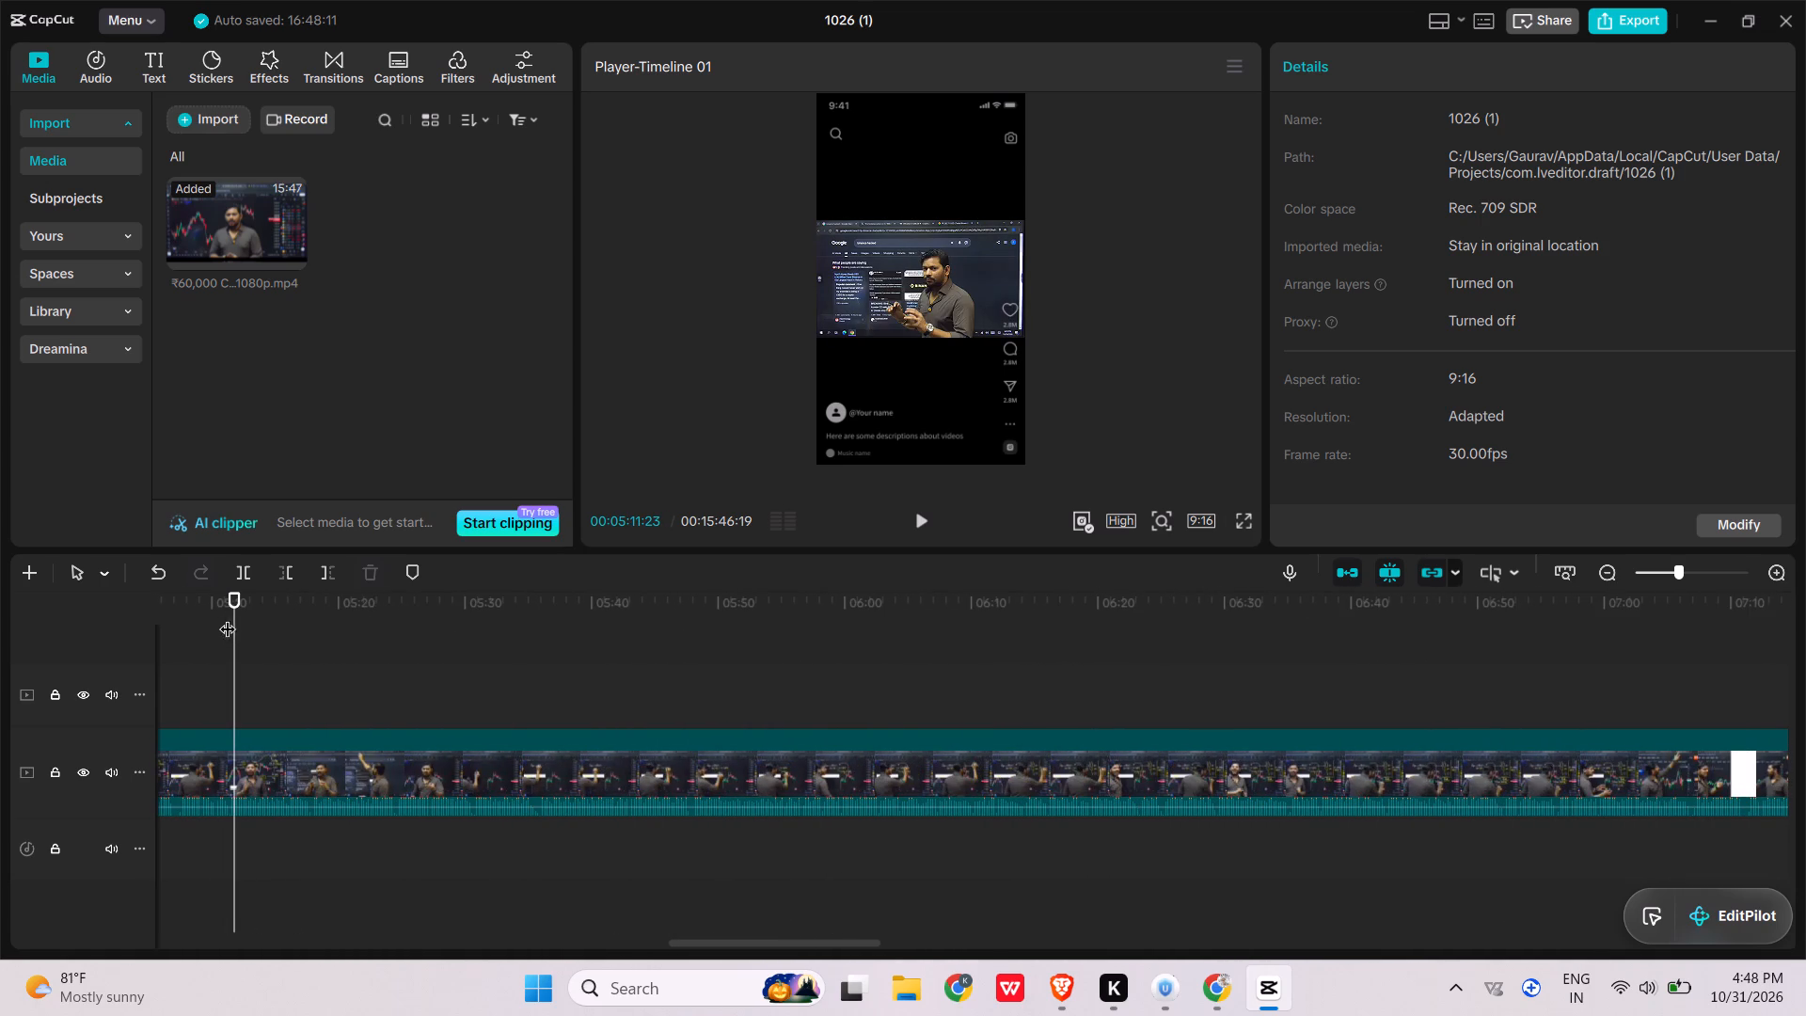
pyautogui.hscroll(1, 228, 617)
pyautogui.click(173, 618)
pyautogui.hscroll(3, 1006, 721)
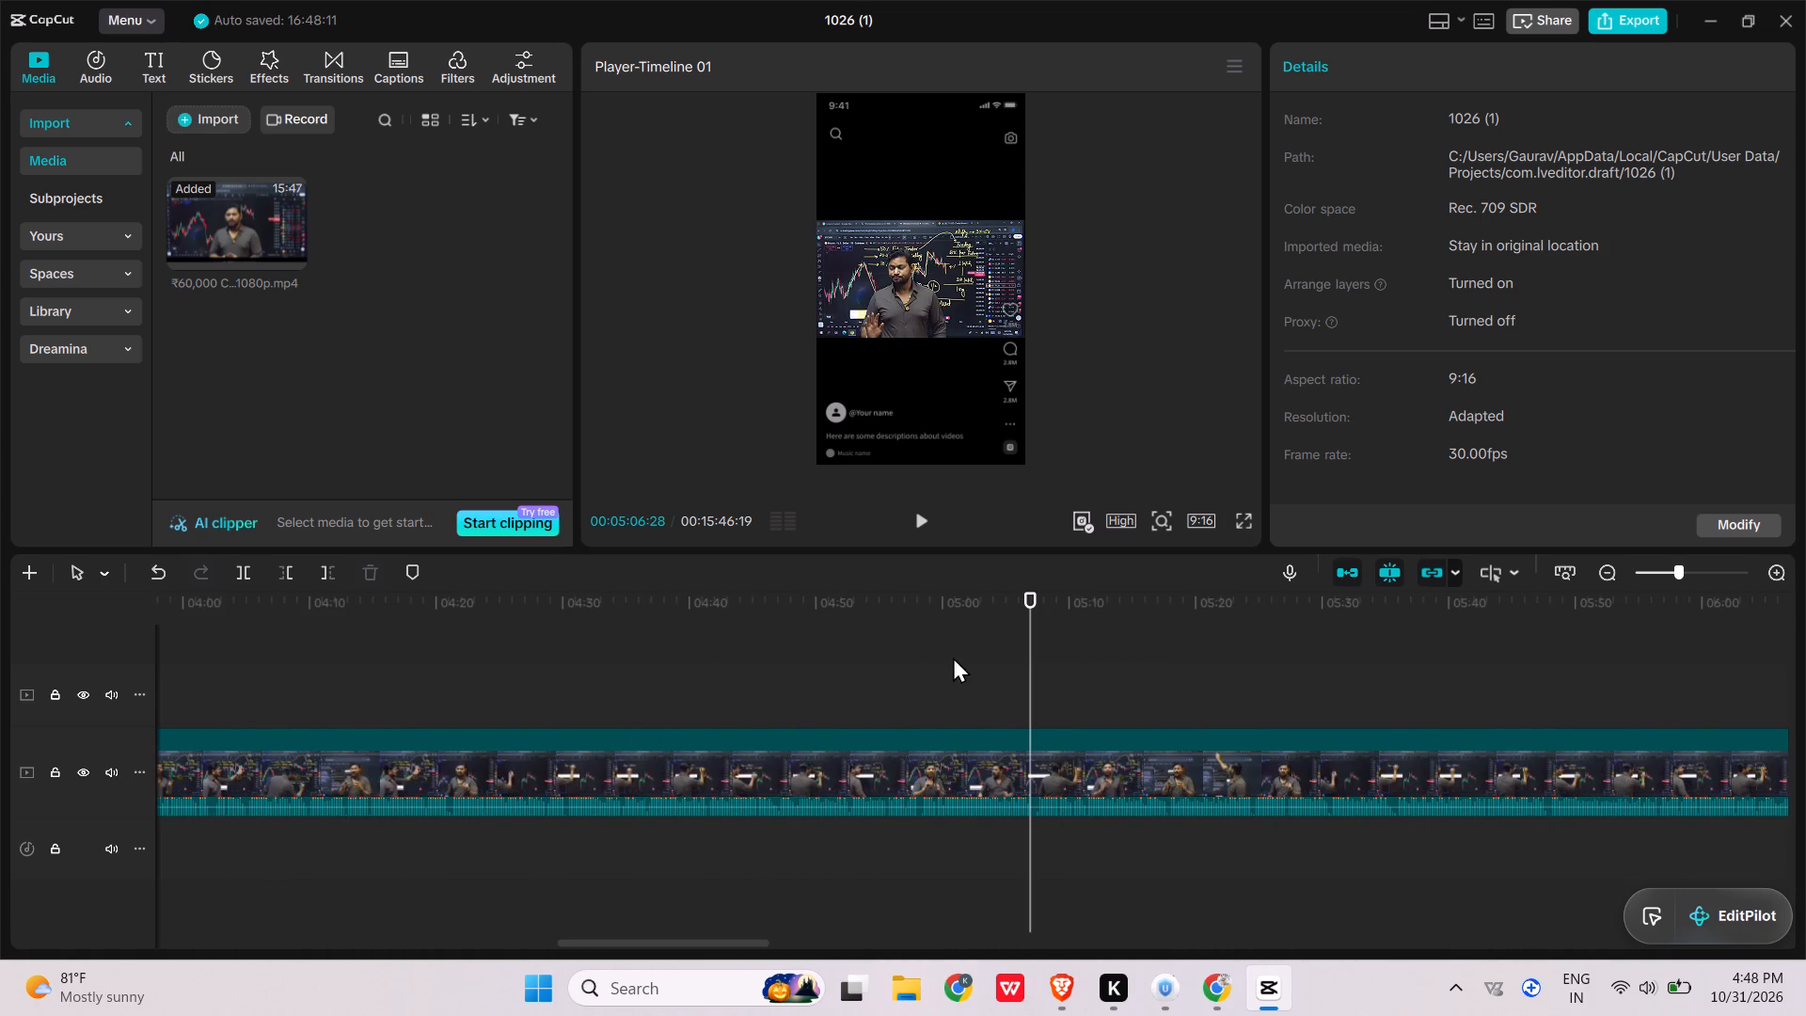
pyautogui.click(963, 603)
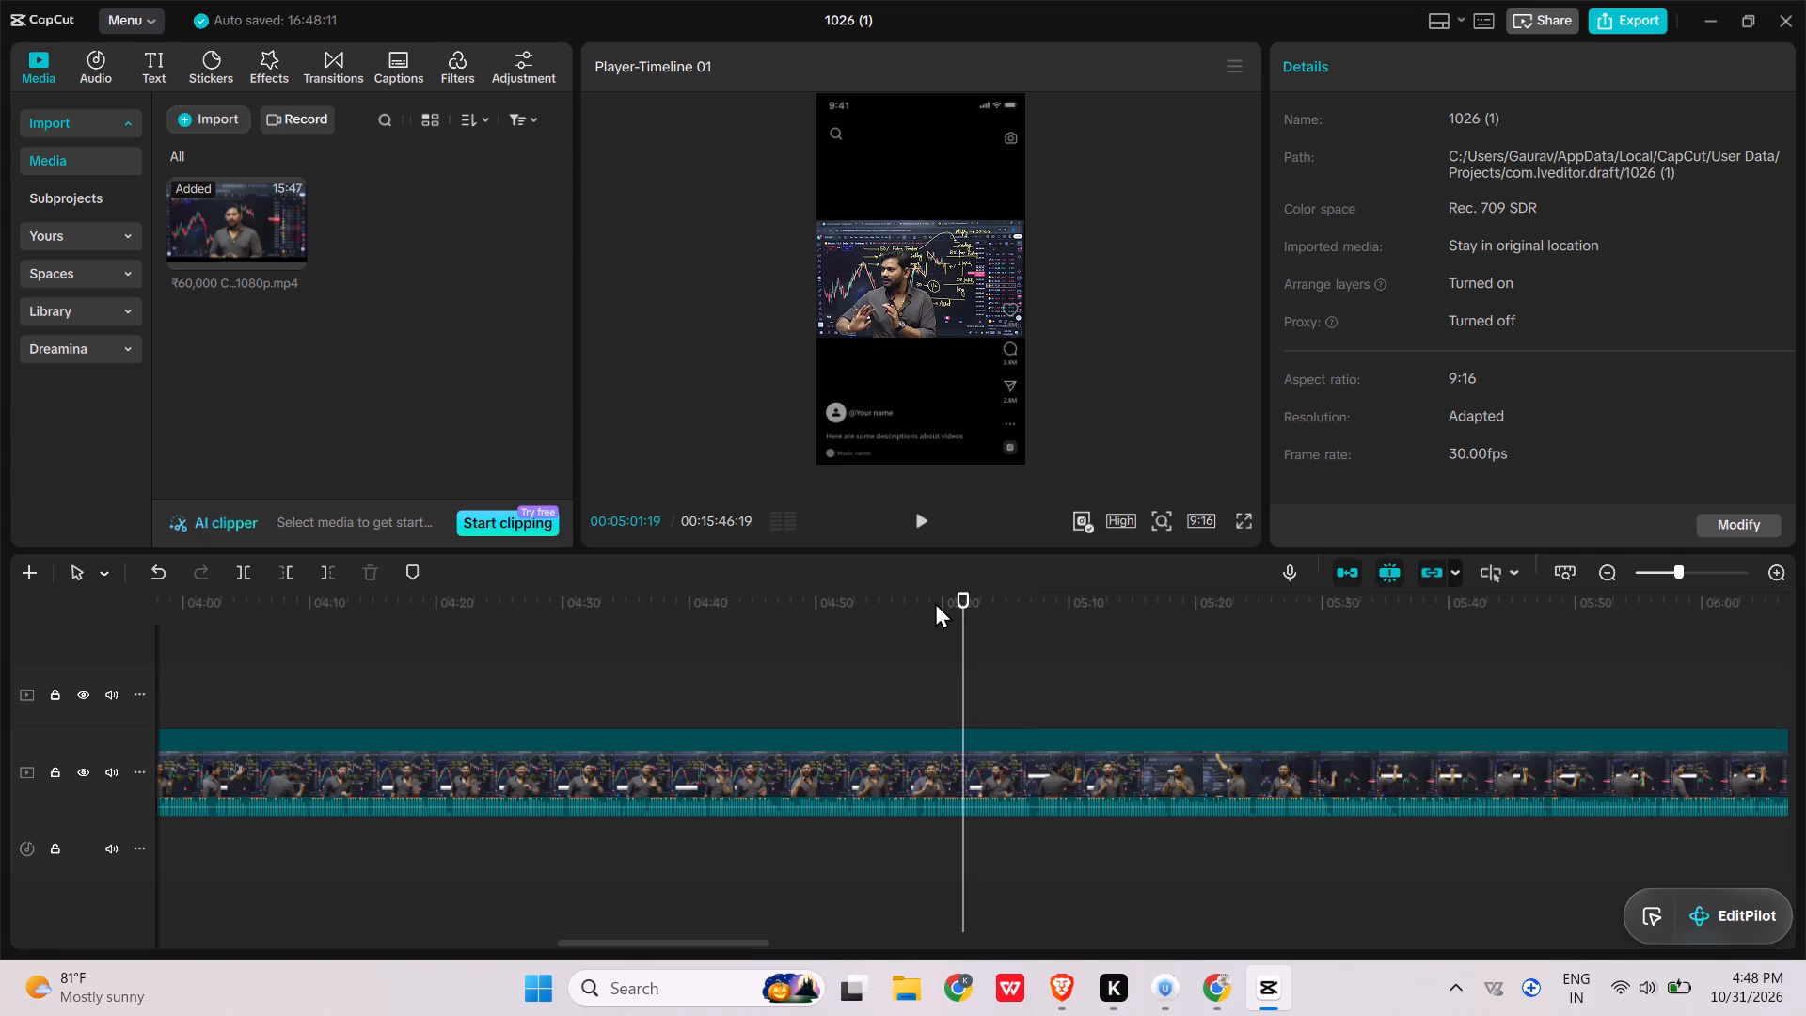
pyautogui.click(935, 602)
# Play the source footage between about 05:00 and 05:09, comparing it with clip #2's Vizard transcript to find its opening line.
pyautogui.press('space')
pyautogui.press('space')
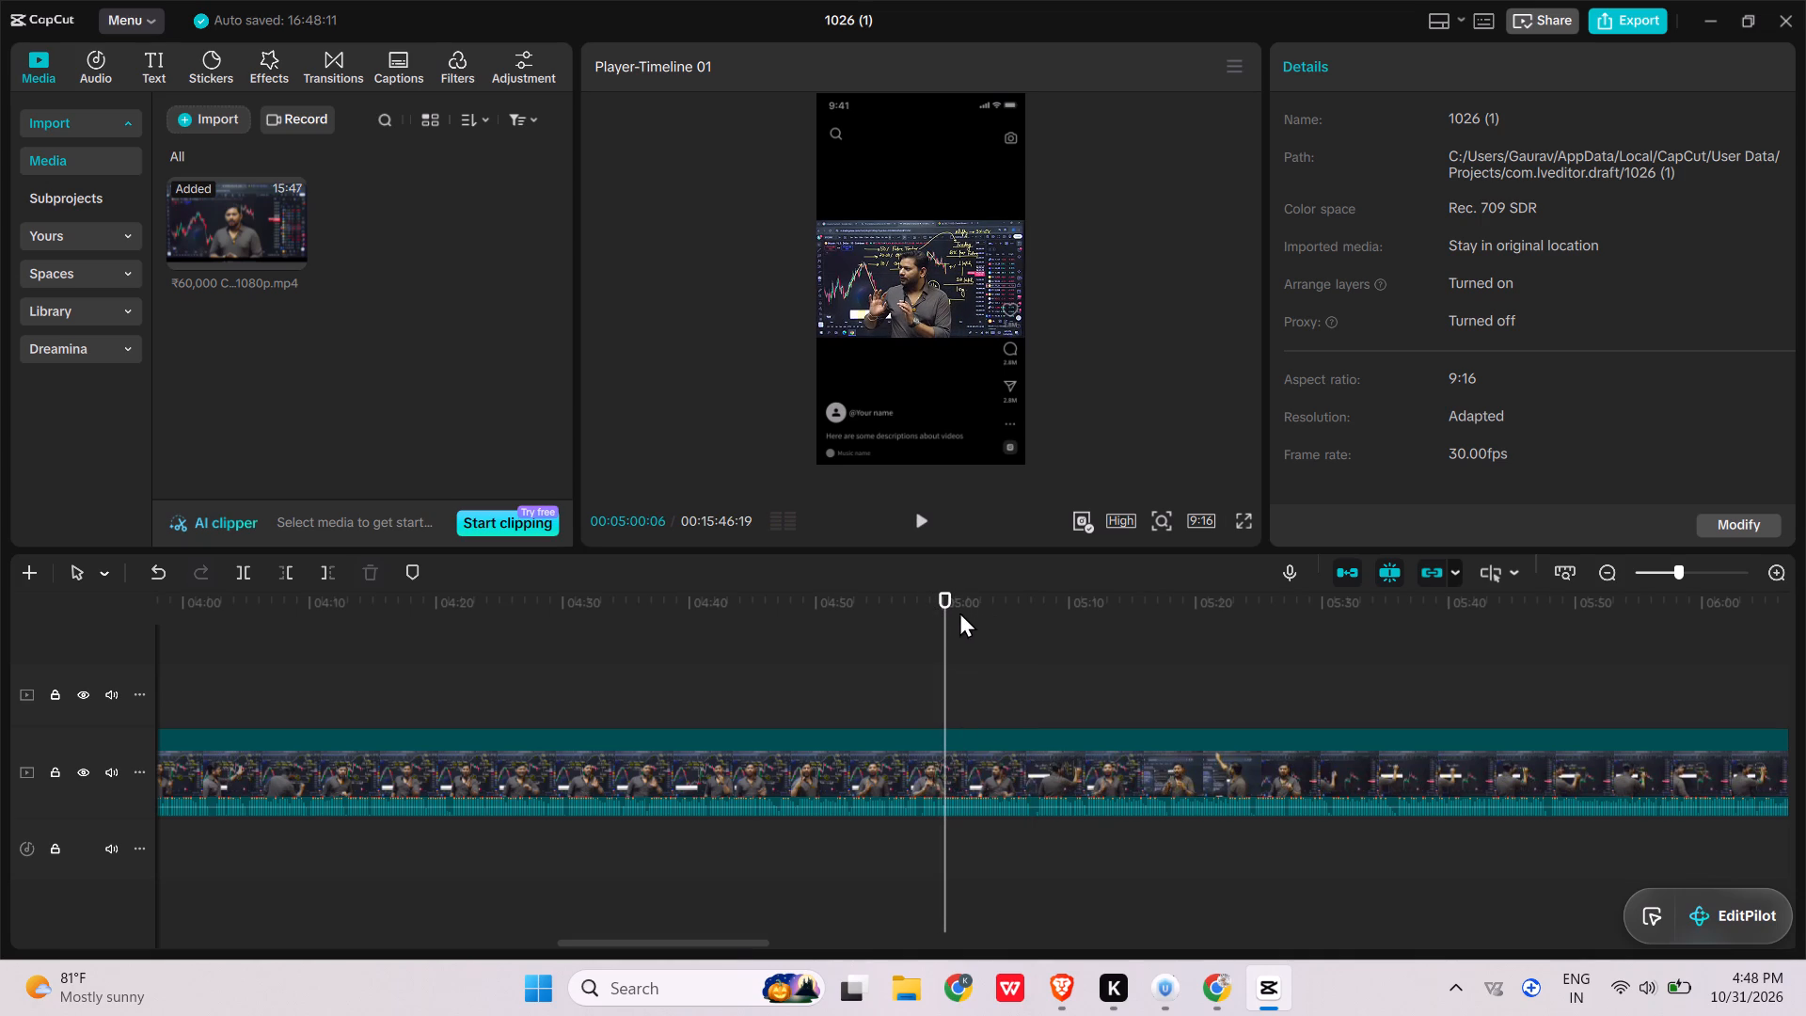
pyautogui.click(961, 599)
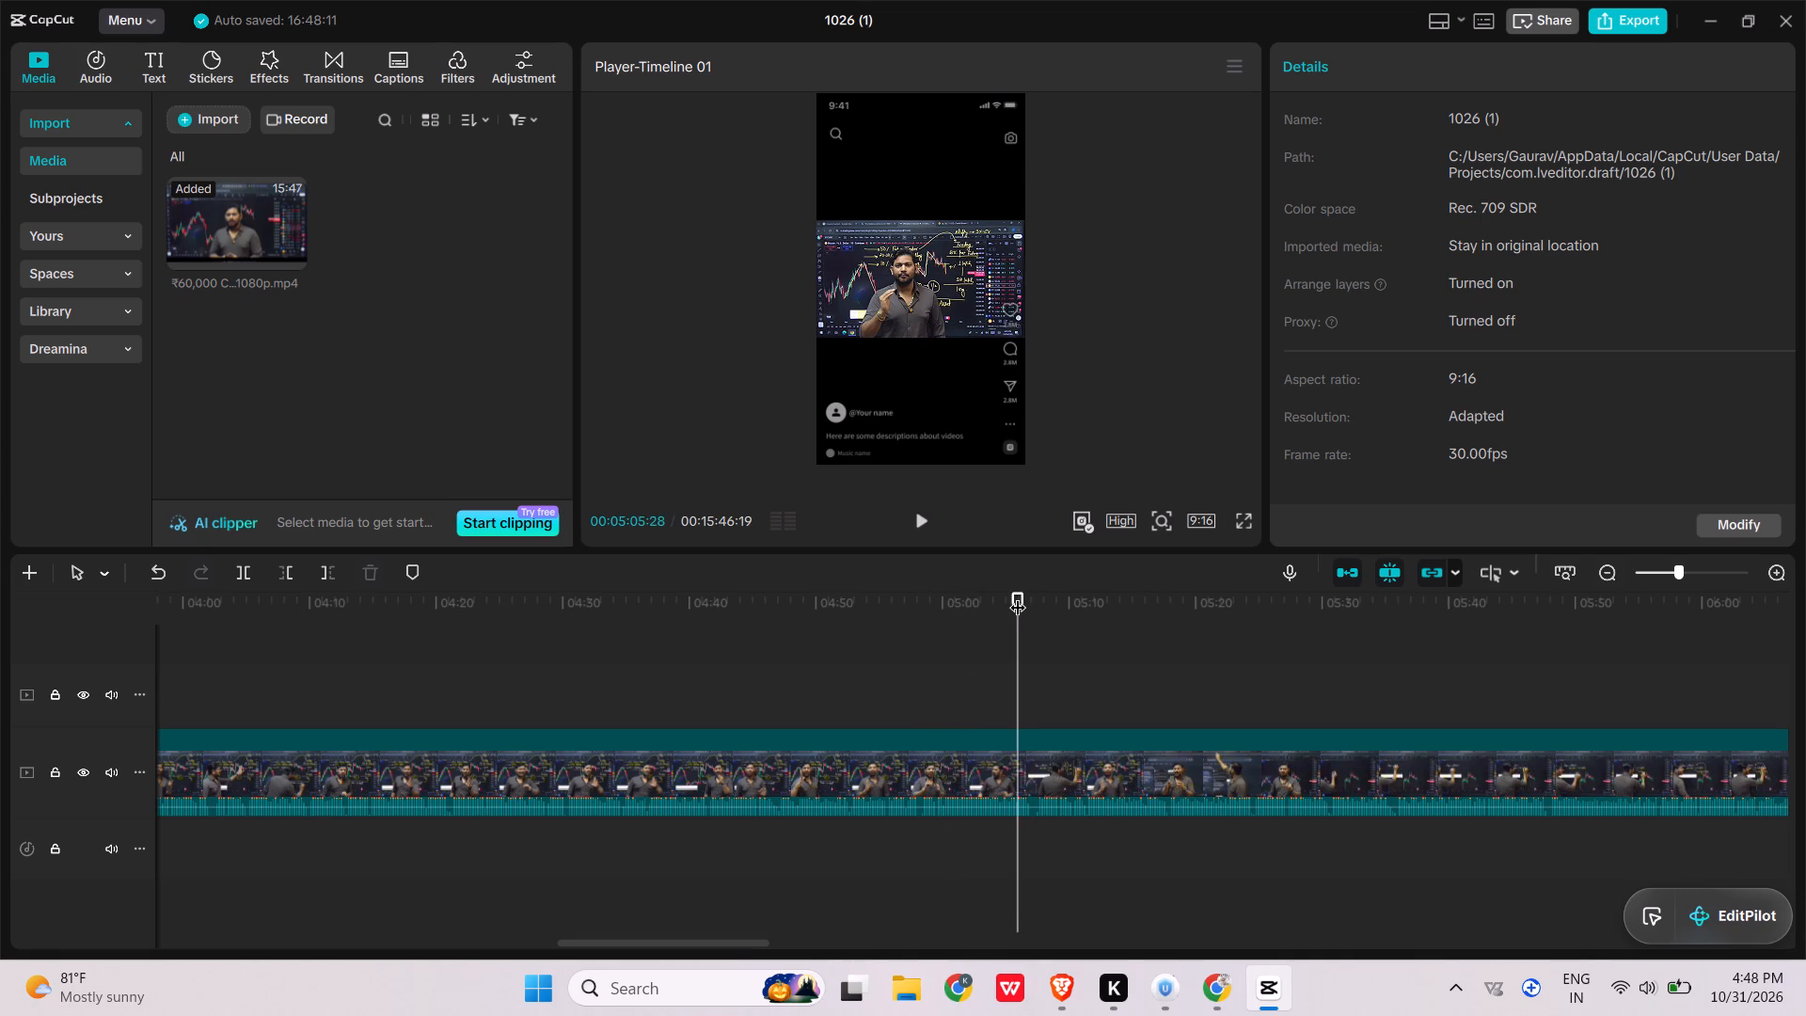
pyautogui.press('space')
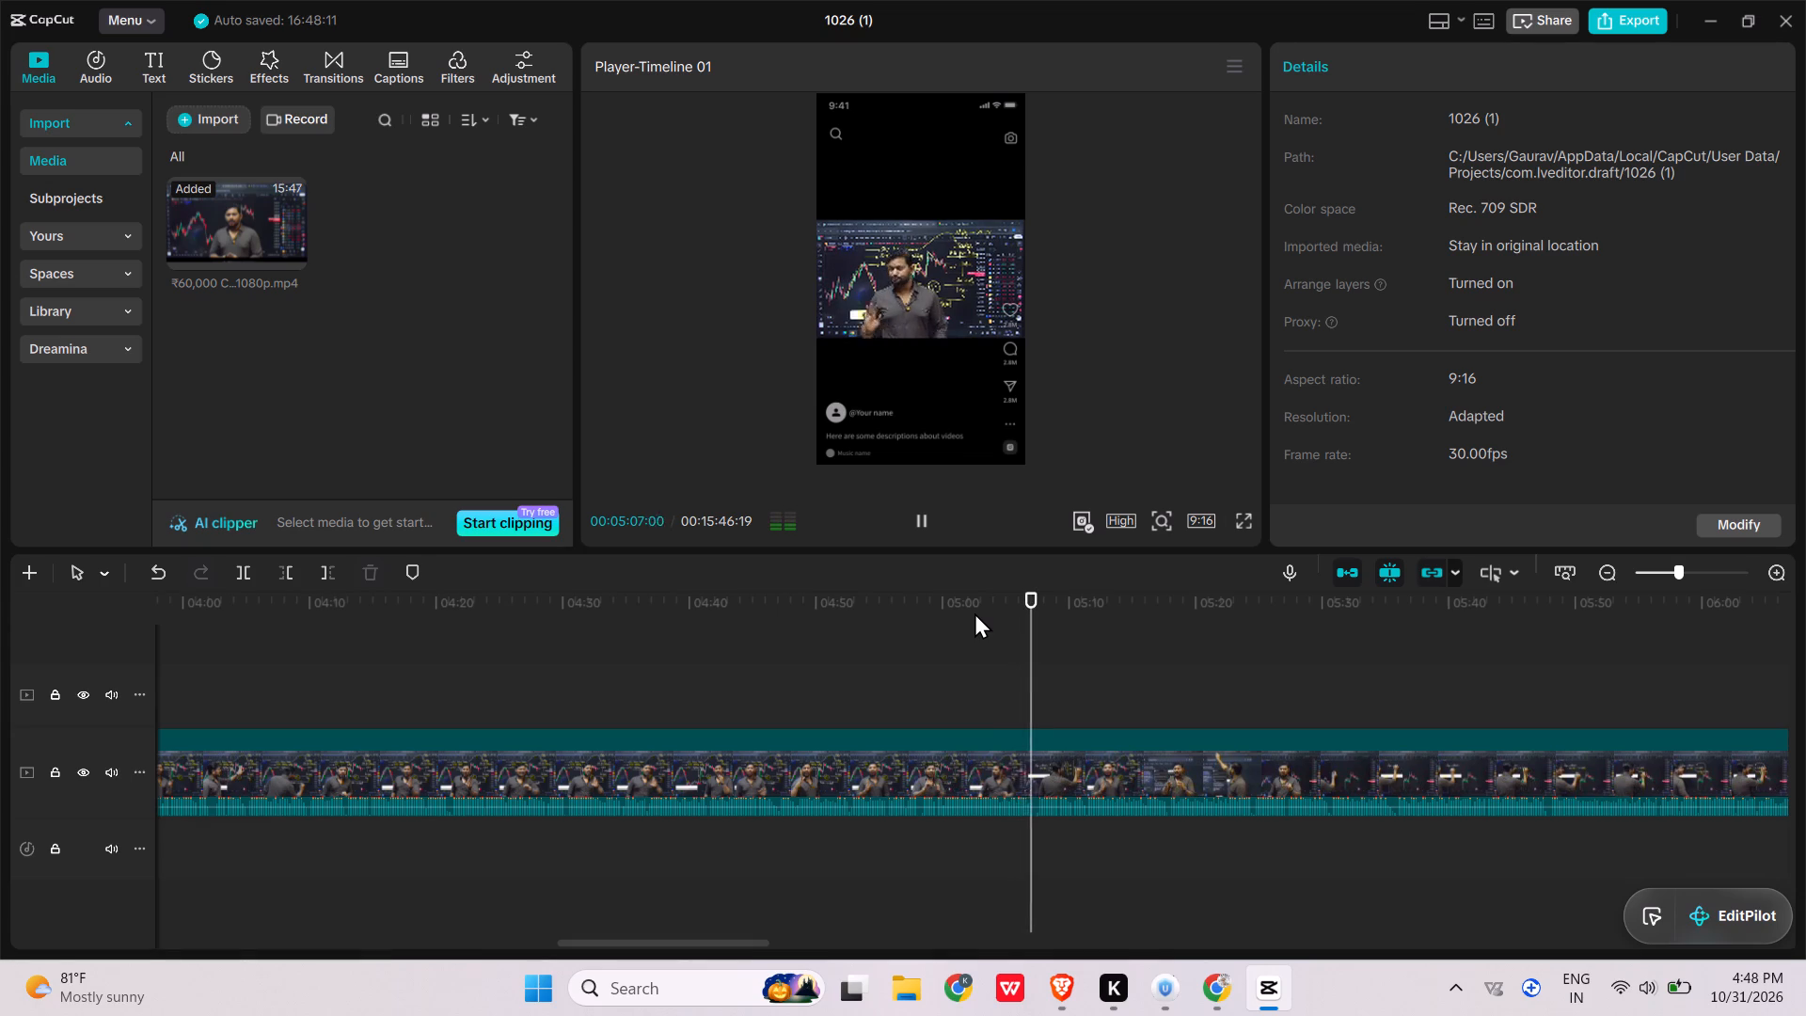
pyautogui.keyDown('ctrl'); pyautogui.scroll(12, 1071, 759); pyautogui.keyUp('ctrl')
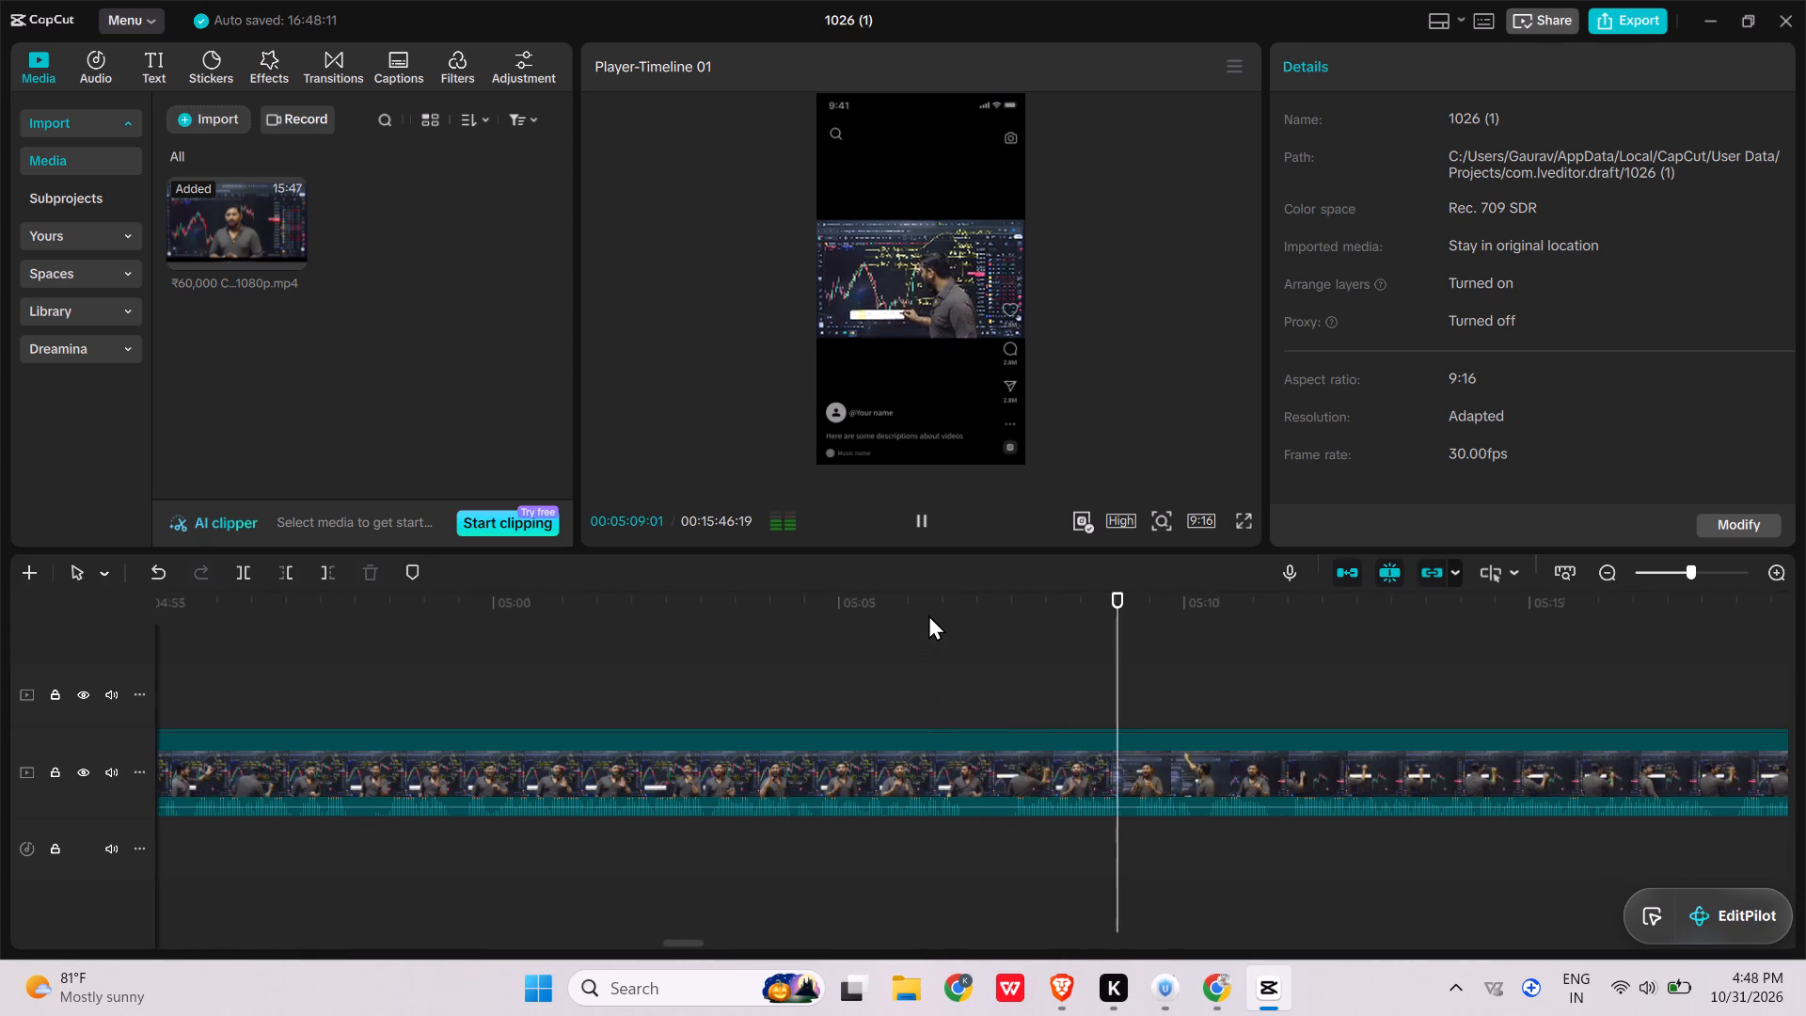
pyautogui.click(928, 612)
pyautogui.press('space')
pyautogui.press('space')
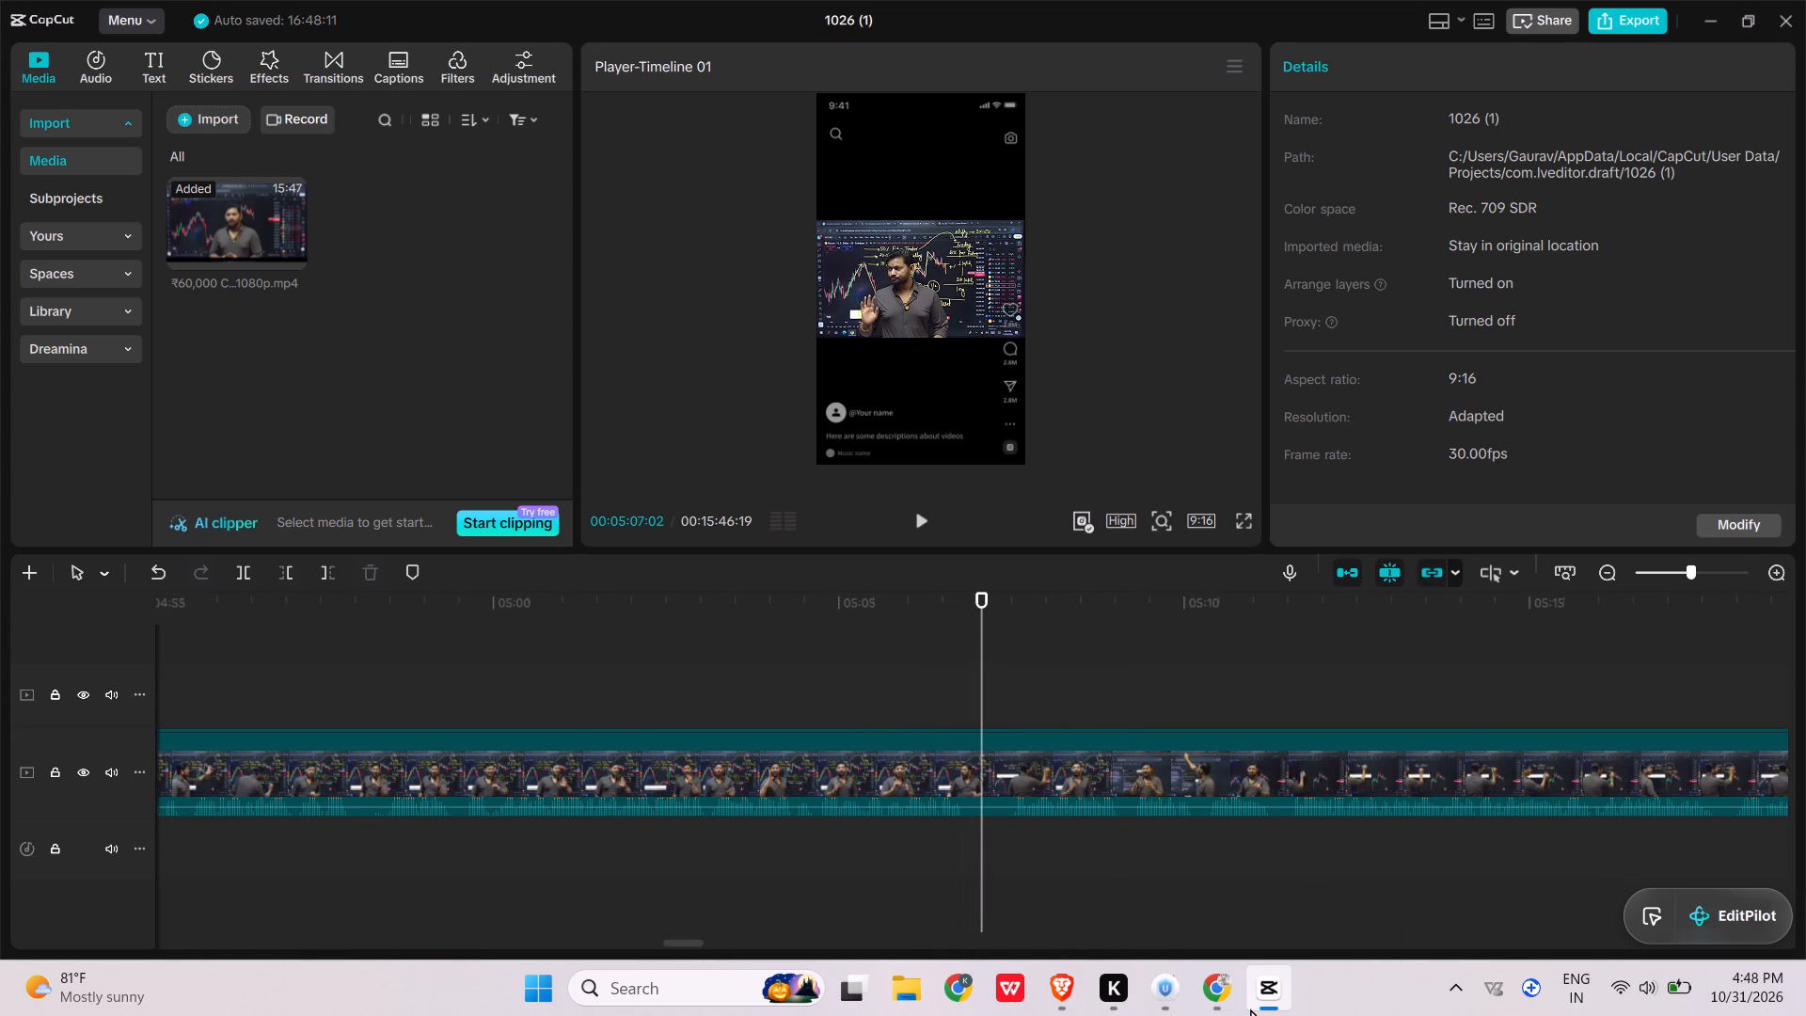
pyautogui.click(1228, 1007)
pyautogui.click(1228, 1005)
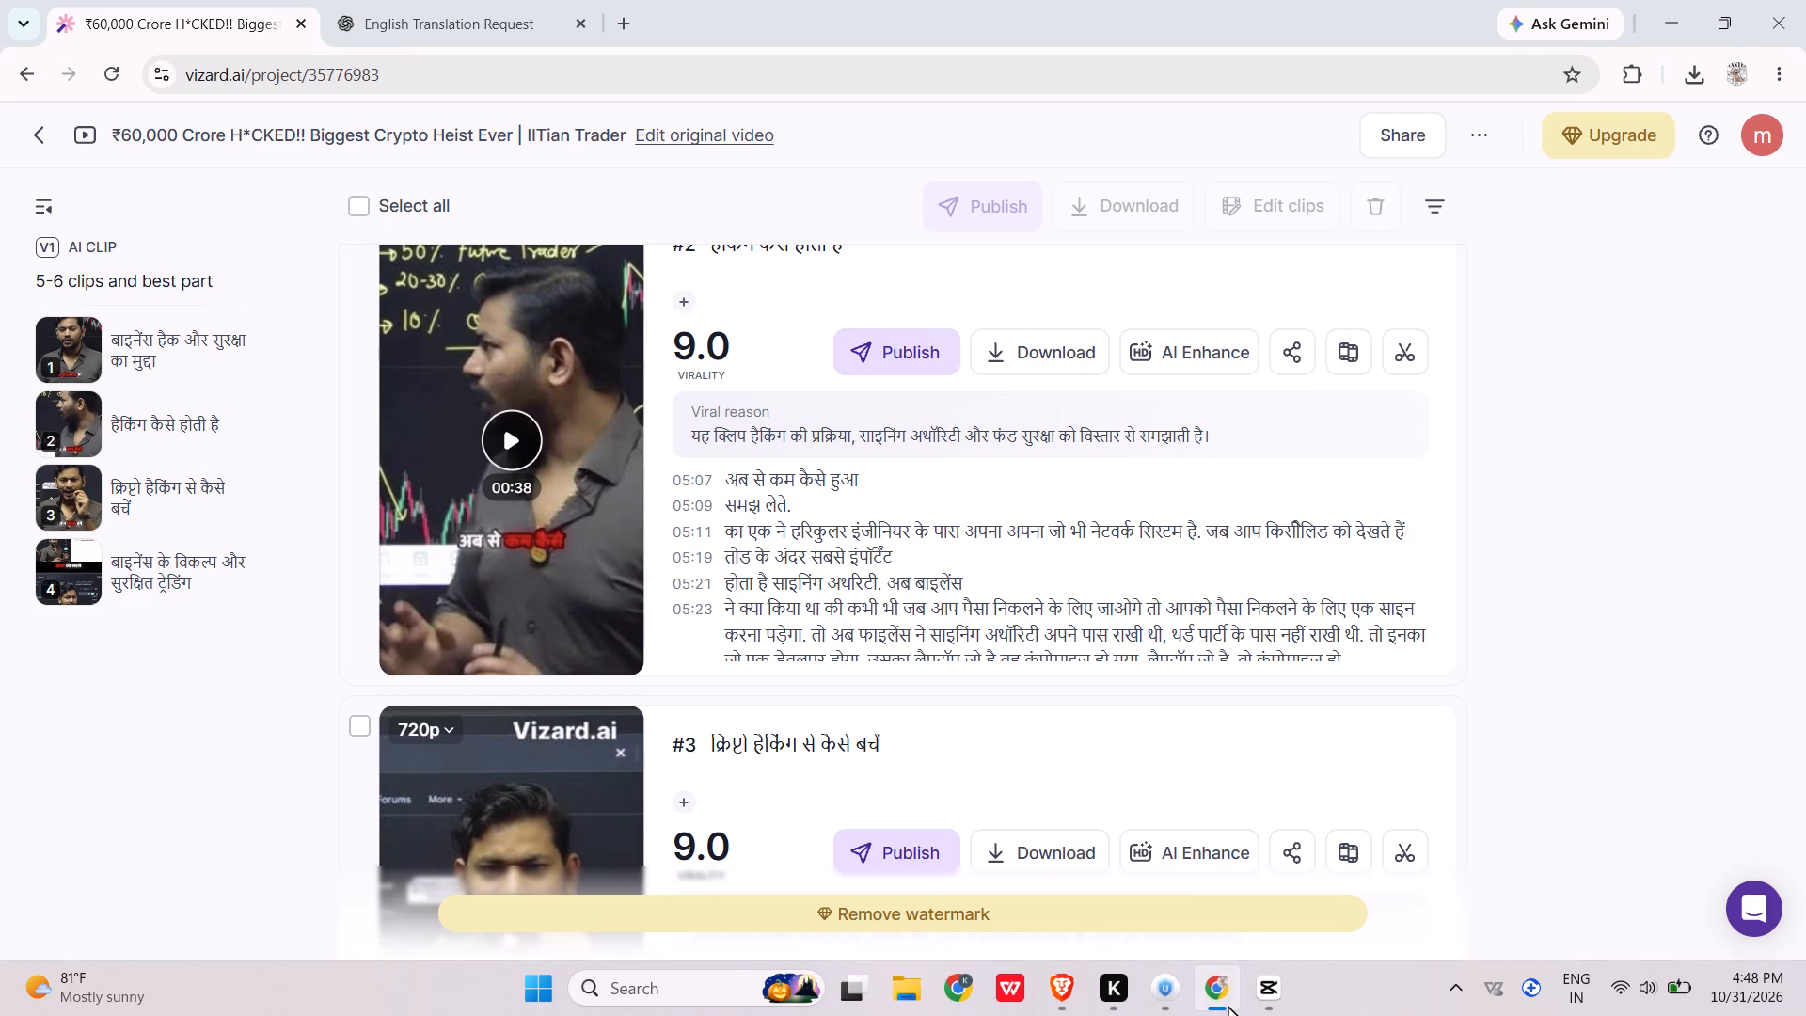
pyautogui.press('space')
pyautogui.press('space')
pyautogui.click(1228, 1005)
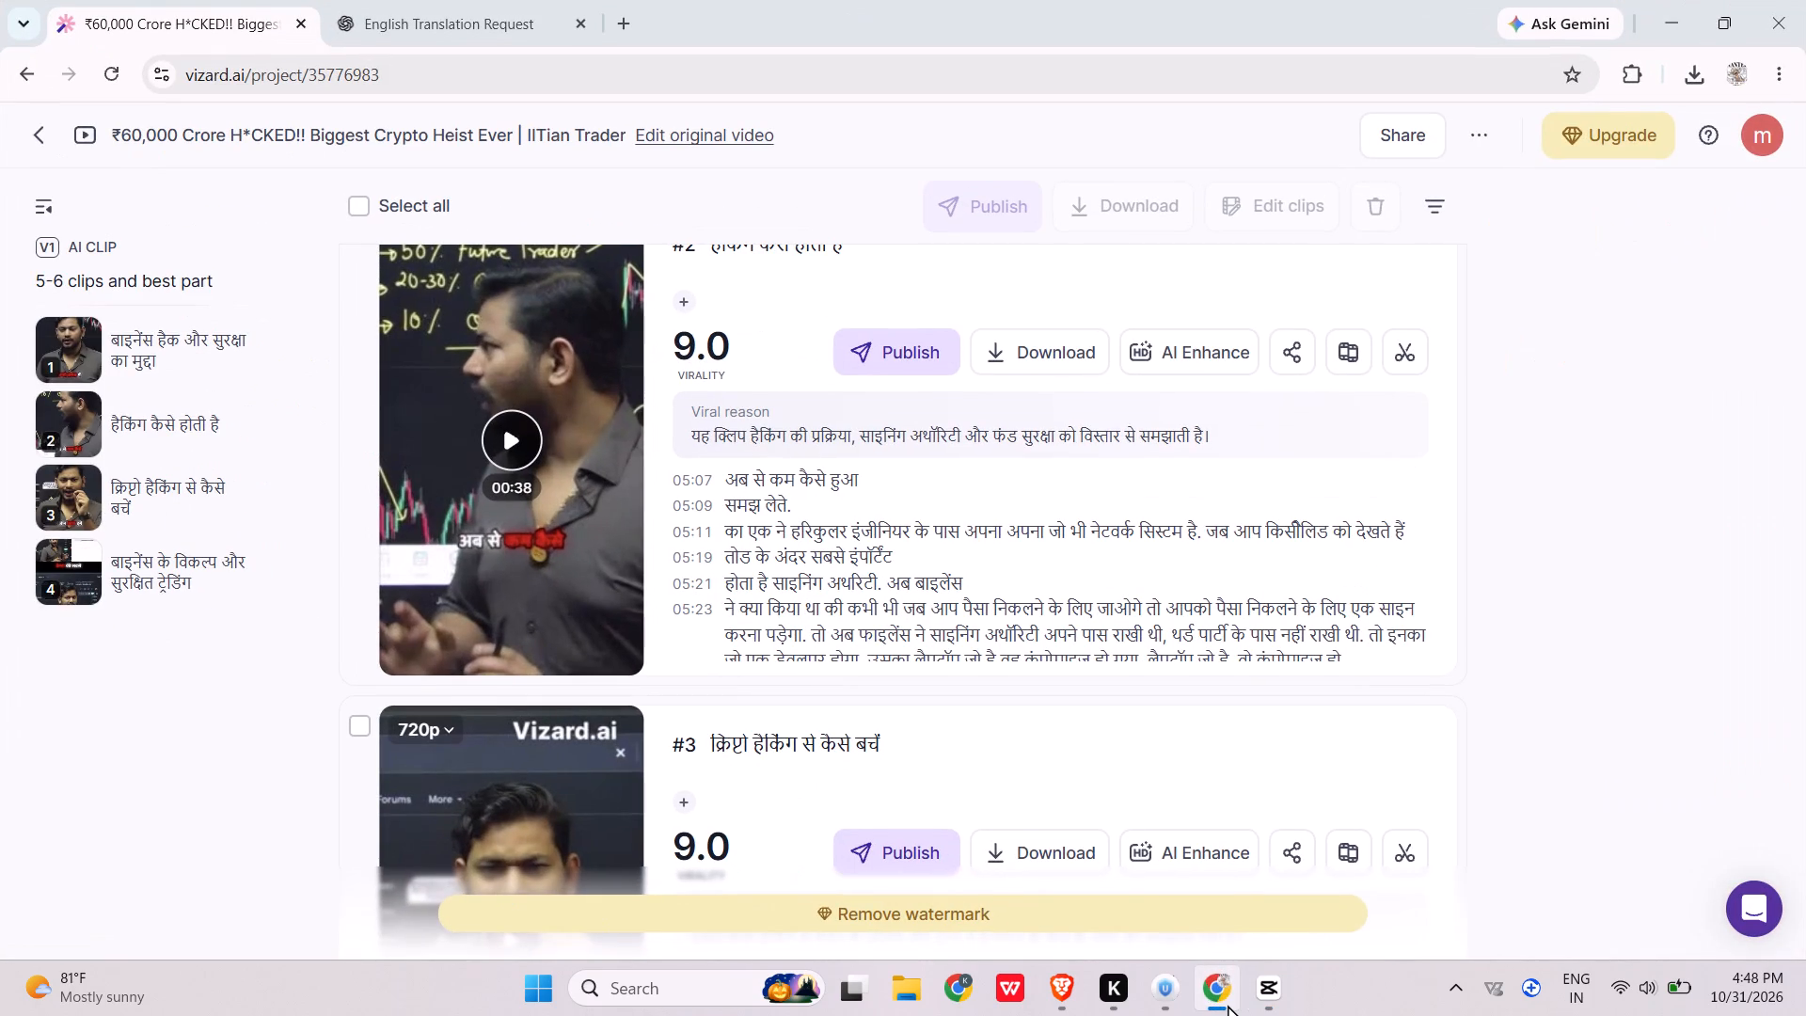
pyautogui.click(1228, 1005)
pyautogui.press('space')
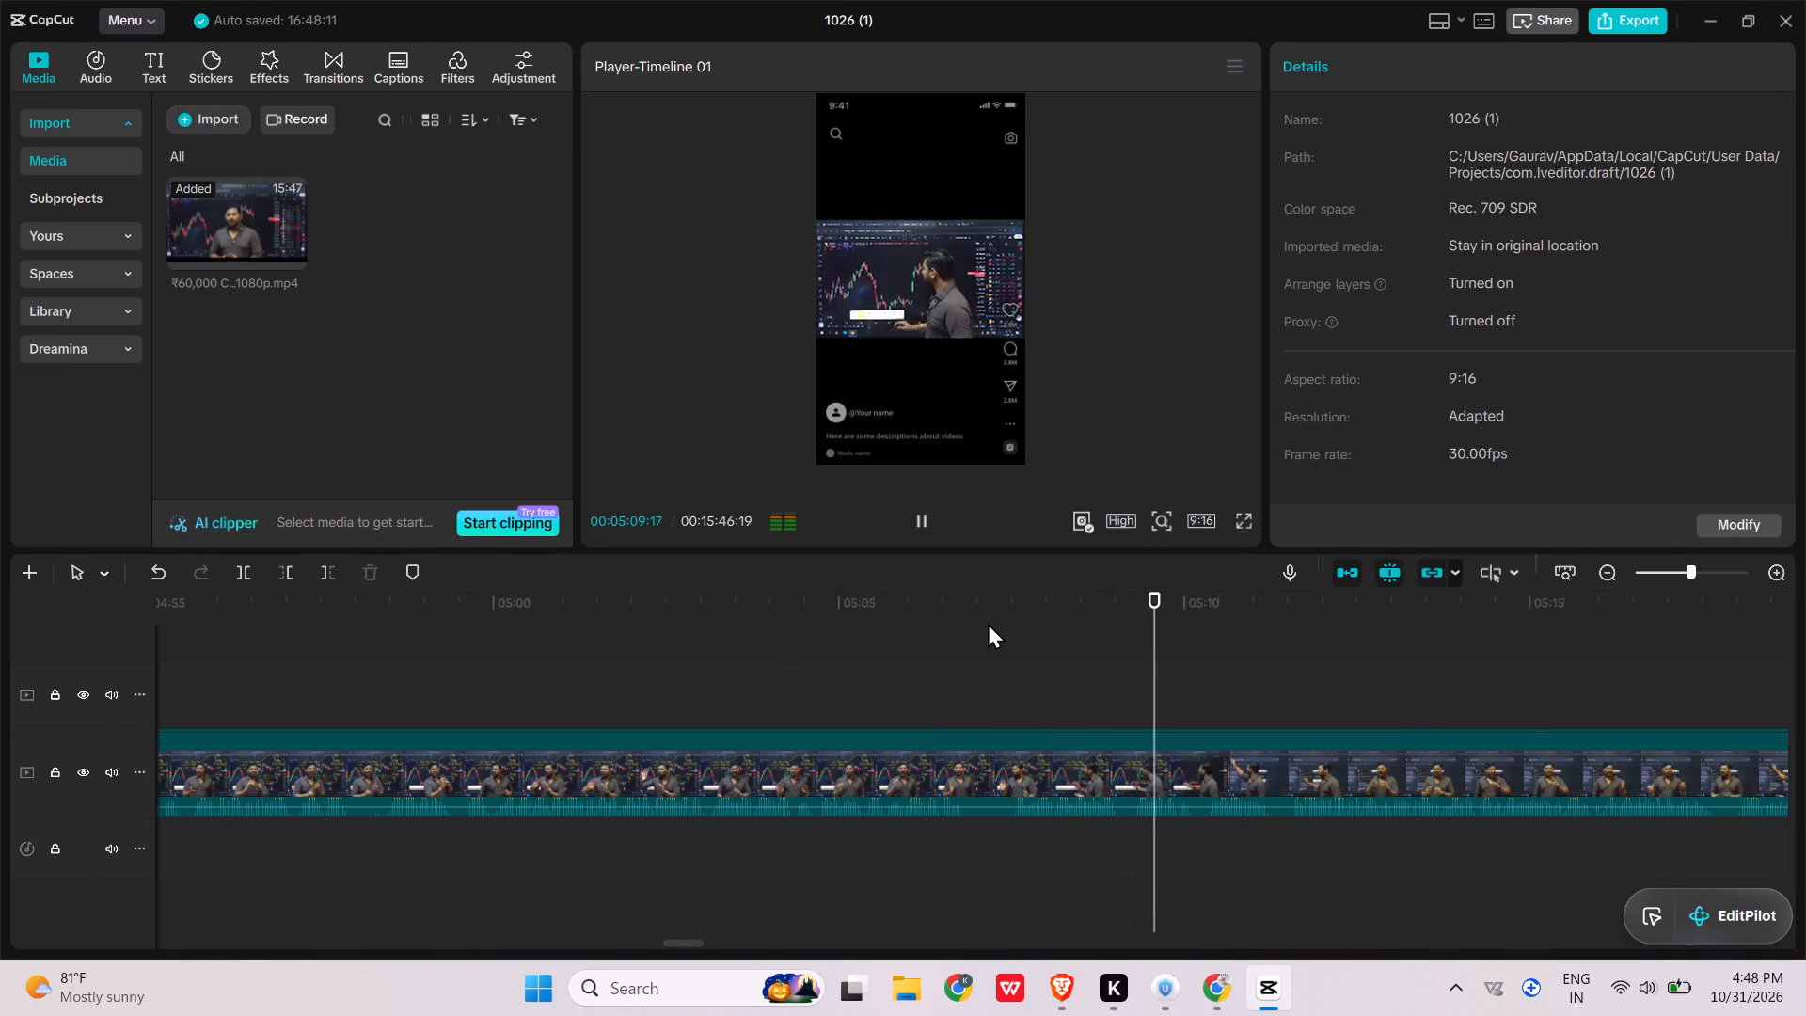
# Split the source video on the main track at about 05:07, where clip #2's opening line begins.
pyautogui.click(988, 621)
pyautogui.hotkey('ctrl', 'b')
# Review the footage after the 05:07 cut up to about 05:30, checking it against clip #2's transcript in Chrome.
pyautogui.press('space')
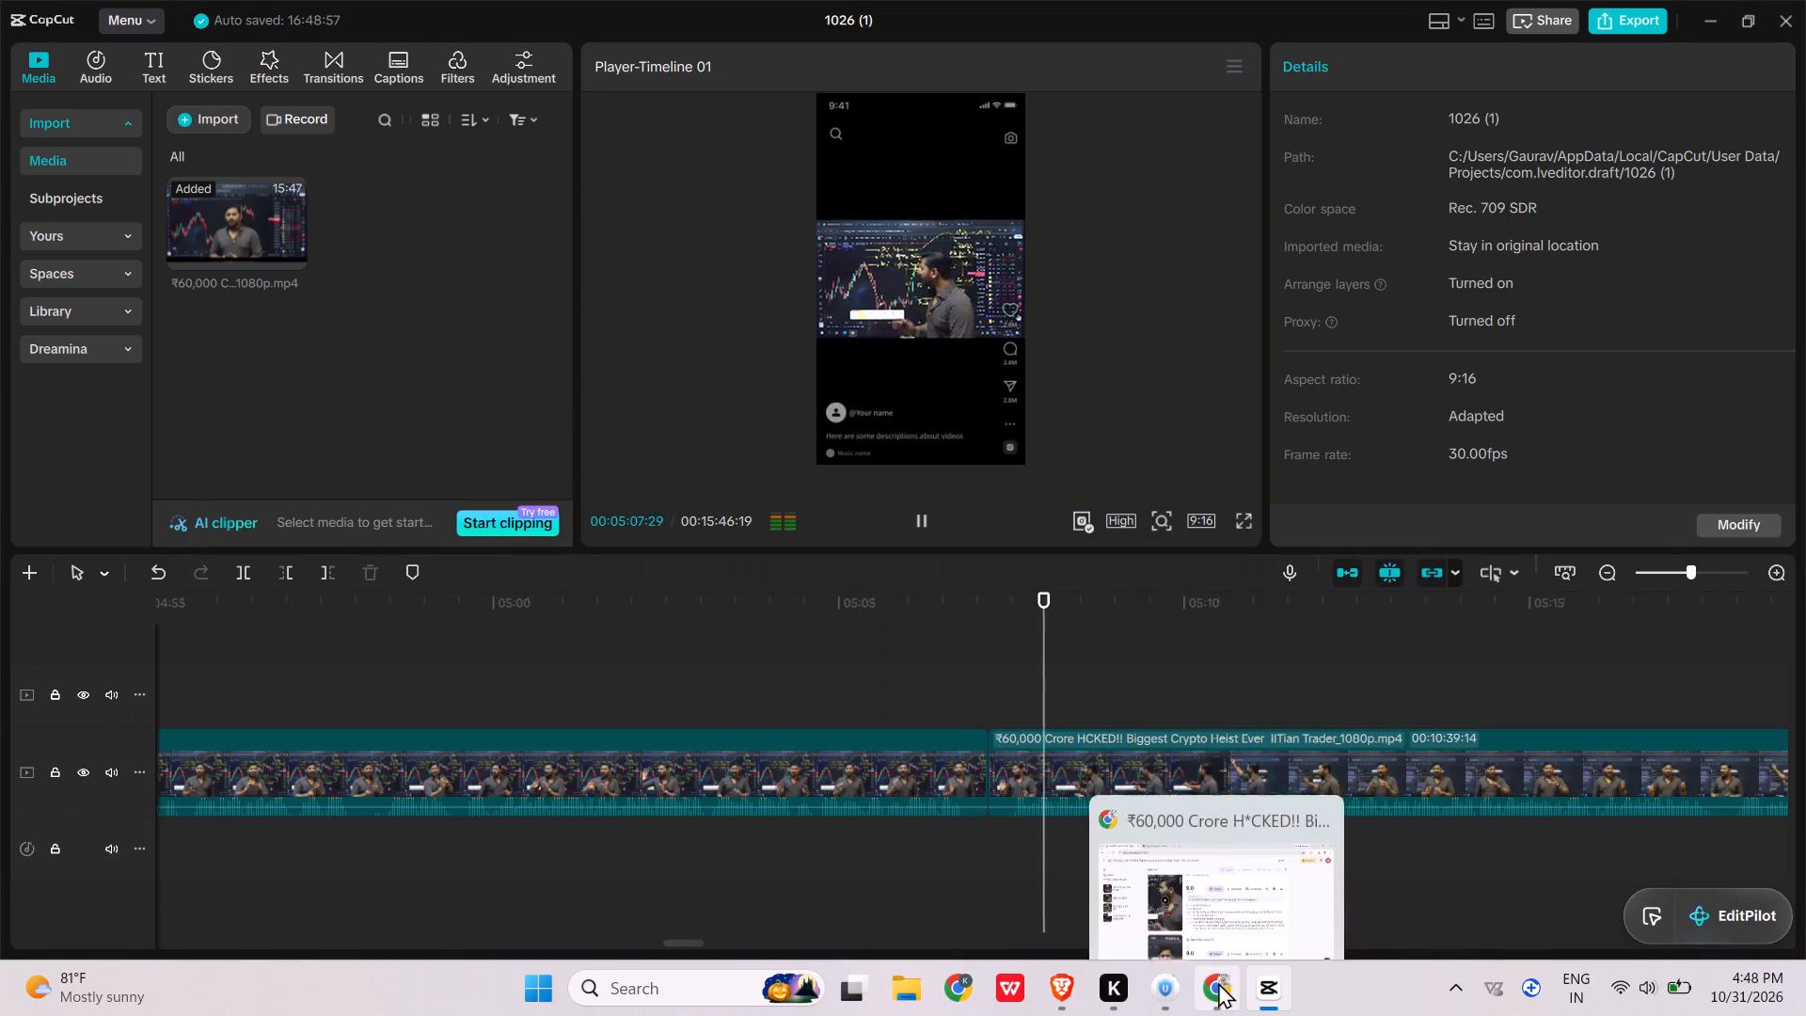
pyautogui.click(1218, 982)
pyautogui.scroll(-1, 974, 481)
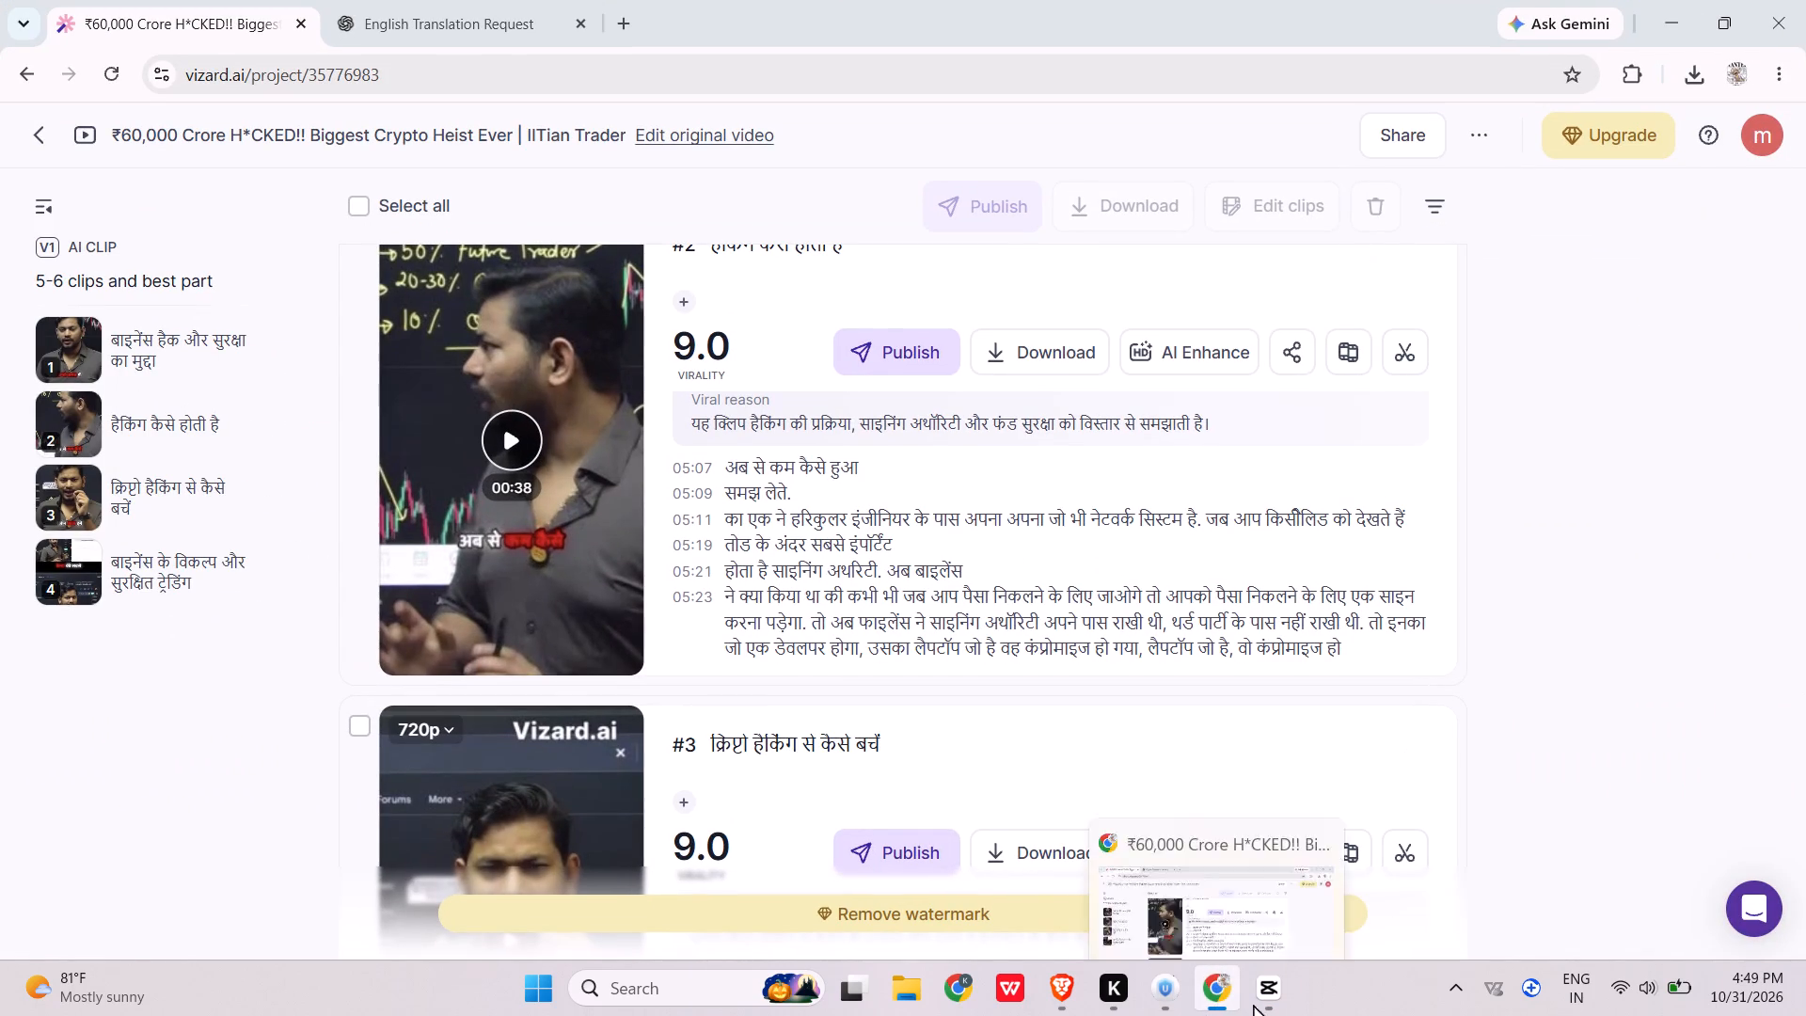
pyautogui.click(1266, 977)
pyautogui.hscroll(-7, 1257, 751)
pyautogui.click(1253, 711)
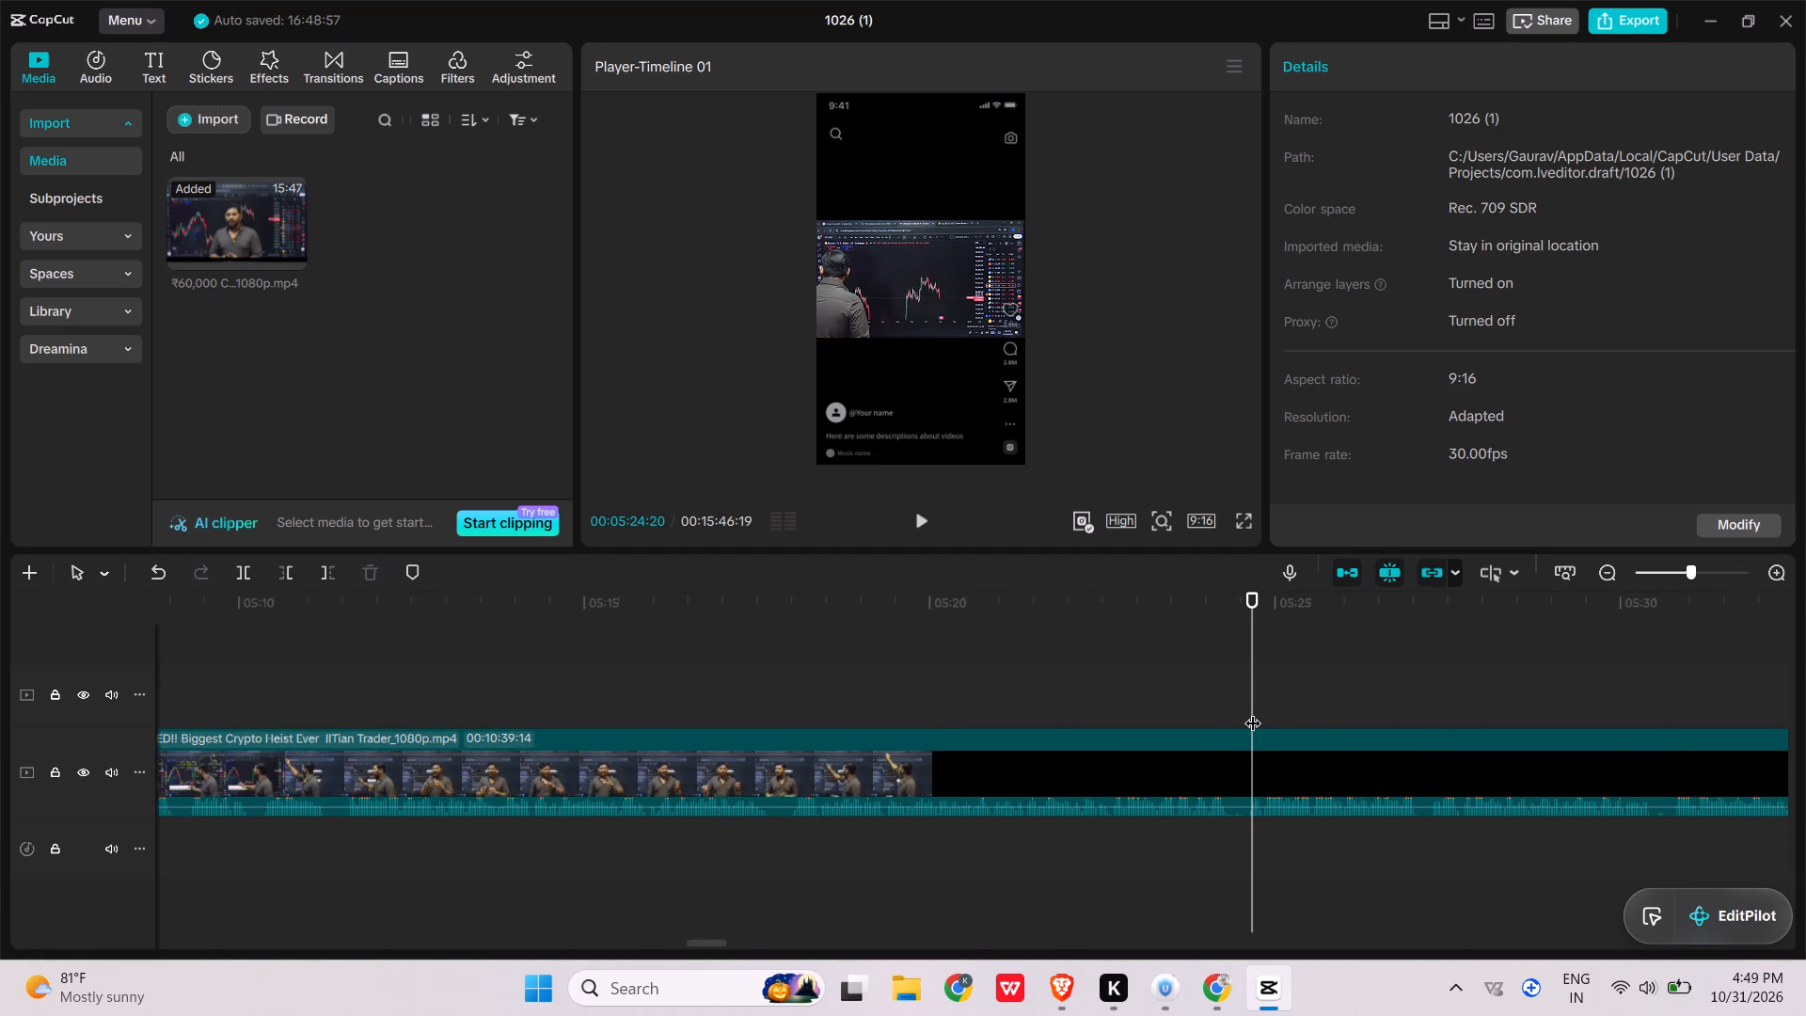
pyautogui.hscroll(1, 1252, 710)
pyautogui.hscroll(2, 946, 657)
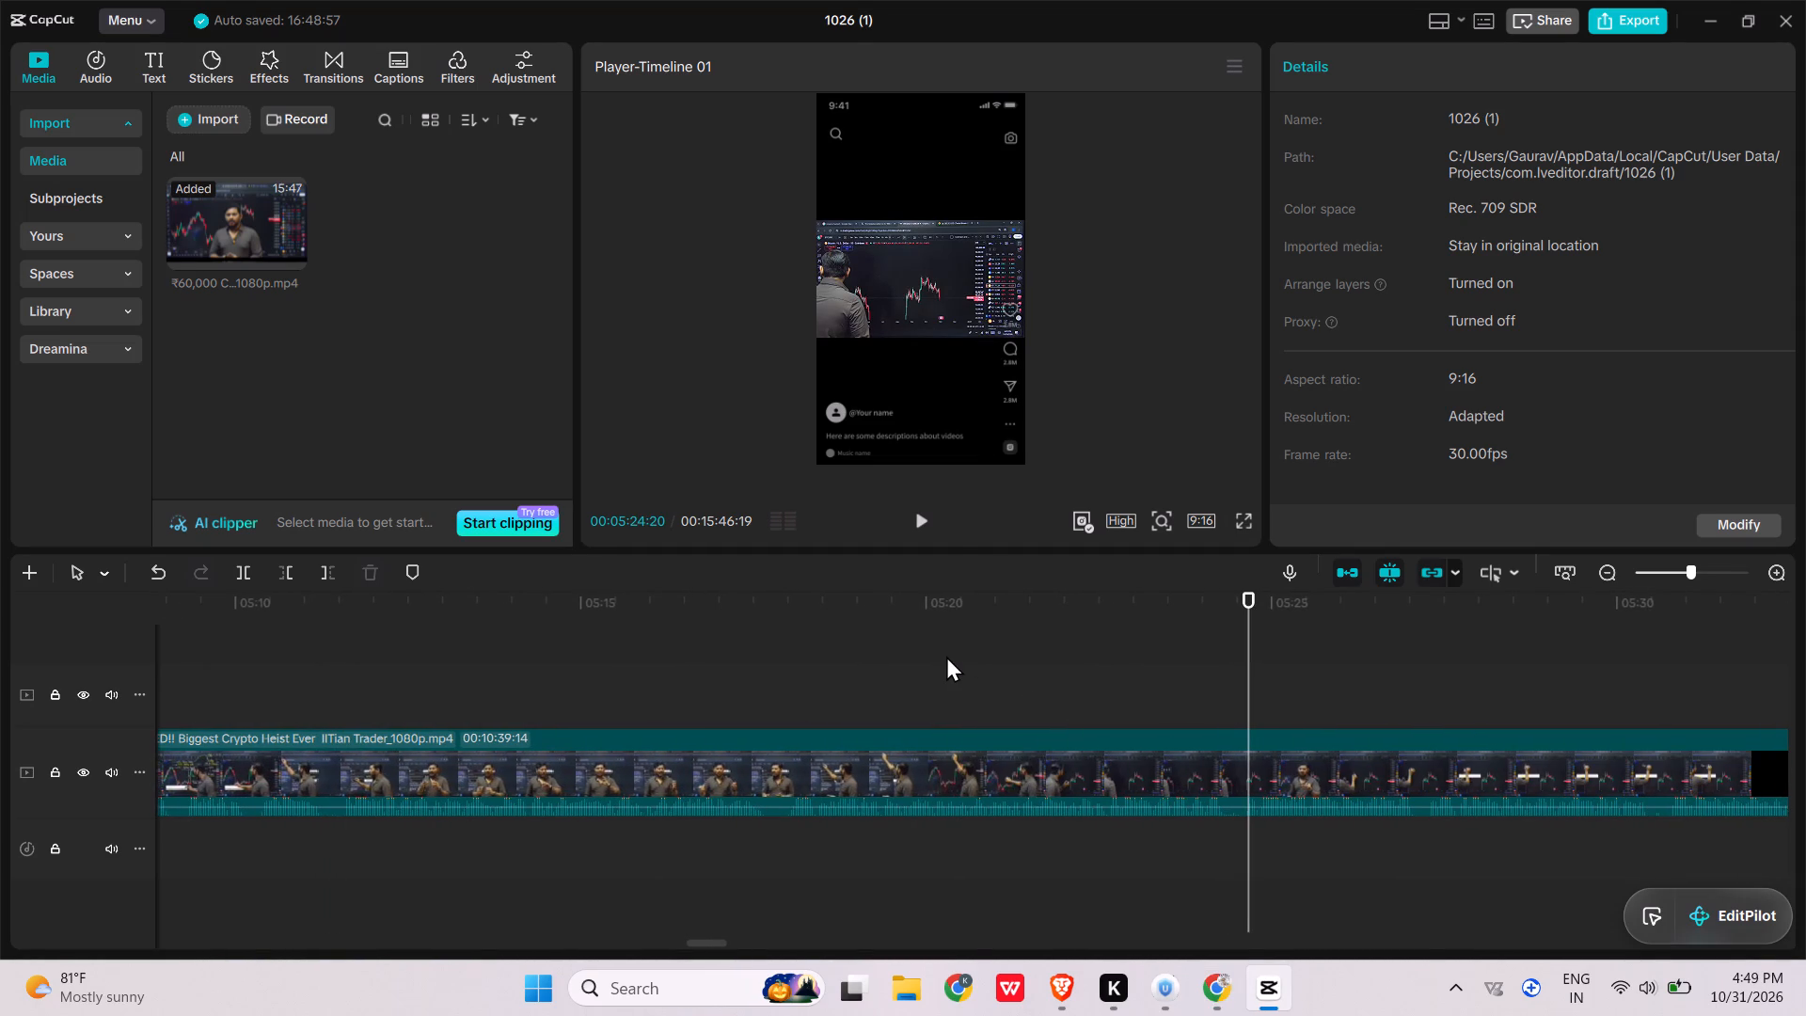
pyautogui.hscroll(3, 946, 656)
pyautogui.hscroll(-6, 946, 656)
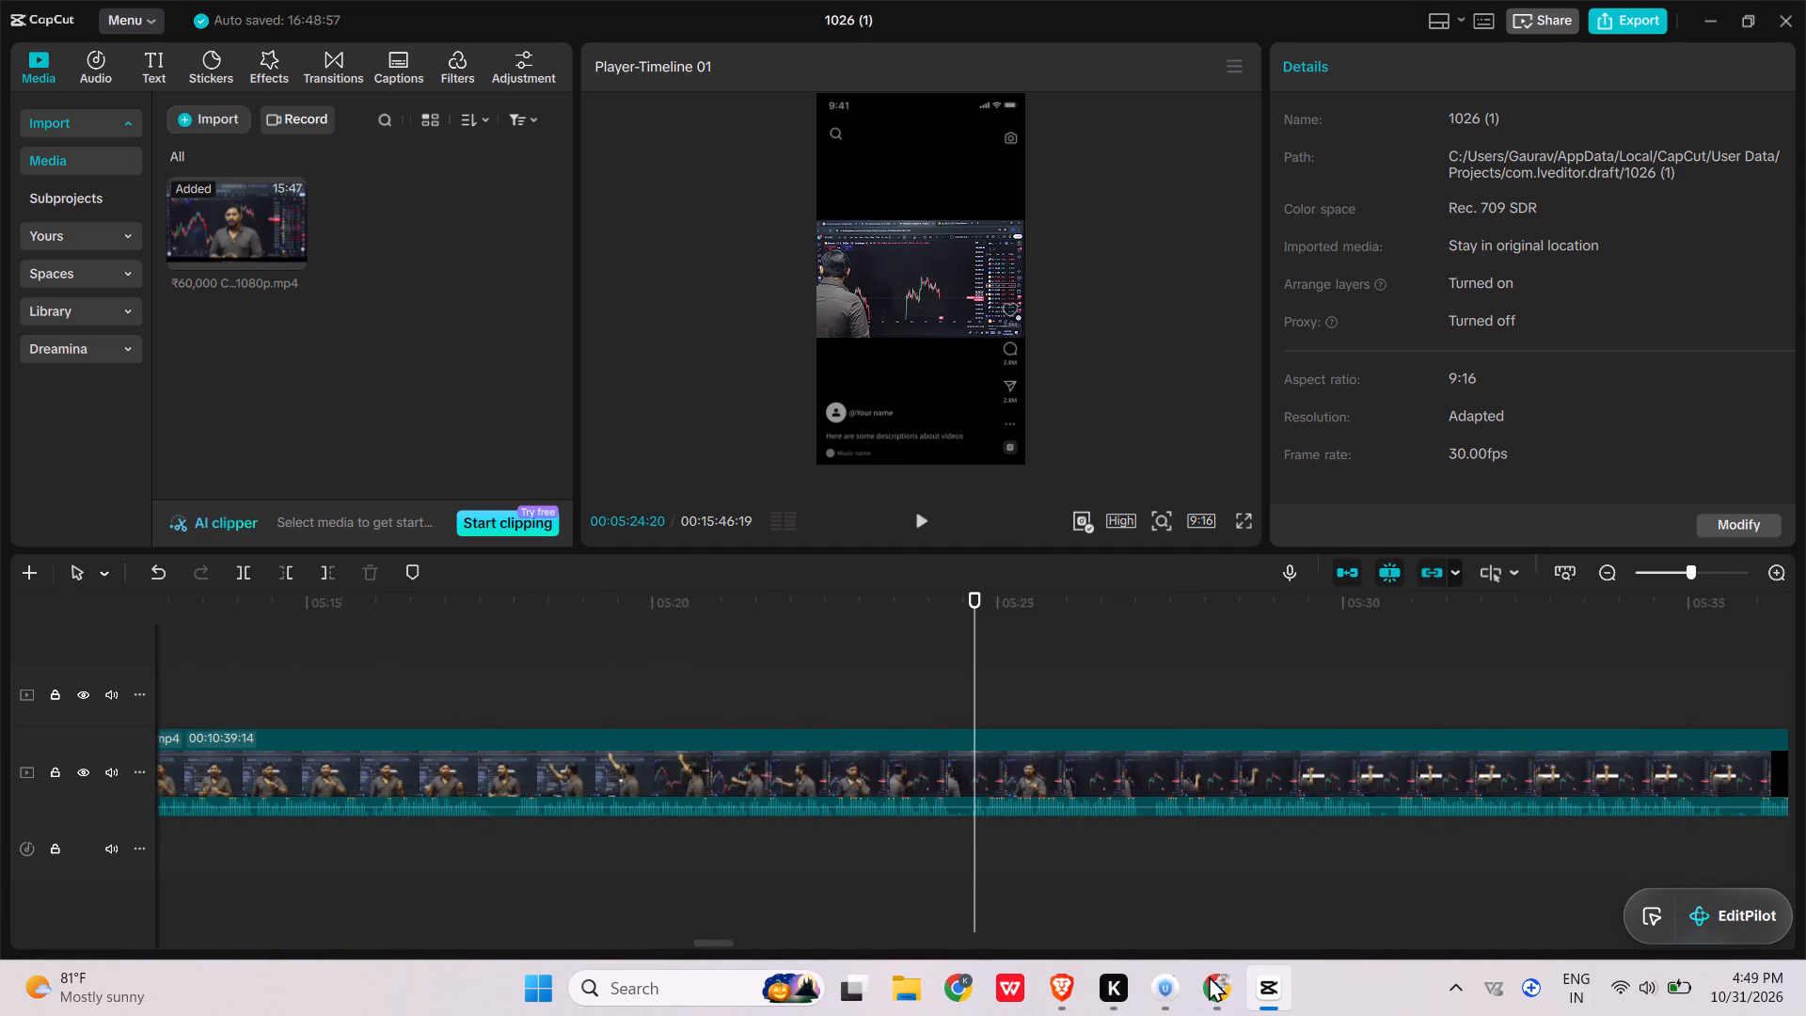
pyautogui.click(1209, 990)
pyautogui.click(1209, 990)
pyautogui.press('space')
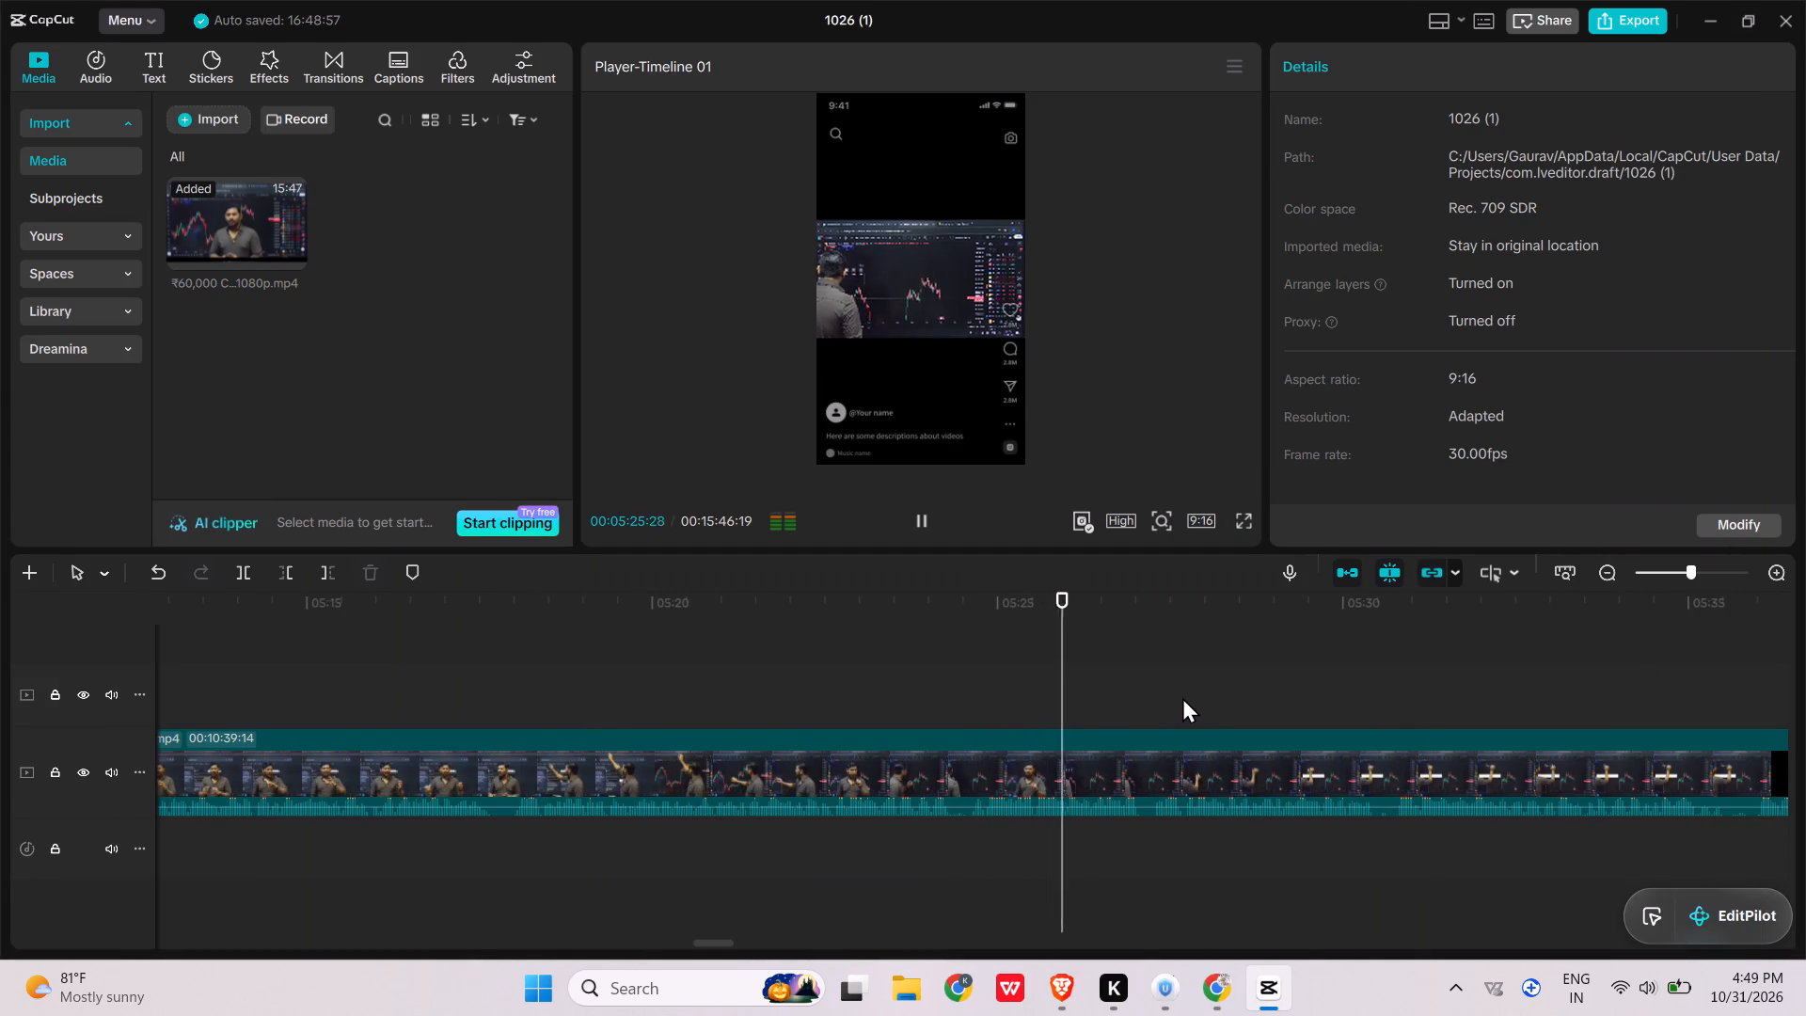
pyautogui.click(780, 631)
pyautogui.press('space')
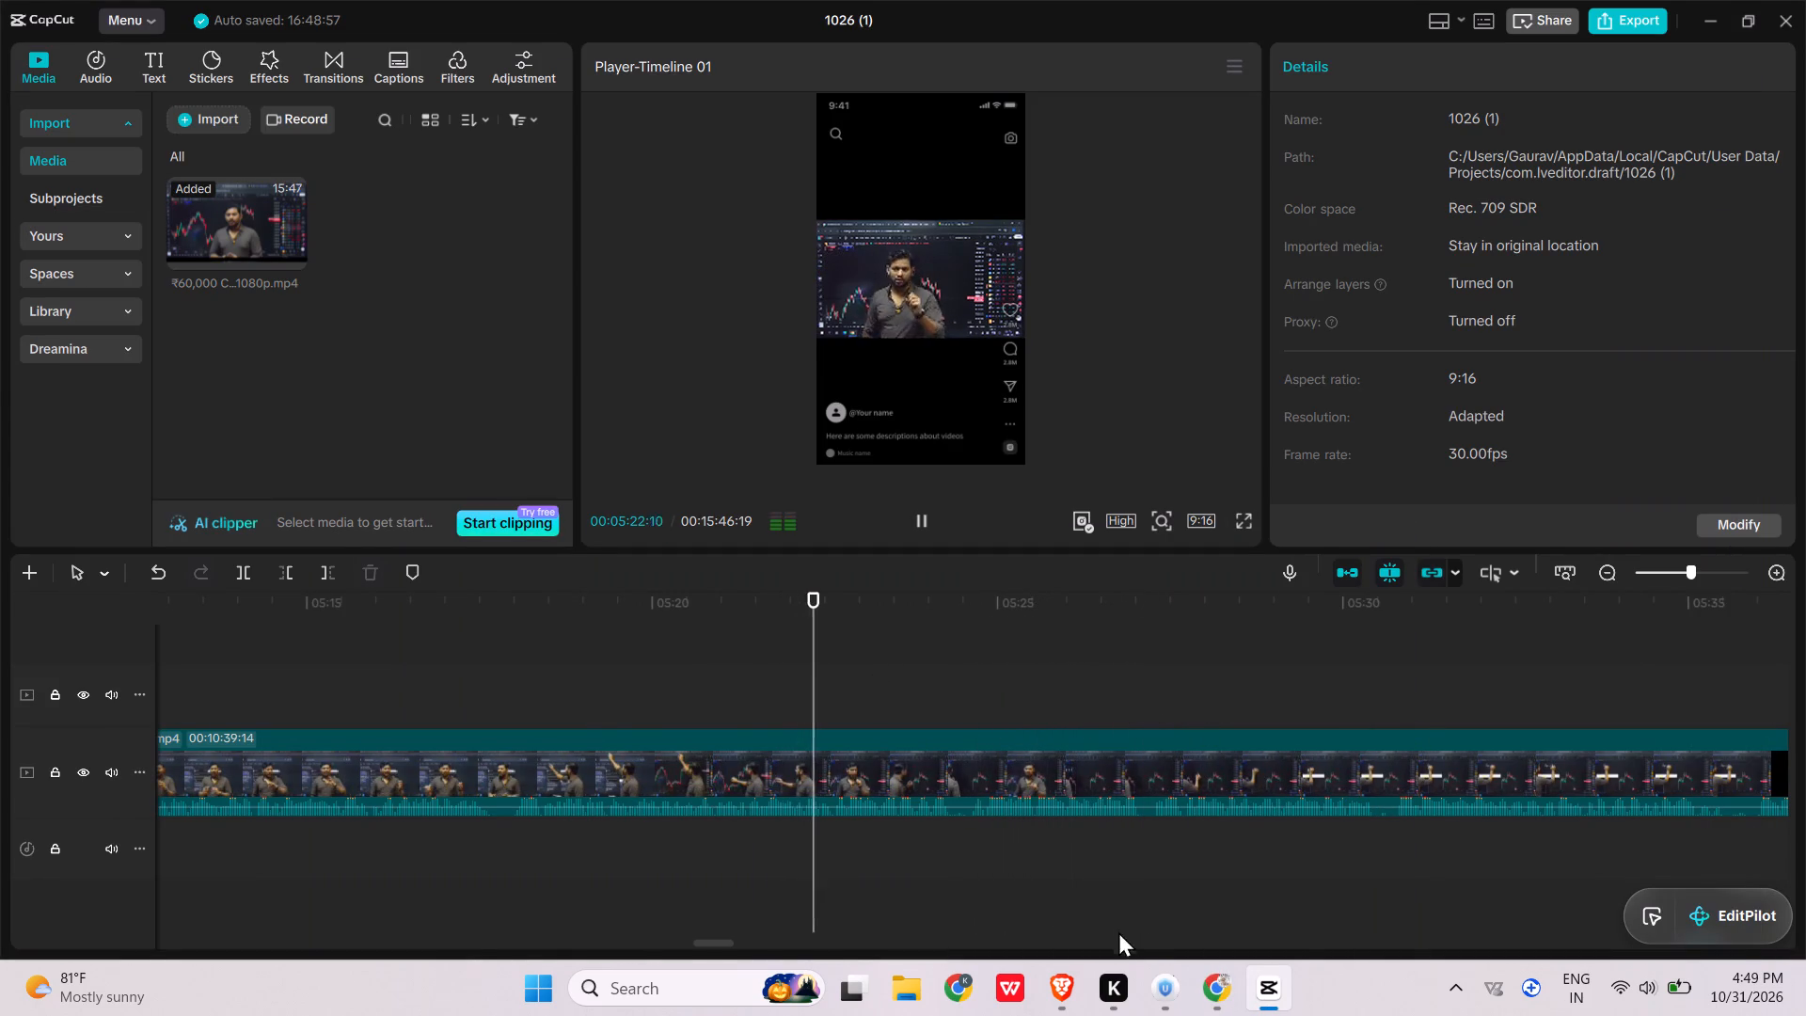
pyautogui.click(1212, 982)
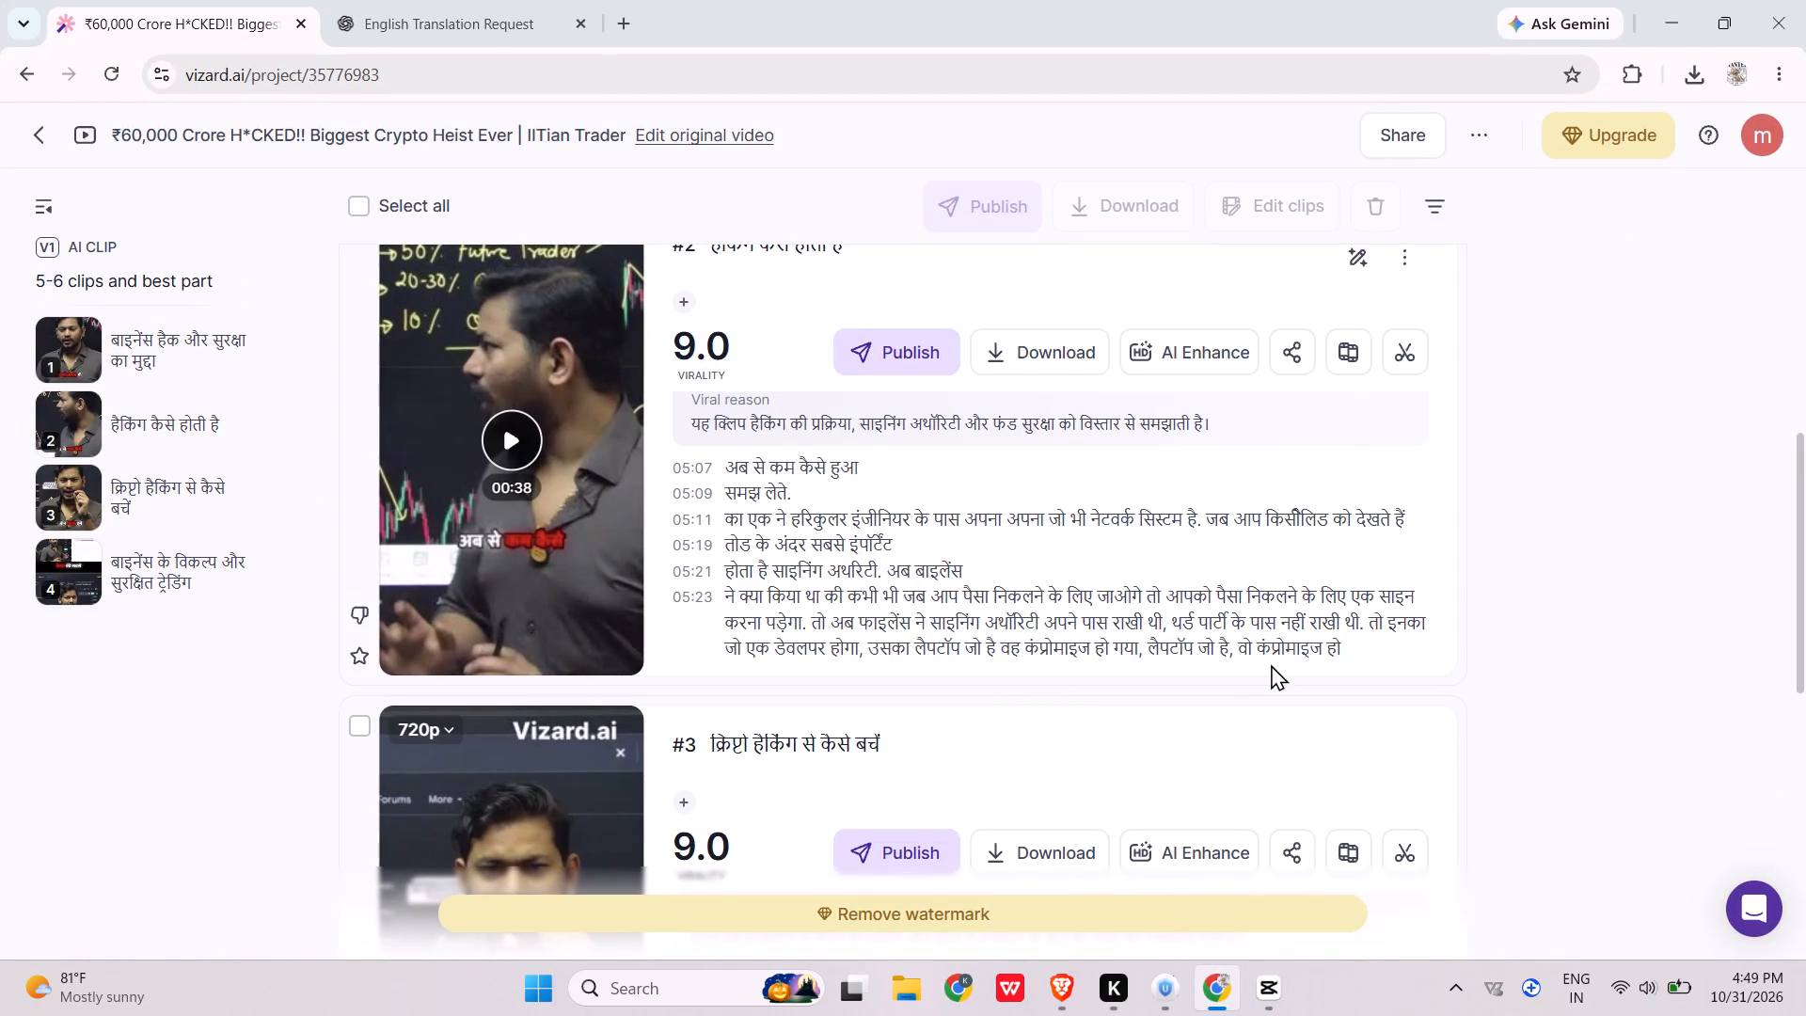
pyautogui.click(1275, 993)
pyautogui.hscroll(-1, 1389, 808)
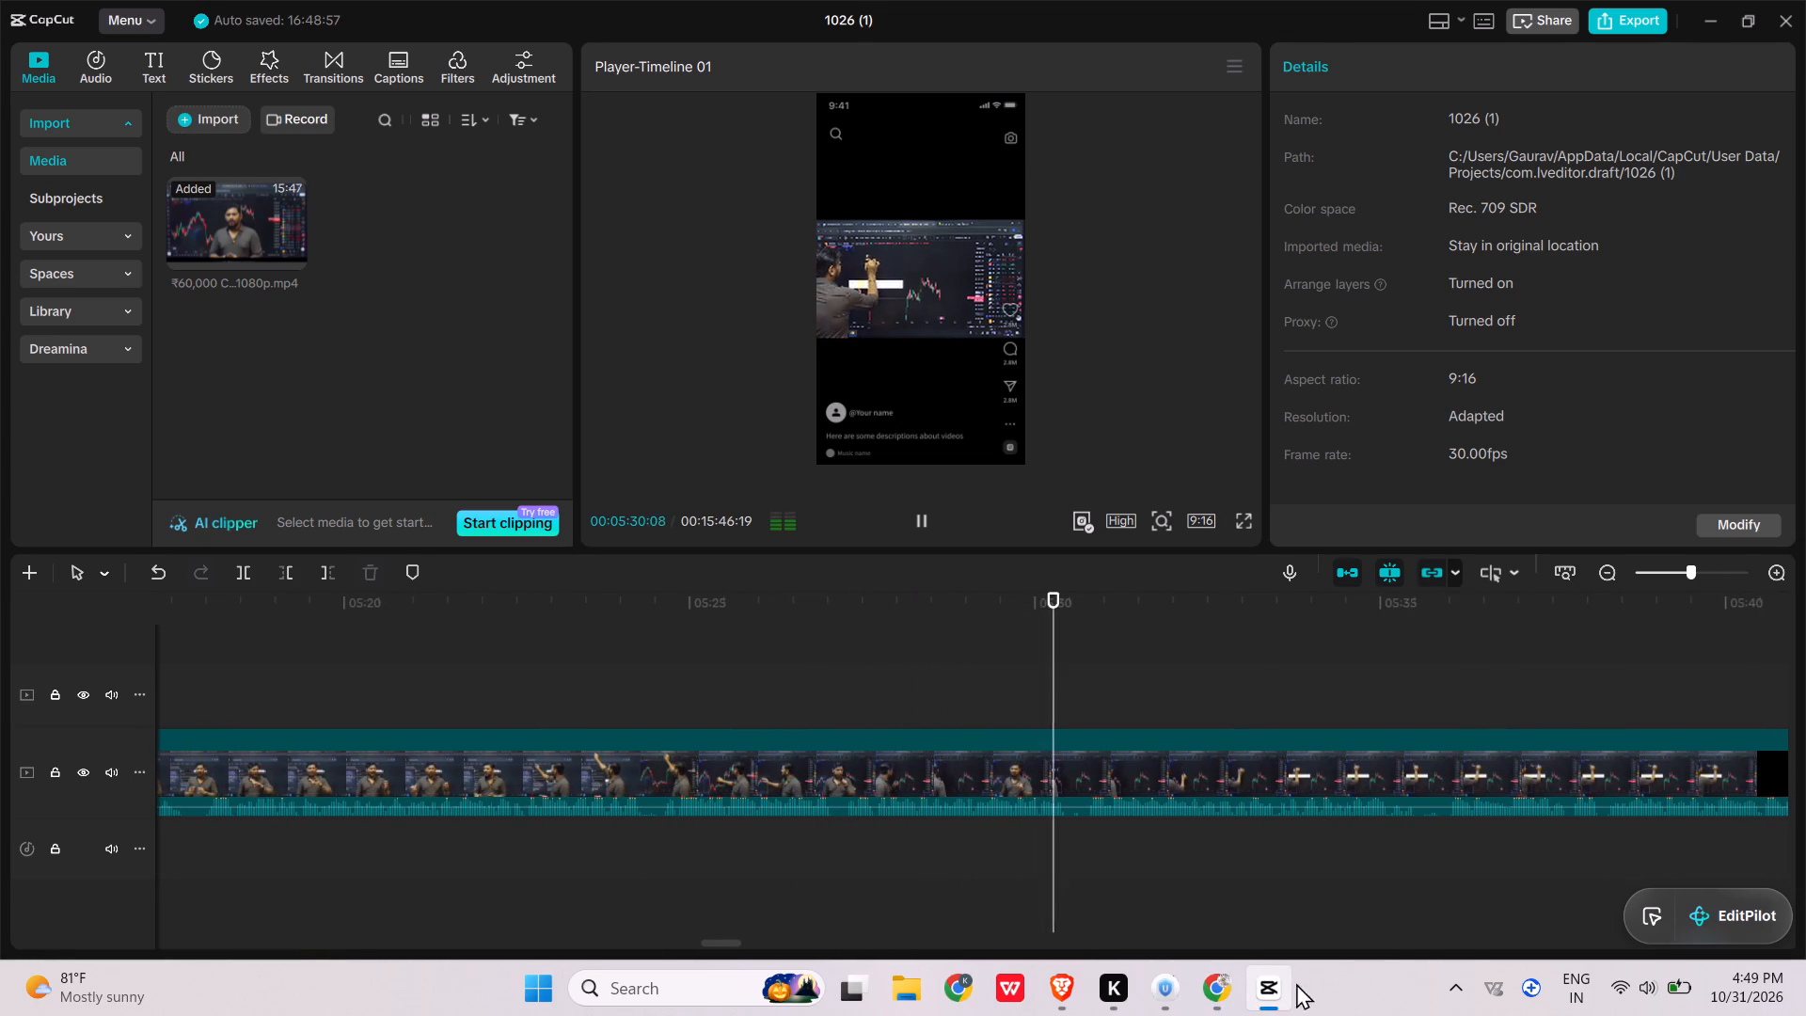
# Pause the CapCut footage at about 05:38 and play the last seconds of clip #2's Vizard preview to identify its closing words.
pyautogui.click(1225, 986)
pyautogui.click(525, 520)
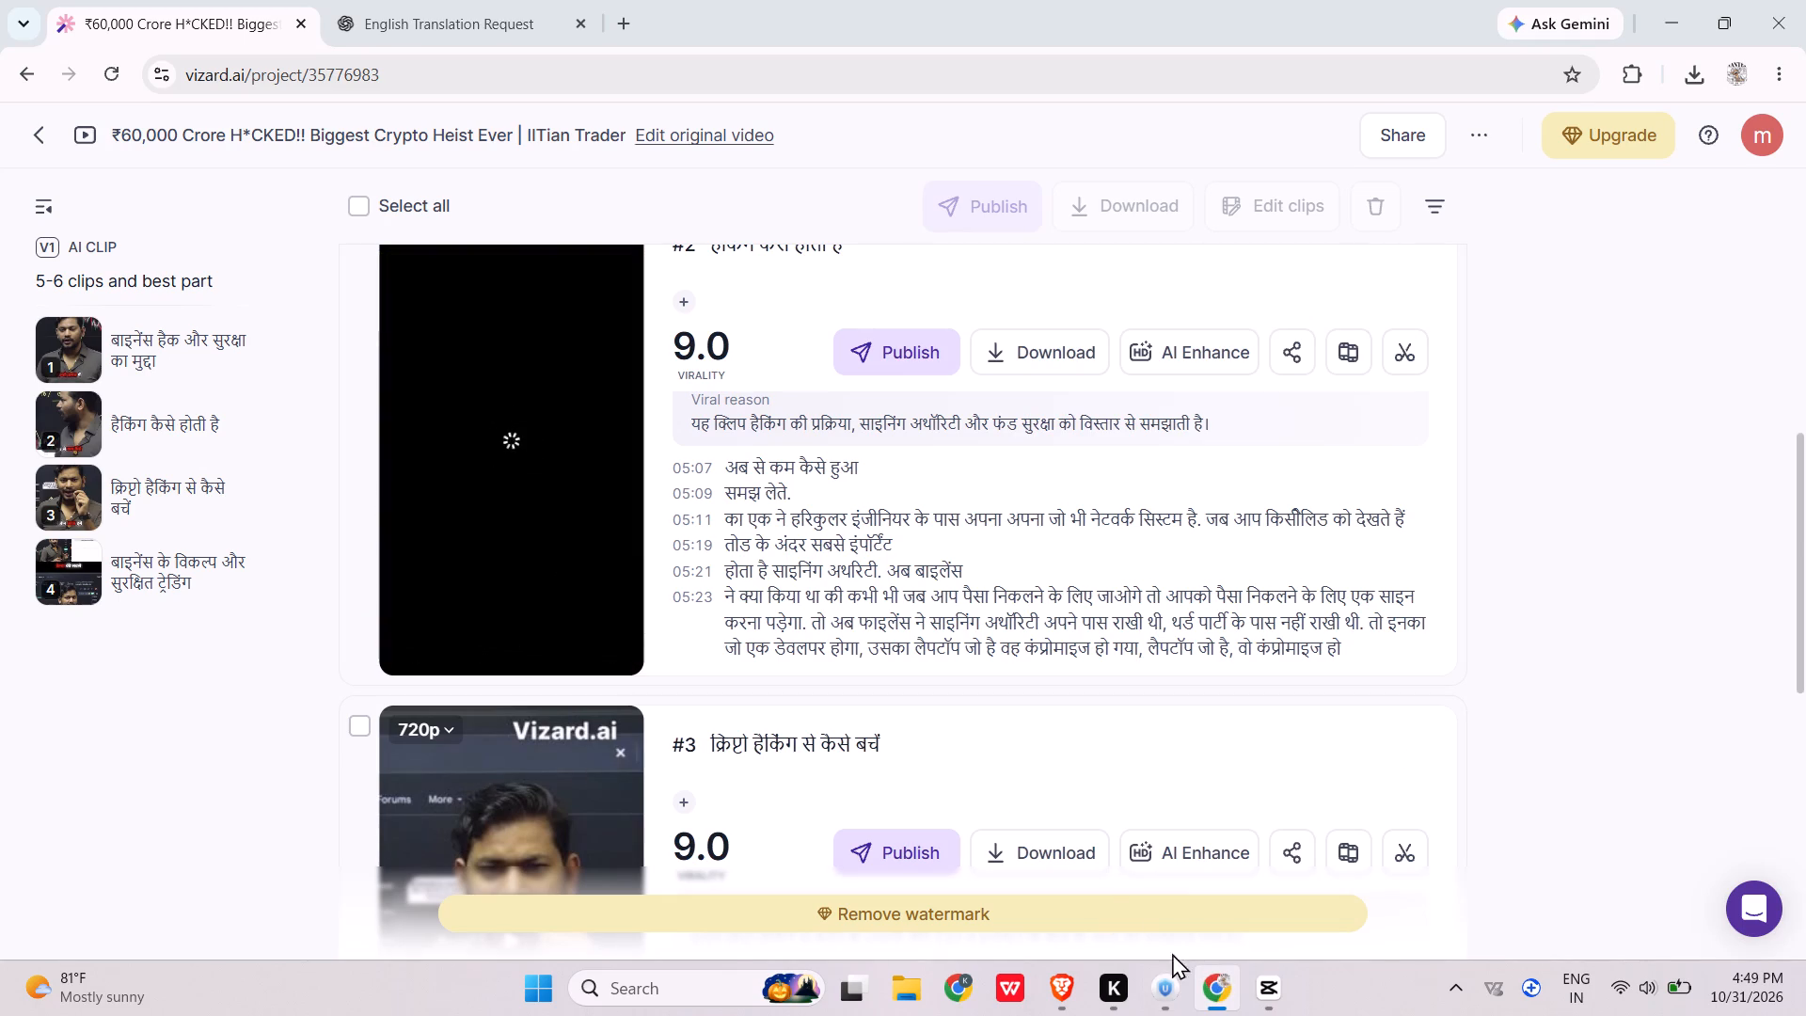
pyautogui.click(1290, 1008)
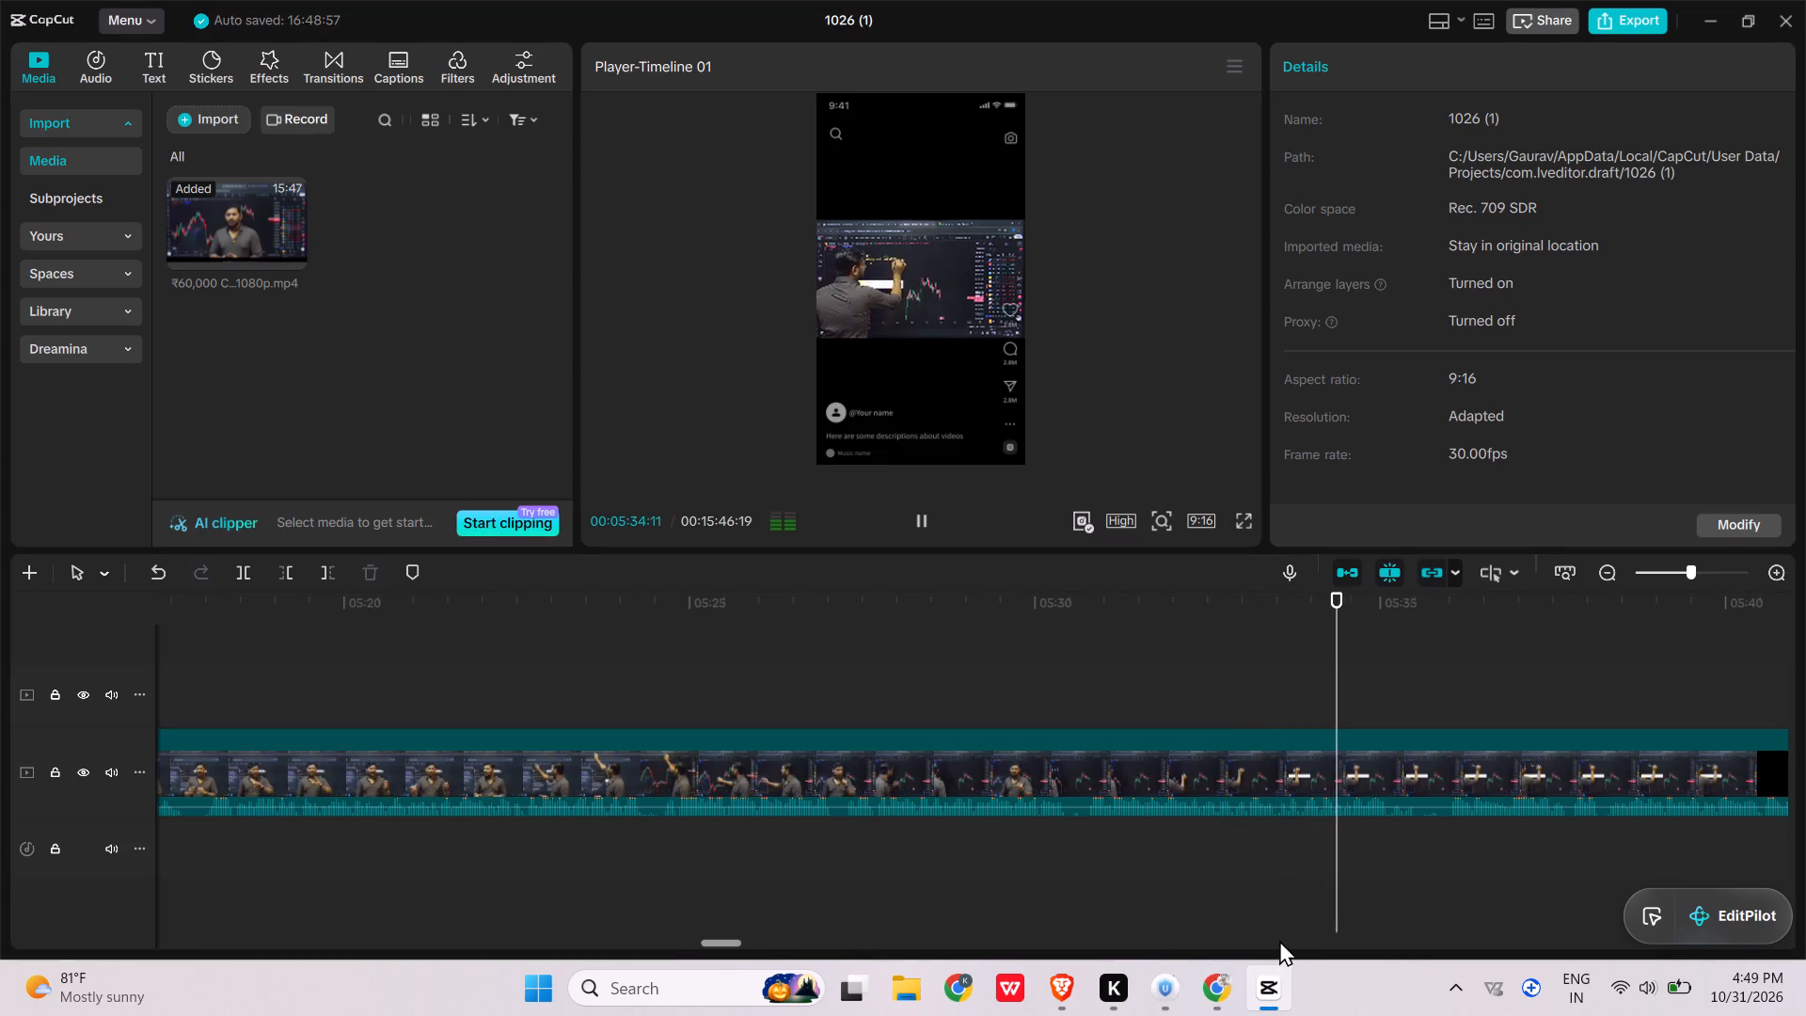
pyautogui.hscroll(-2, 1279, 913)
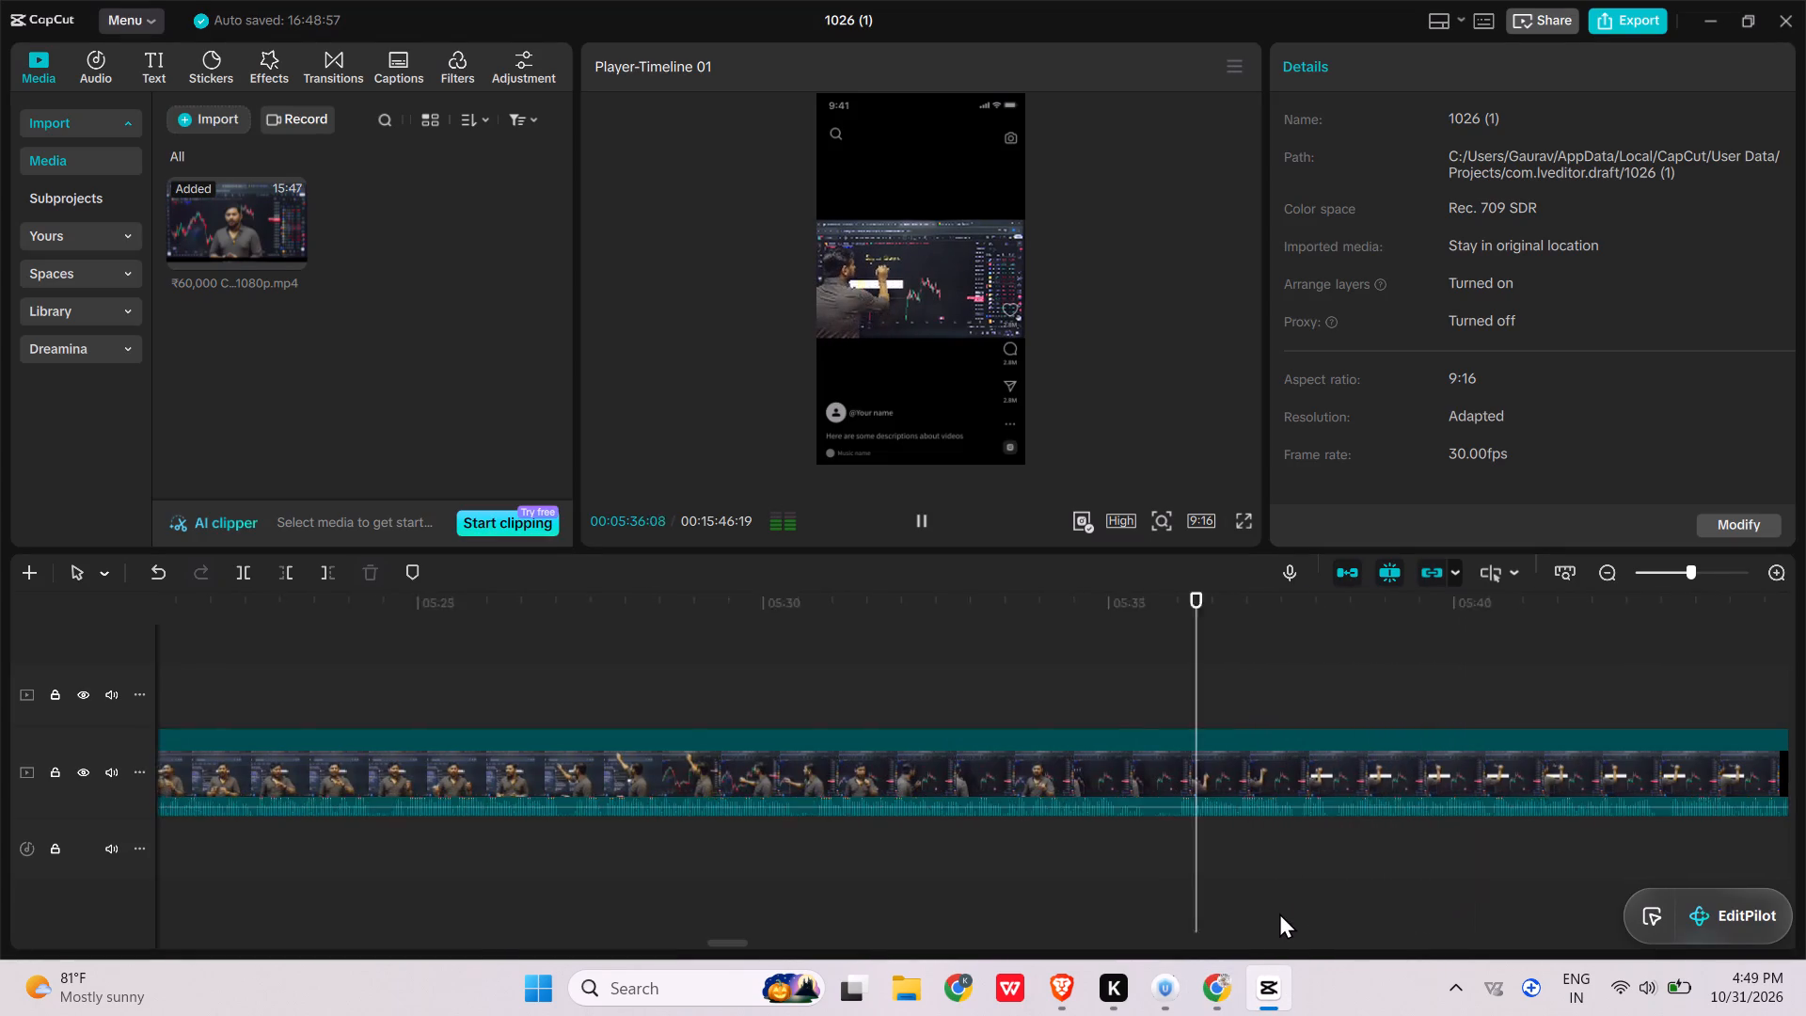
pyautogui.hscroll(-4, 1279, 913)
pyautogui.press('space')
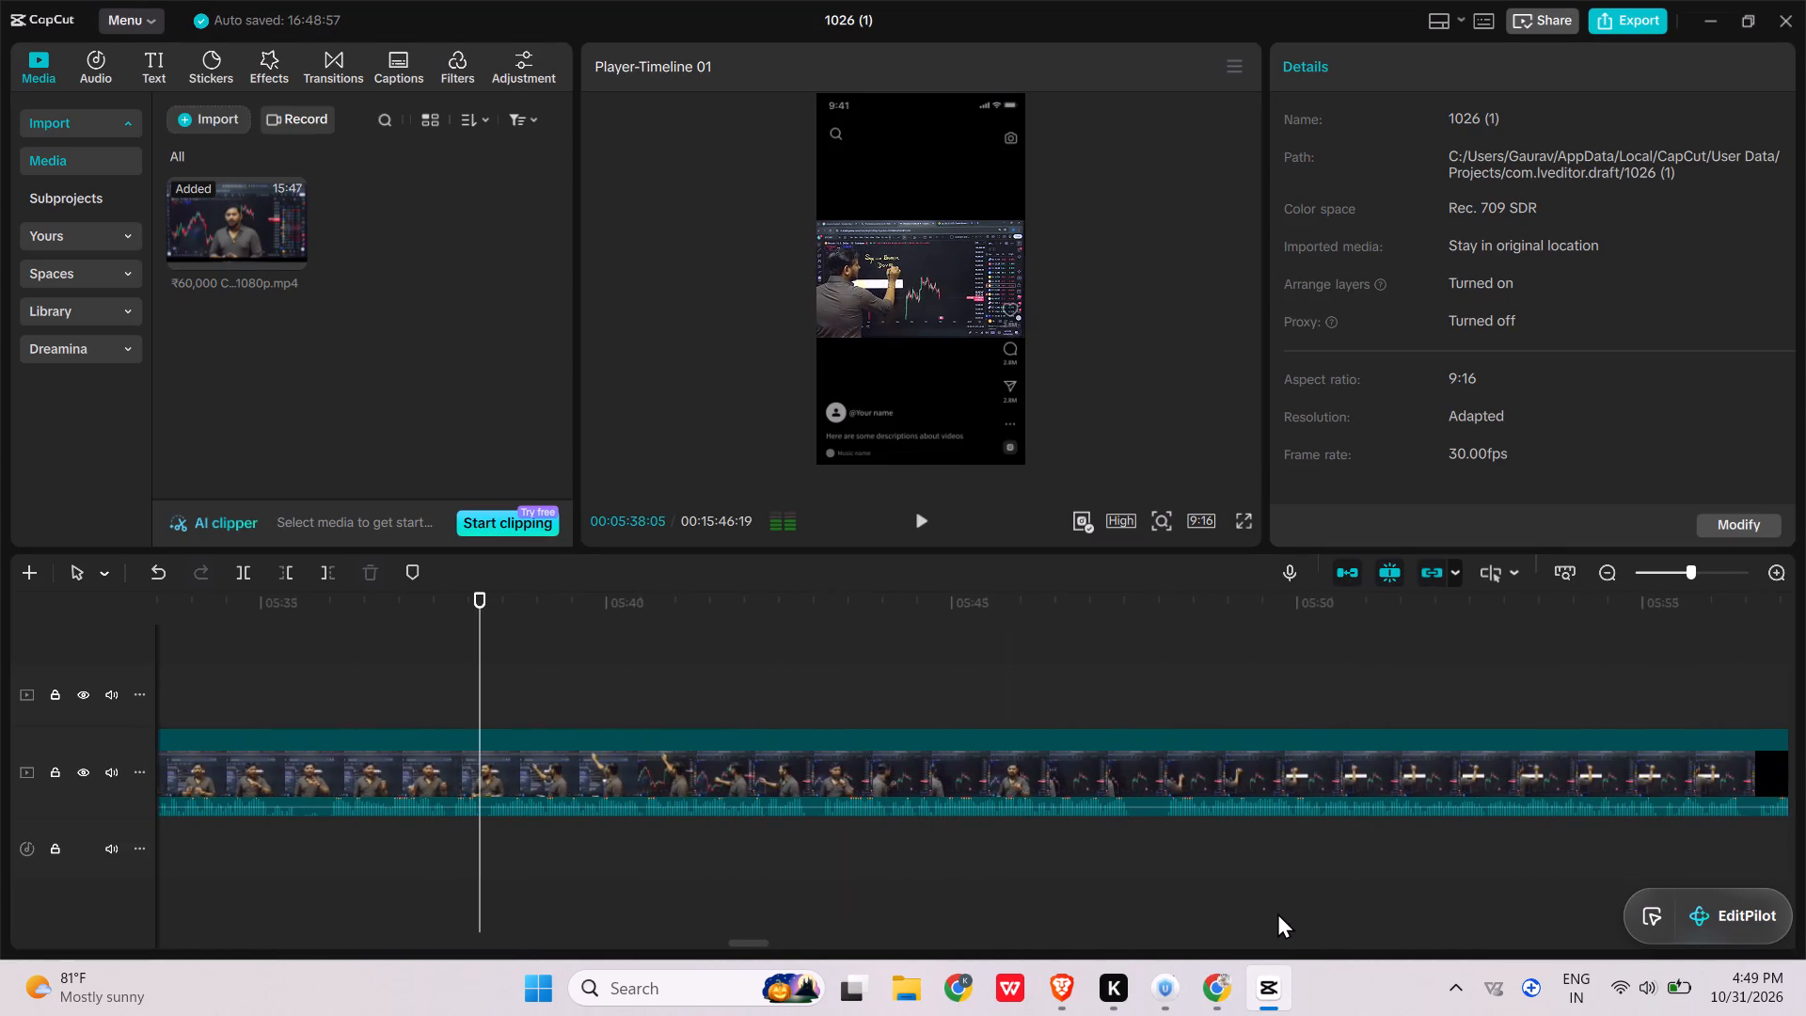
pyautogui.click(1219, 998)
pyautogui.click(578, 624)
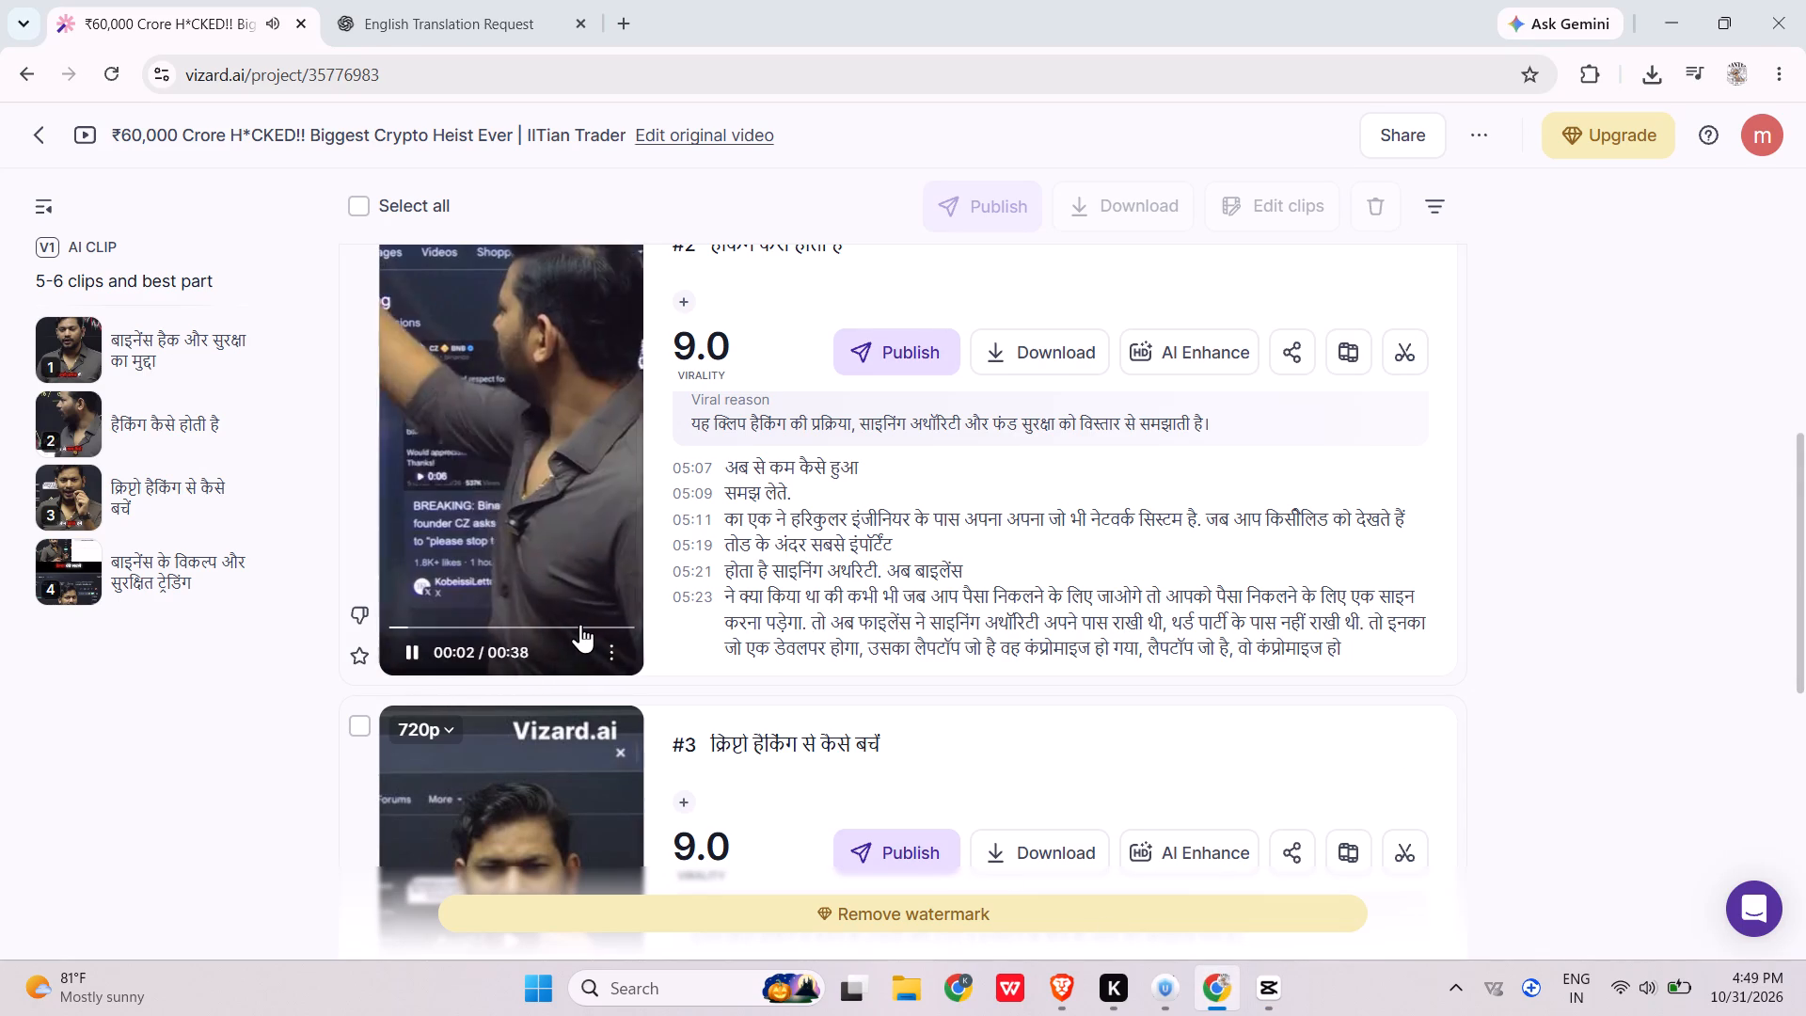
pyautogui.click(585, 627)
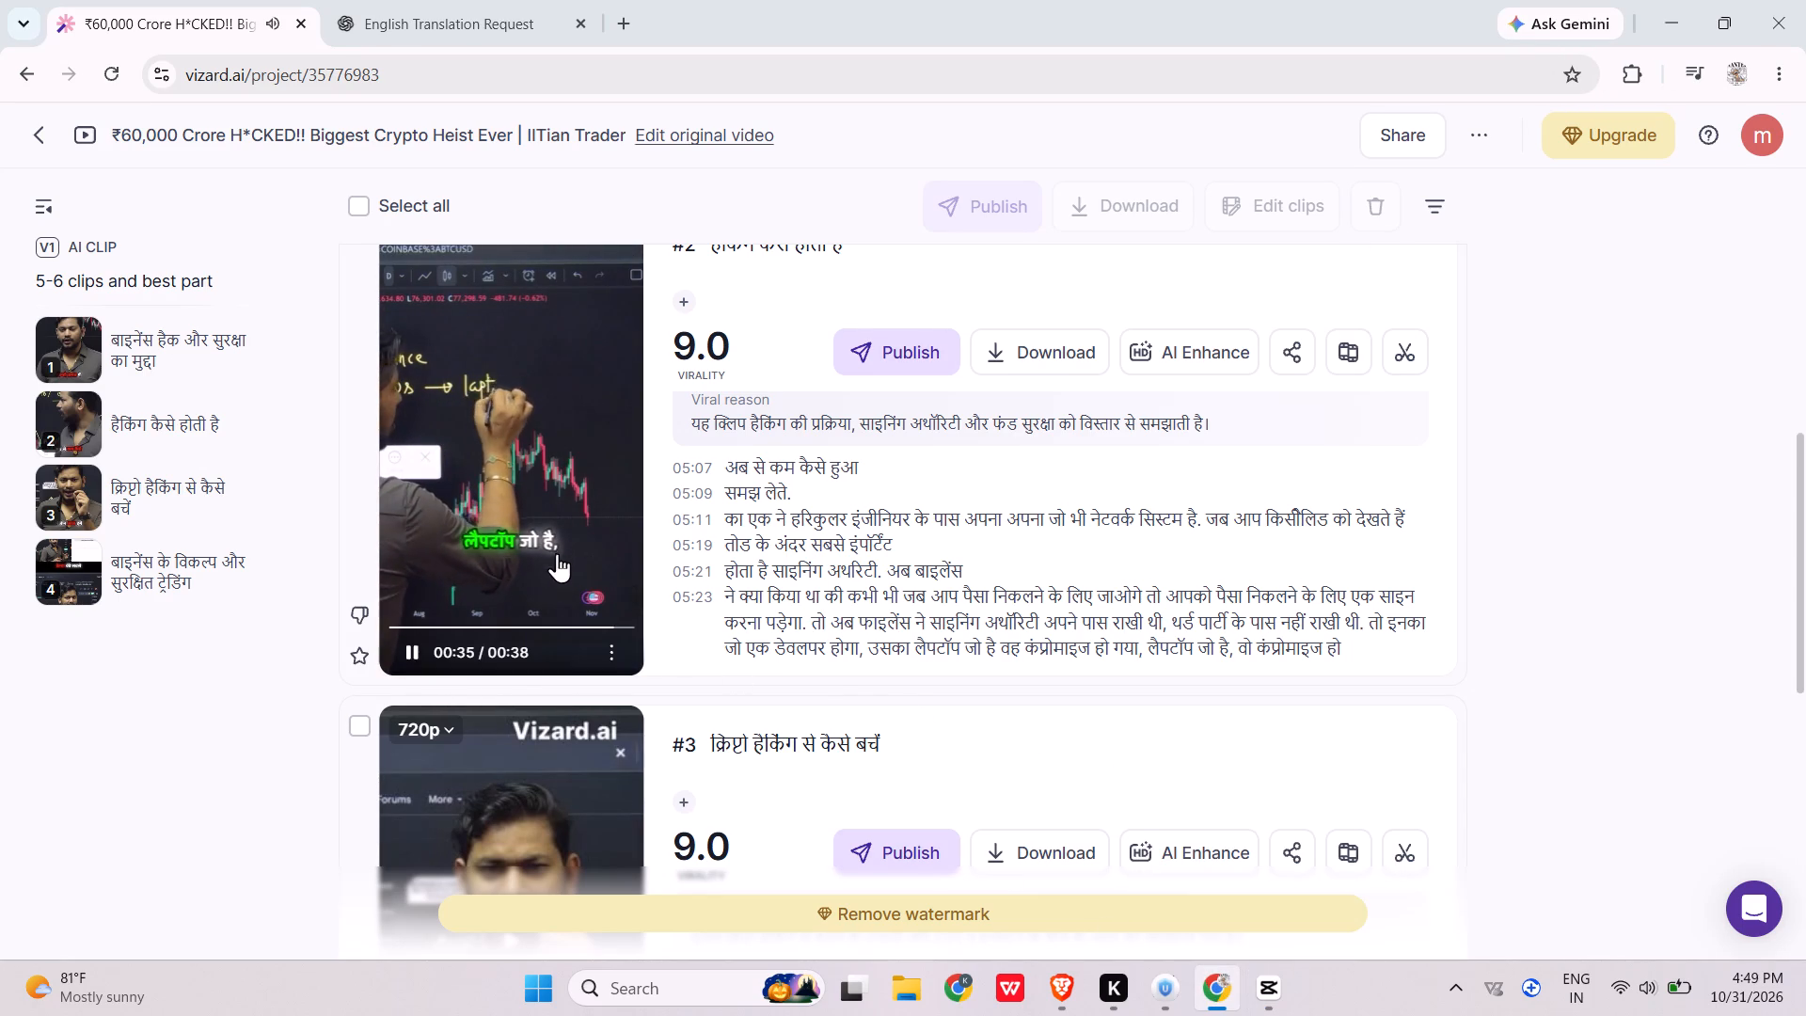
pyautogui.press('space')
# Play the CapCut footage on to clip #2's closing words and split the source video at about 05:48.
pyautogui.click(1265, 997)
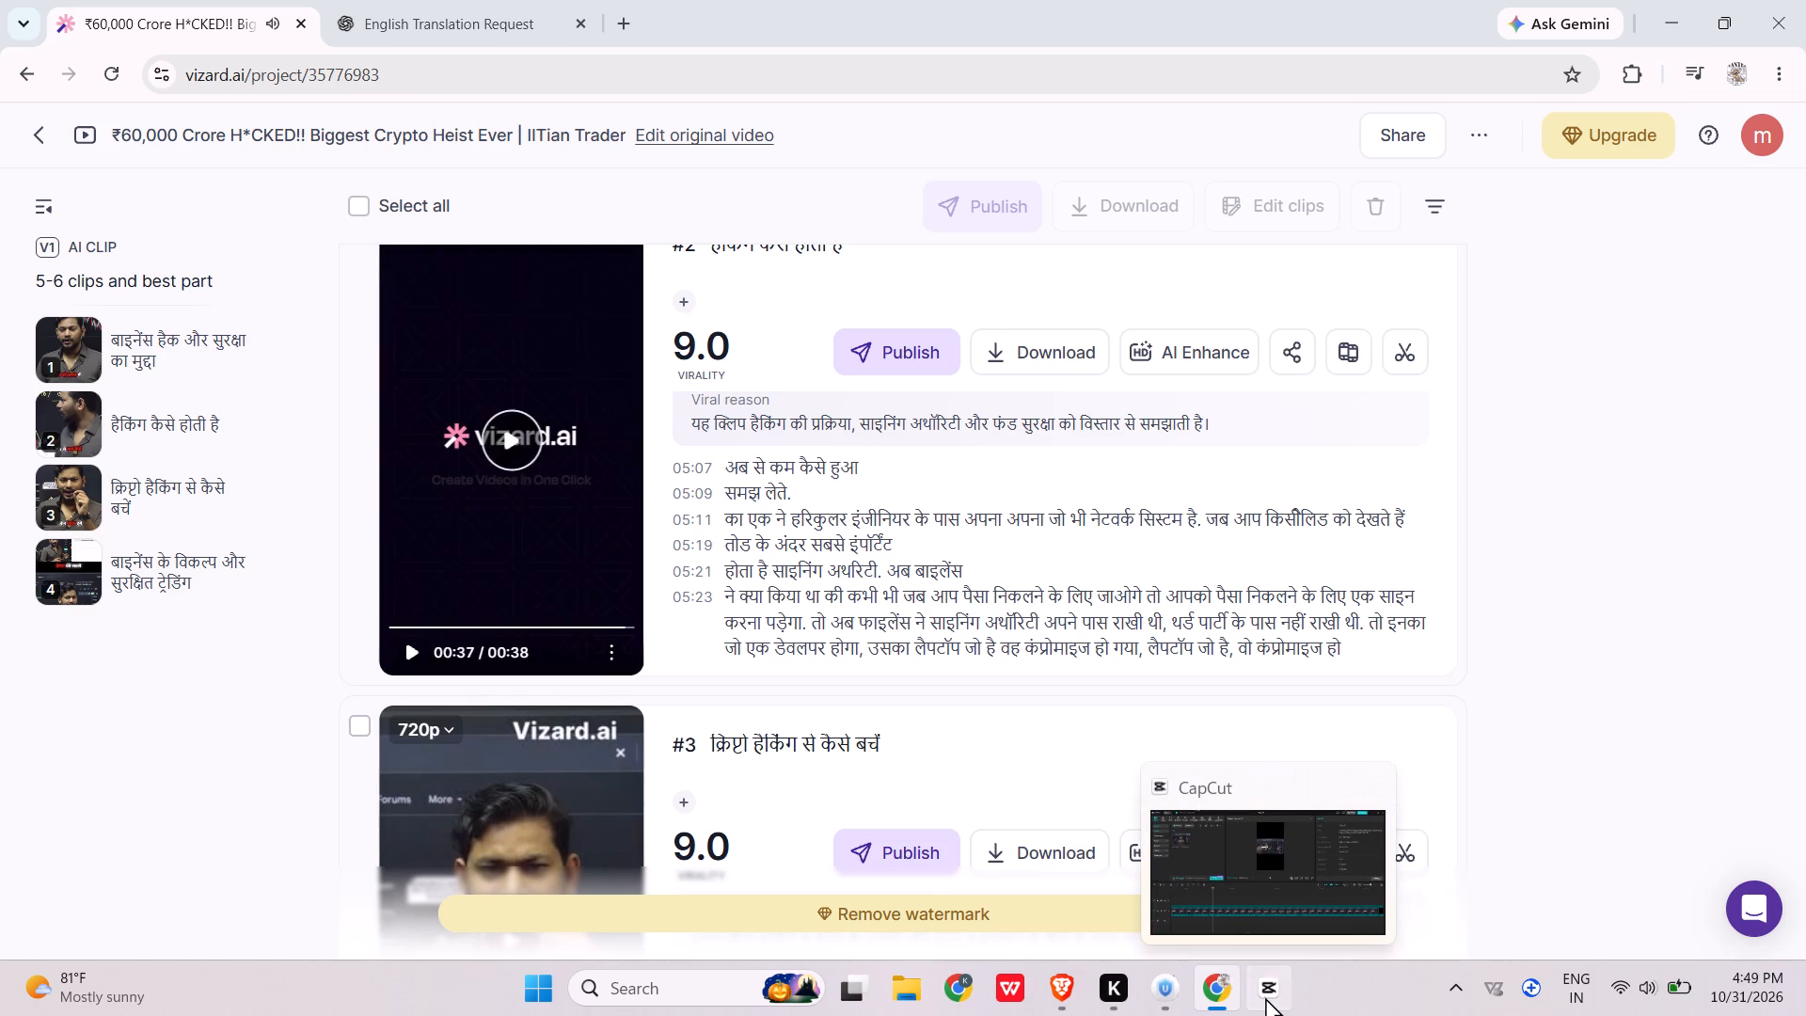
pyautogui.press('space')
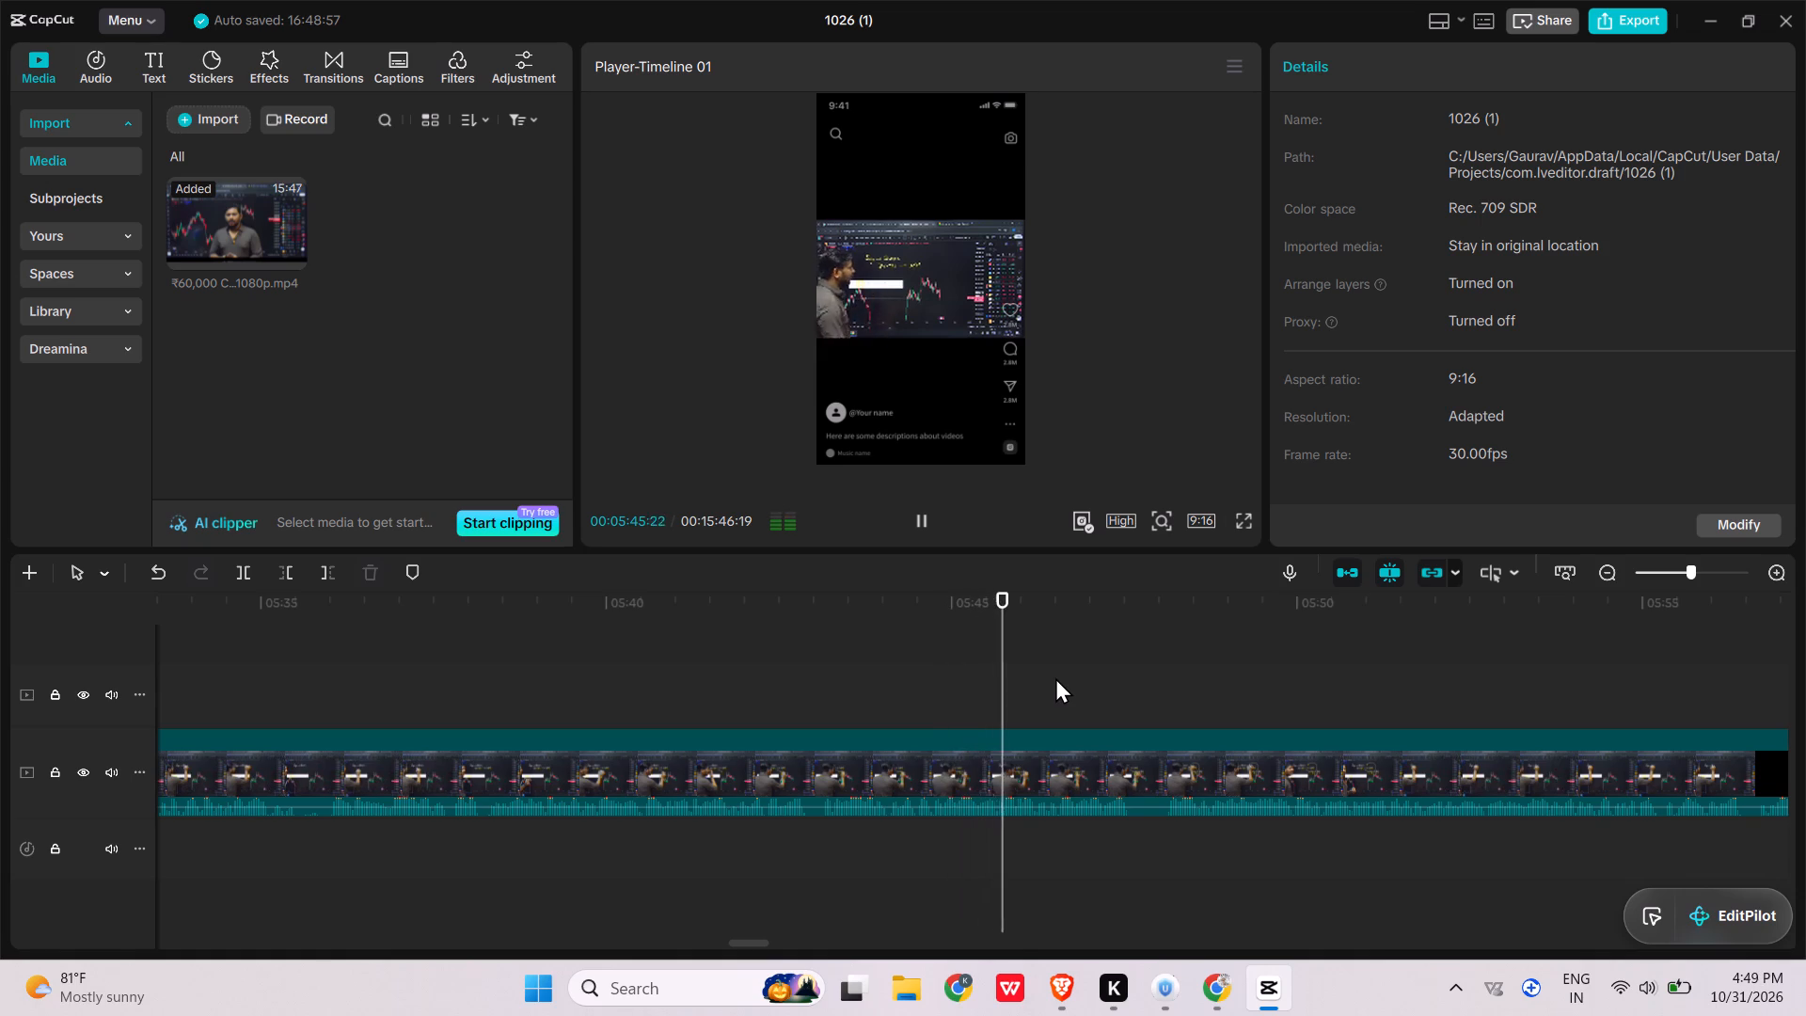
pyautogui.press('space')
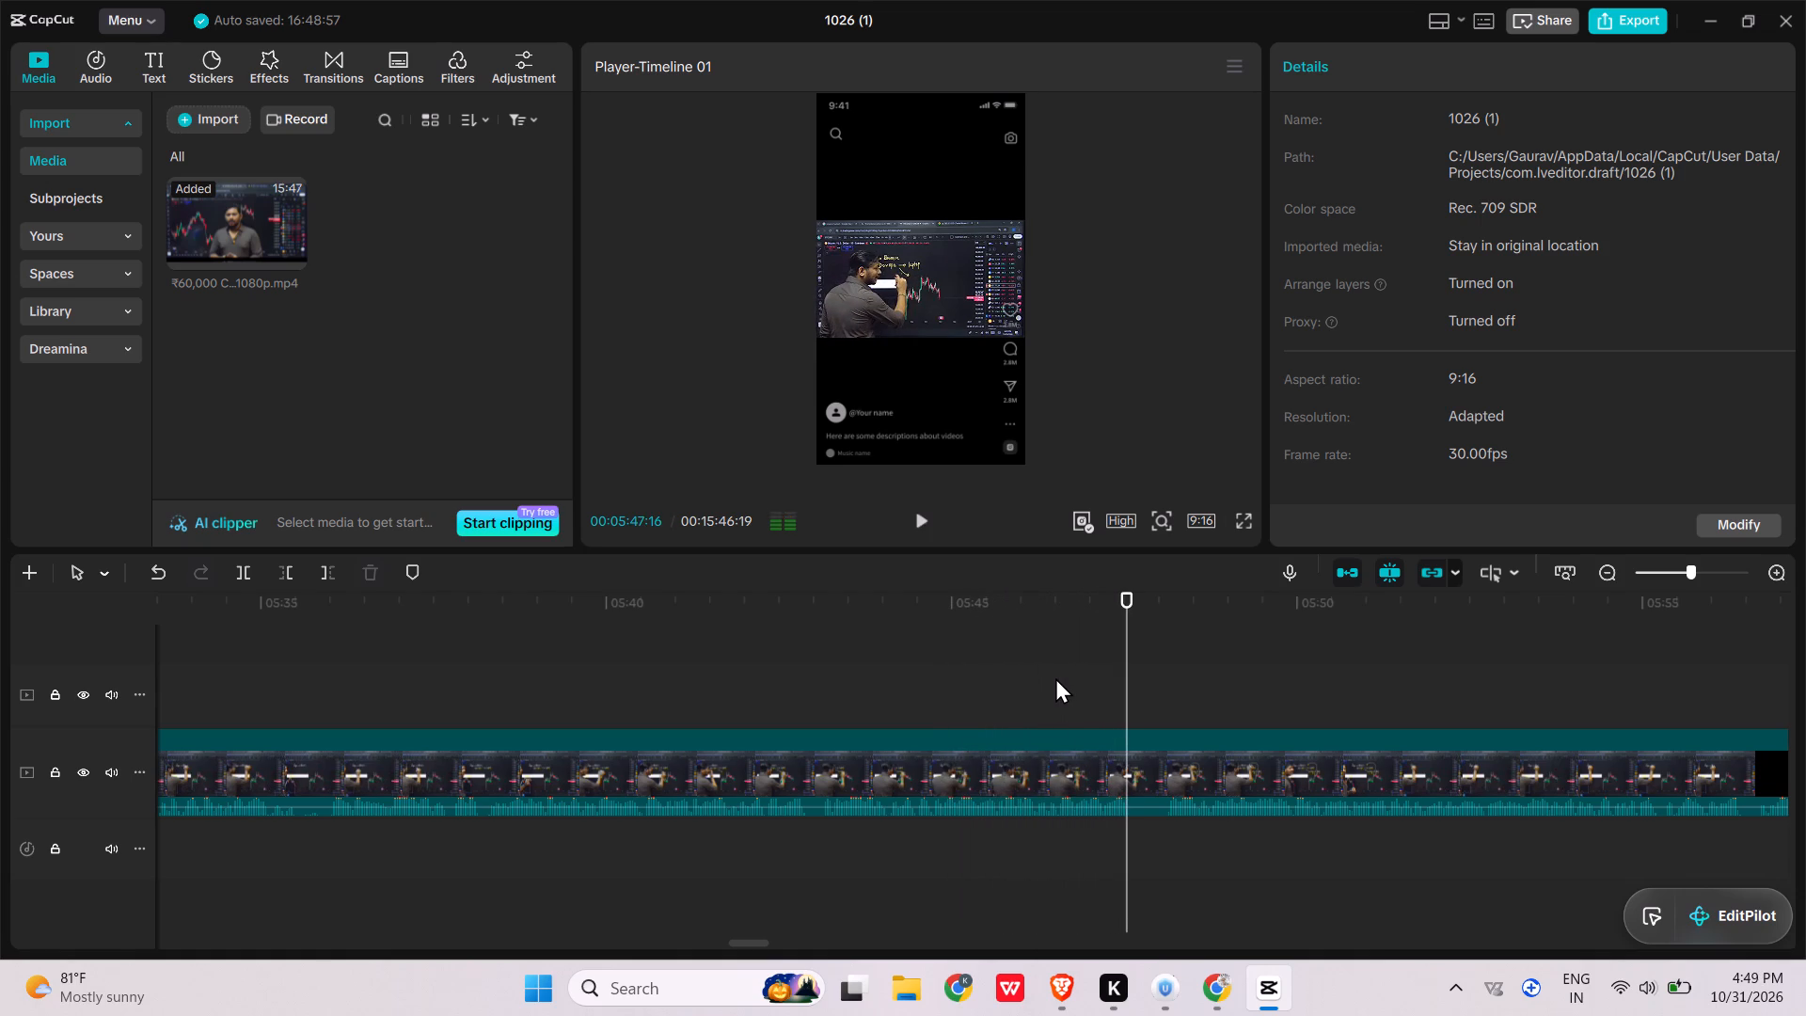
pyautogui.press('space')
pyautogui.press('space')
pyautogui.hscroll(-2, 1128, 767)
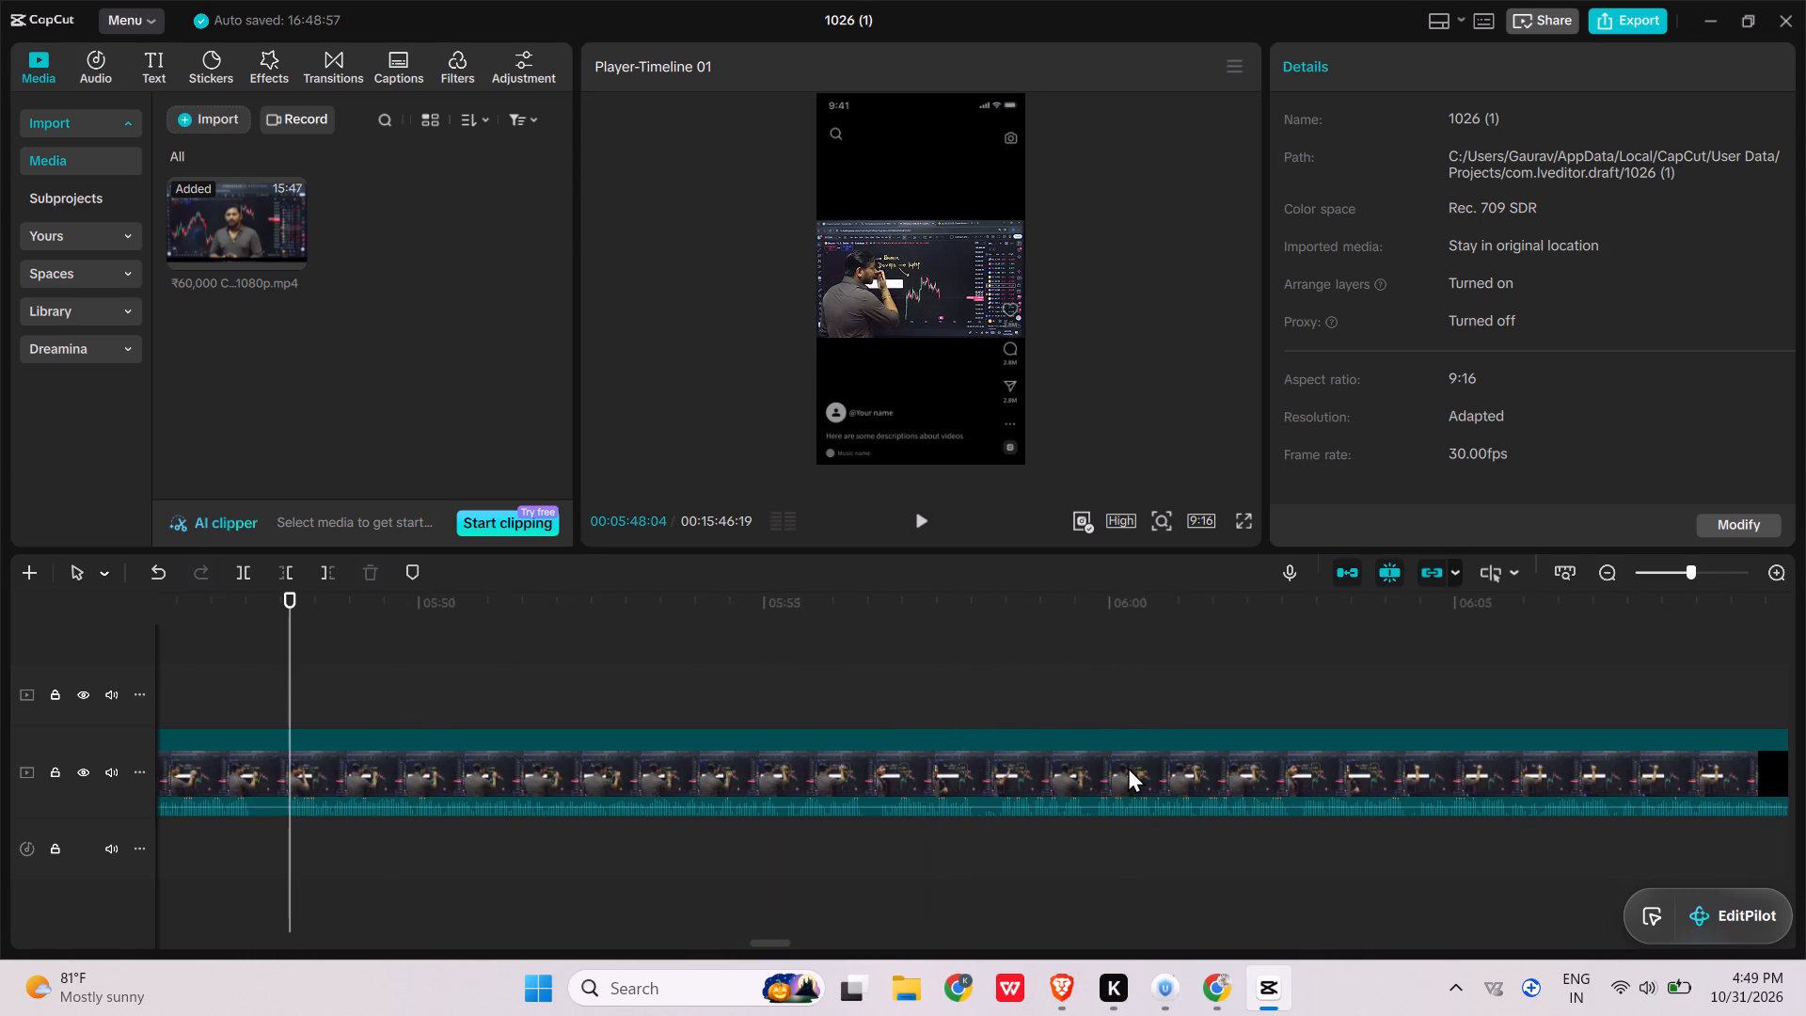
pyautogui.hscroll(-2, 1128, 767)
pyautogui.hotkey('ctrl', 'b')
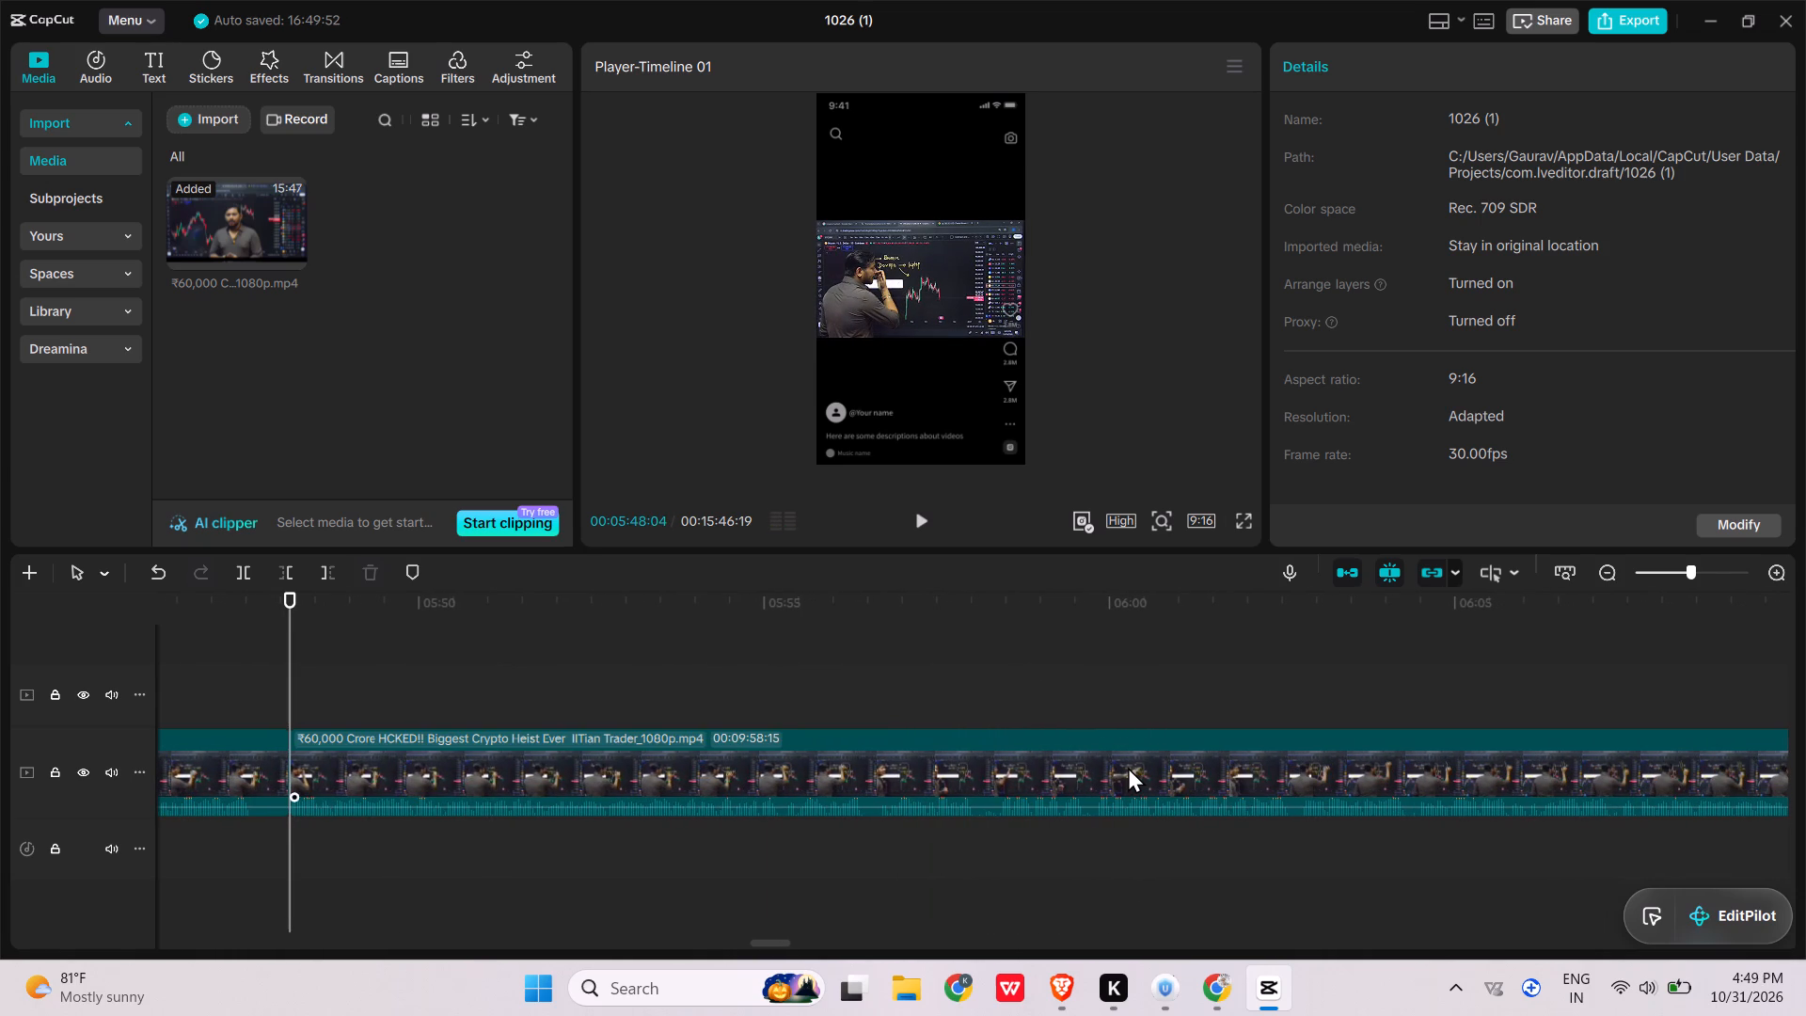
# Delete the source footage after the 05:48 cut and before the 05:07 cut, keeping only clip #2's segment.
pyautogui.scroll(-1, 976, 907)
pyautogui.keyDown('ctrl'); pyautogui.scroll(-11, 878, 787); pyautogui.keyUp('ctrl')
pyautogui.keyDown('ctrl'); pyautogui.click(878, 787); pyautogui.keyUp('ctrl')
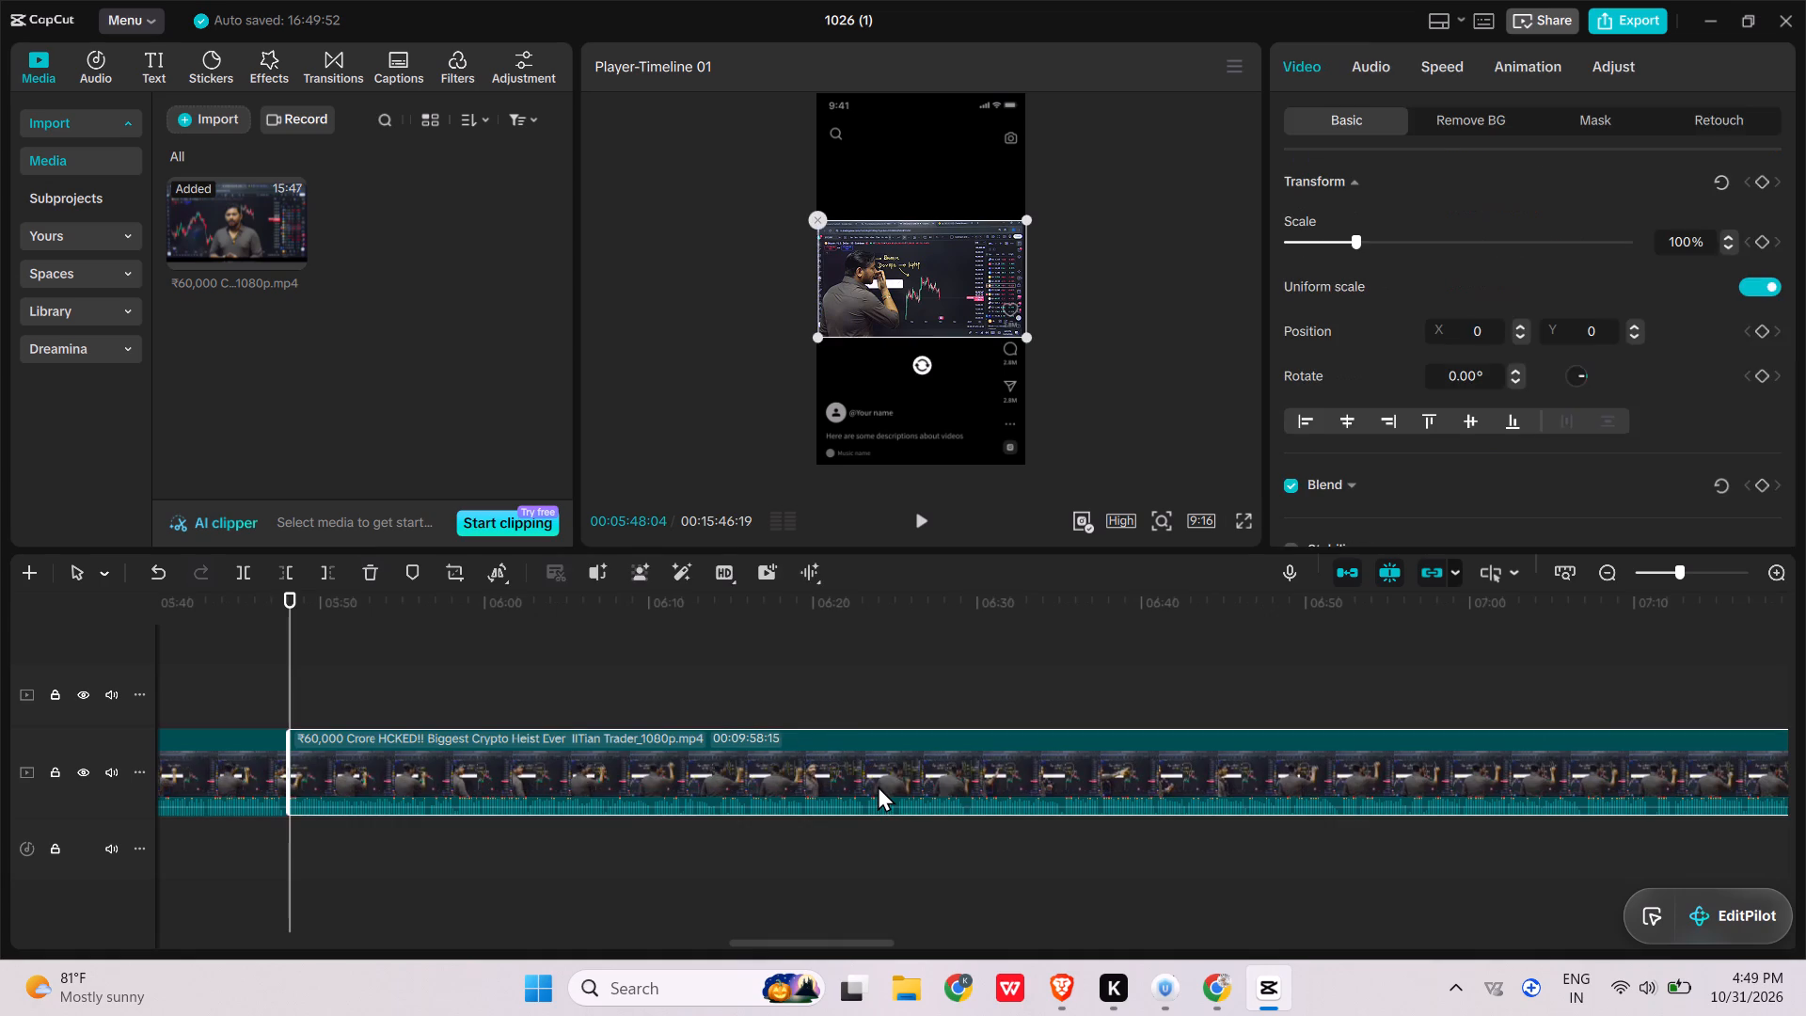
pyautogui.press('BackSpace')
pyautogui.keyDown('ctrl'); pyautogui.scroll(-10, 878, 786); pyautogui.keyUp('ctrl')
pyautogui.click(895, 786)
pyautogui.press('BackSpace')
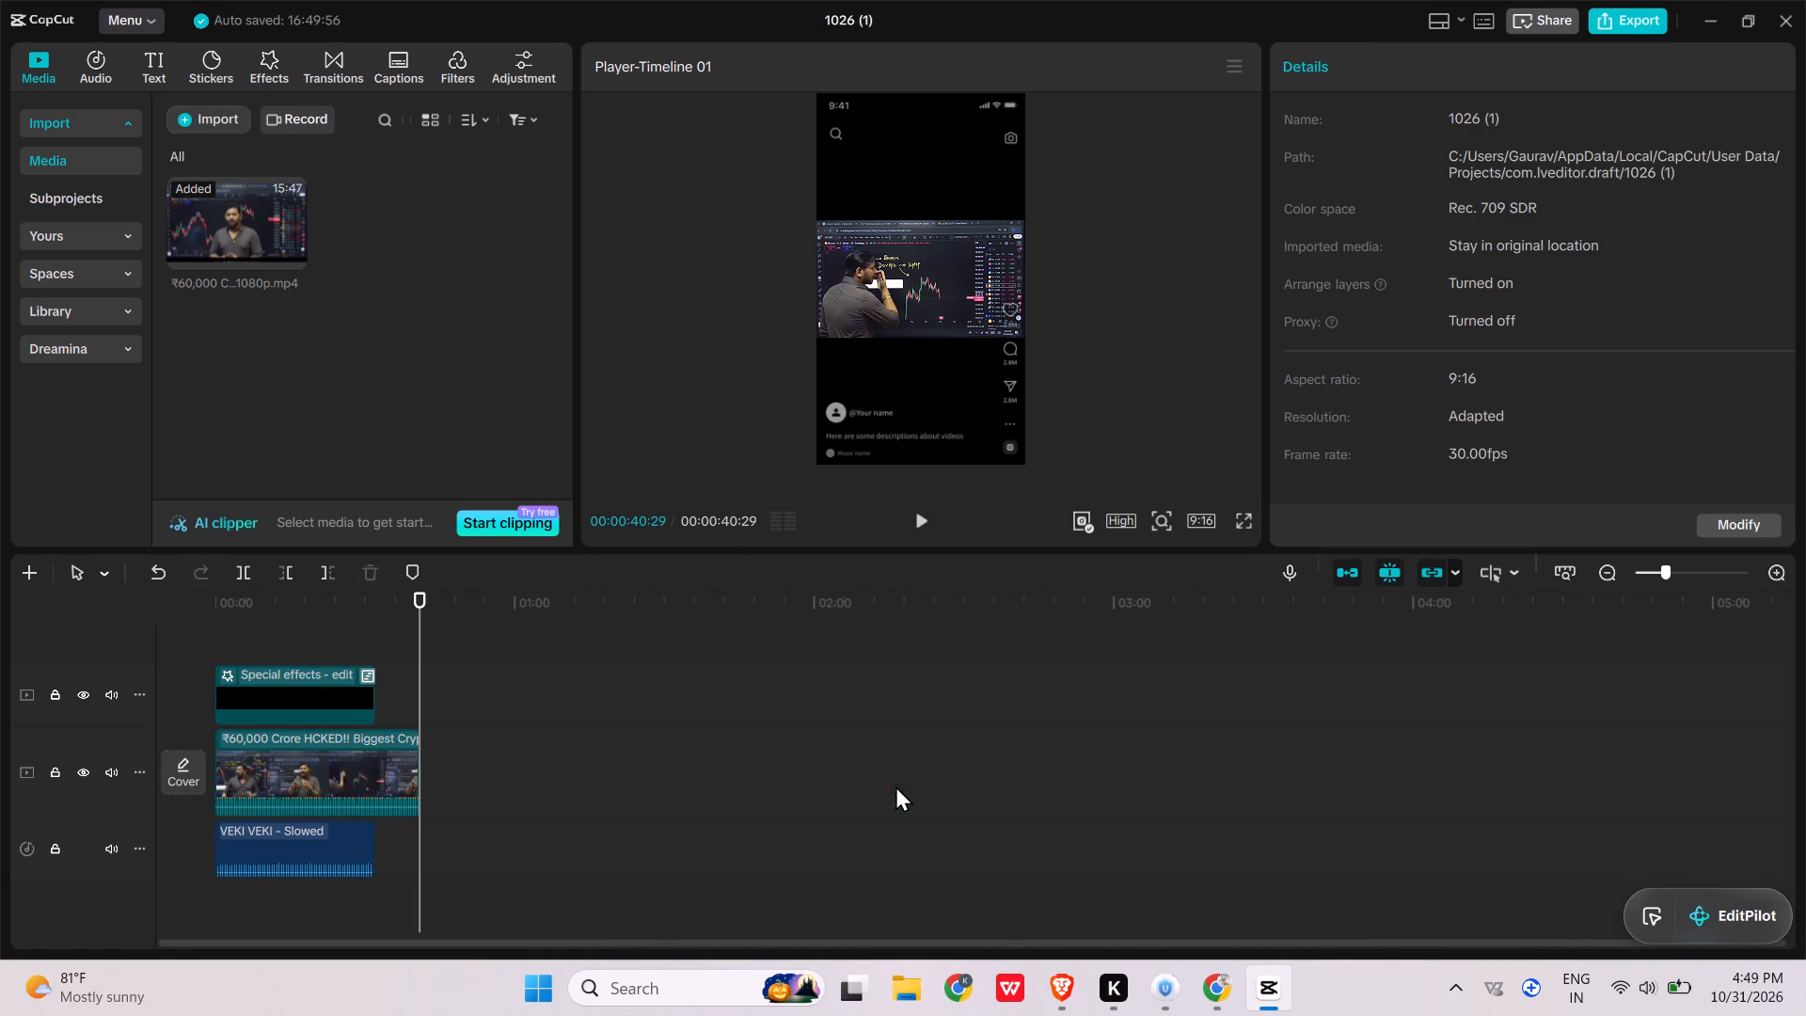
# Extend the title overlay compound clip on the upper track to the end of the trimmed video.
pyautogui.click(378, 689)
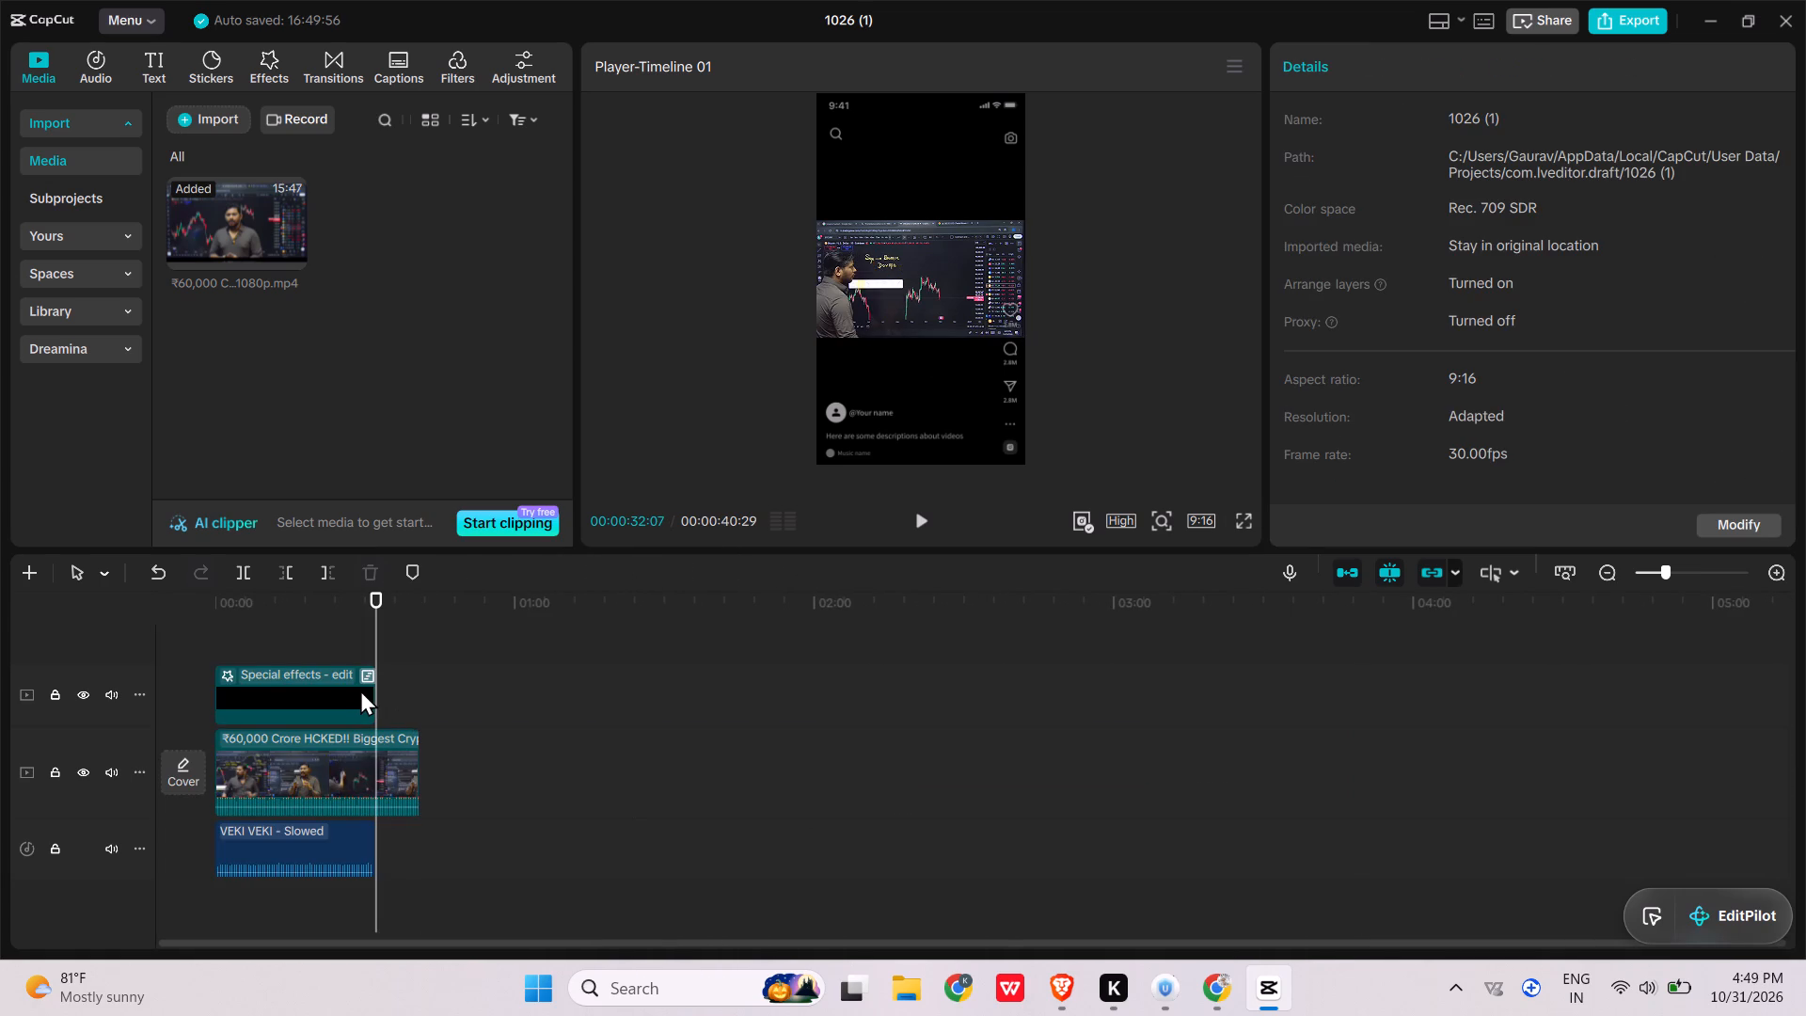
pyautogui.click(360, 690)
pyautogui.moveTo(376, 693); pyautogui.dragTo(422, 695)
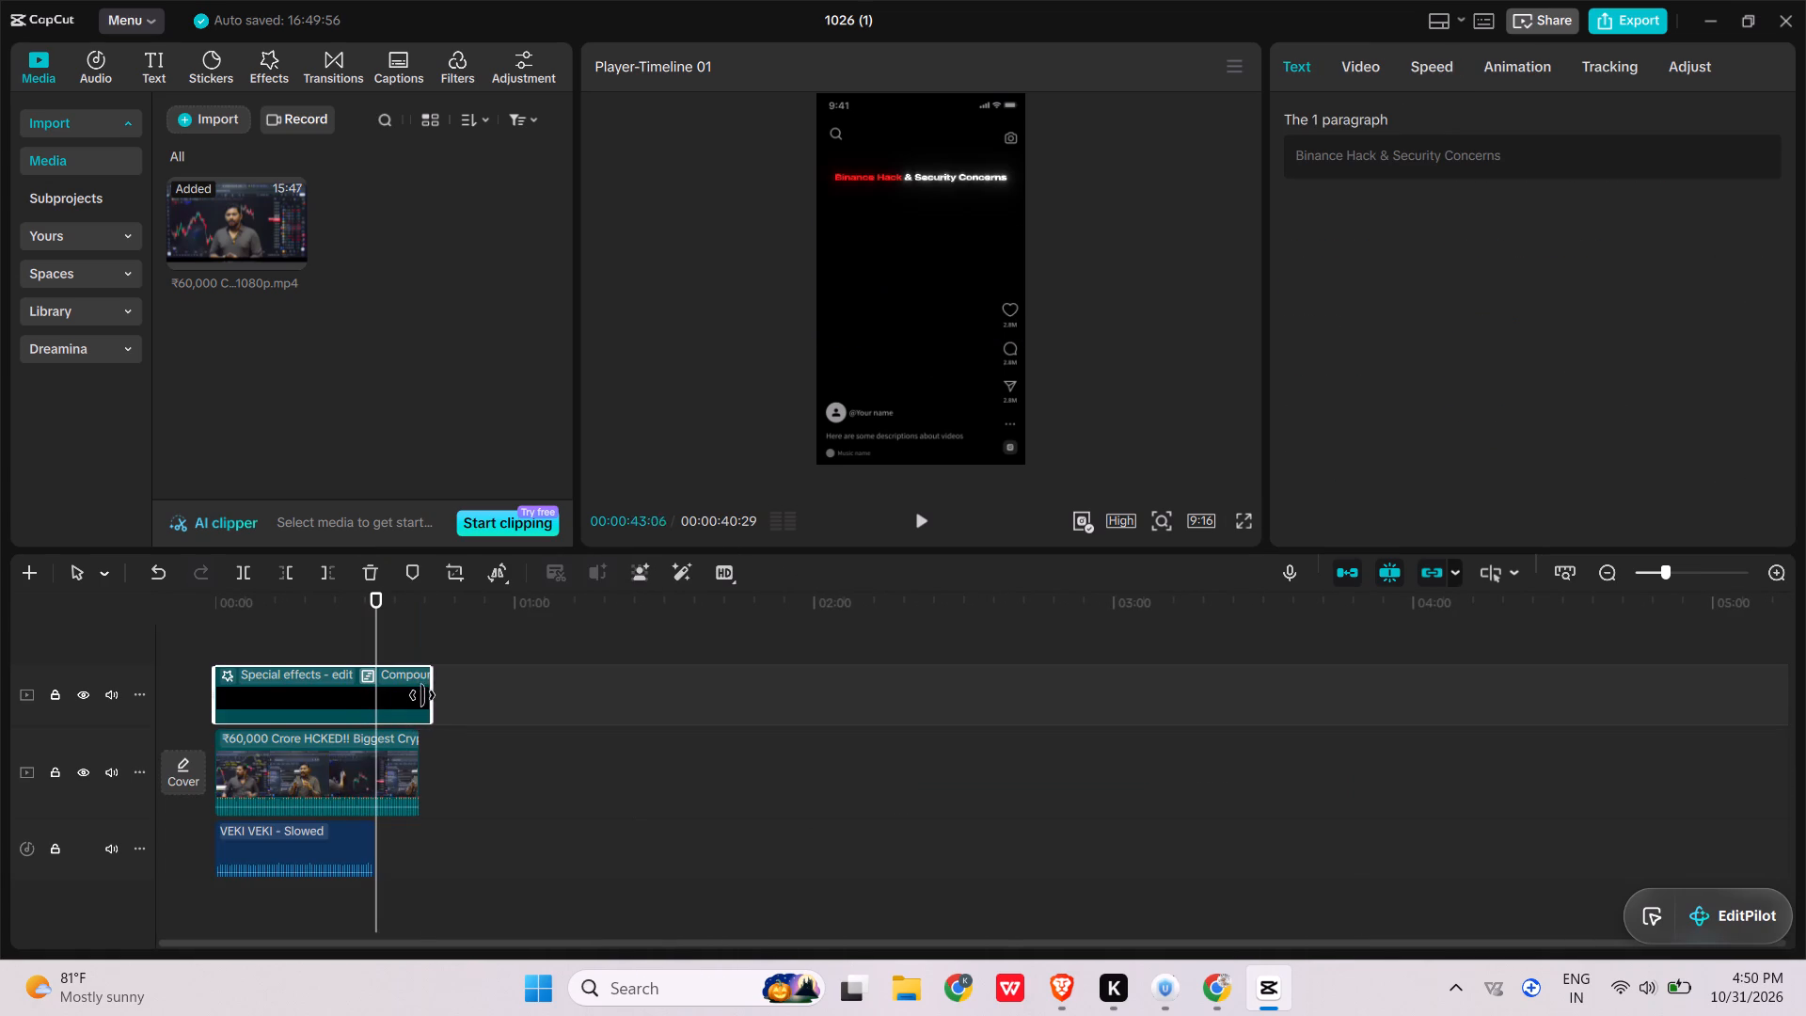
pyautogui.moveTo(422, 695); pyautogui.dragTo(413, 695)
# Delete the "VEKI VEKI - Slowed" music from the audio track.
pyautogui.click(321, 860)
pyautogui.press('BackSpace')
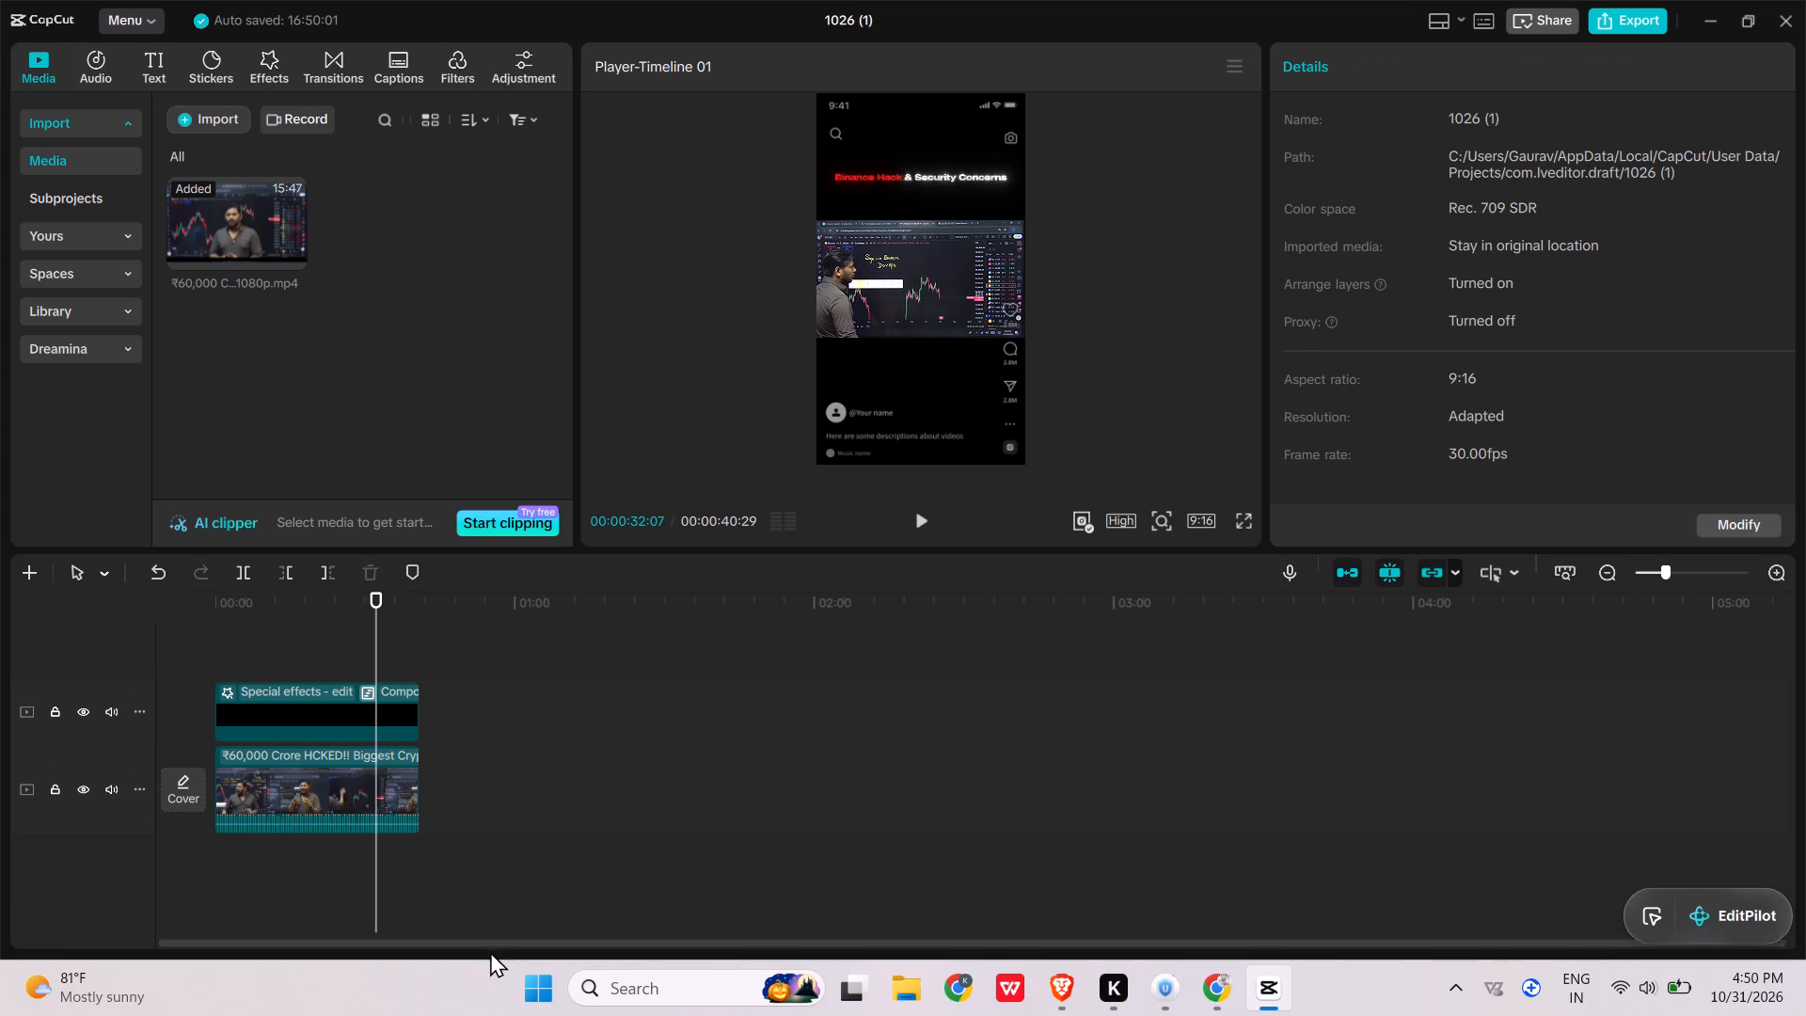
pyautogui.click(384, 718)
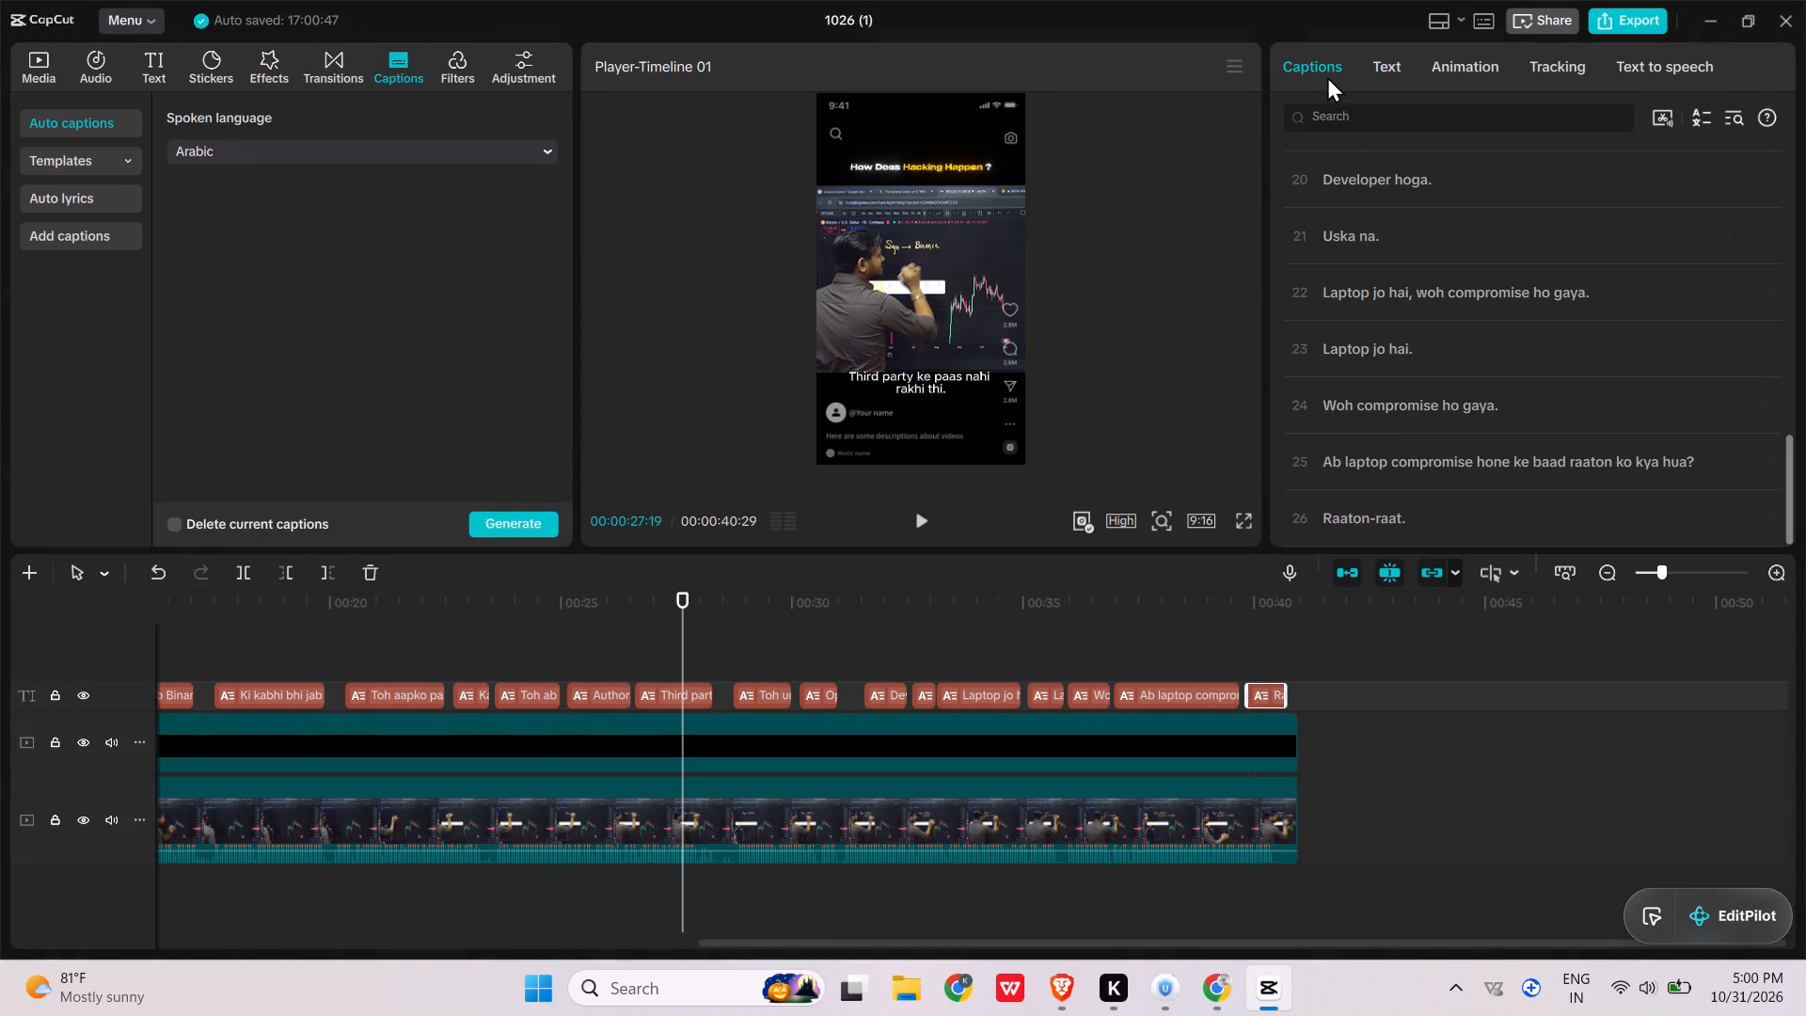
pyautogui.click(1197, 985)
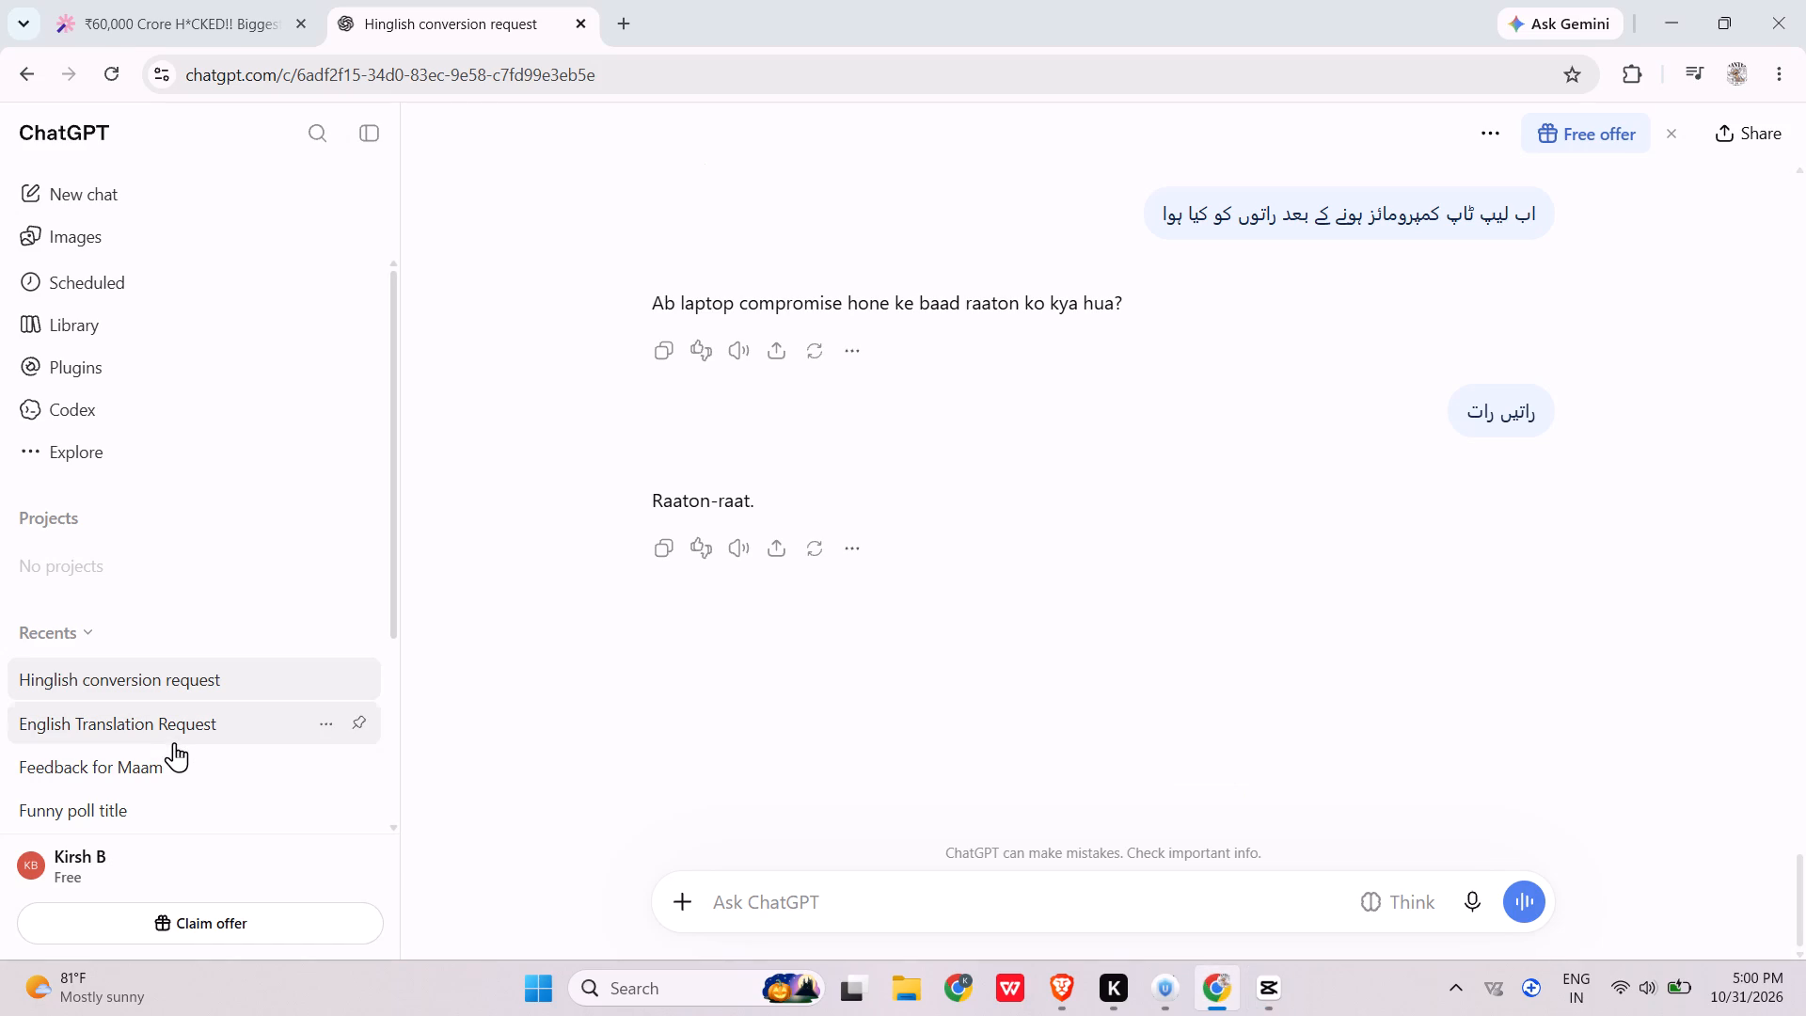
pyautogui.click(177, 732)
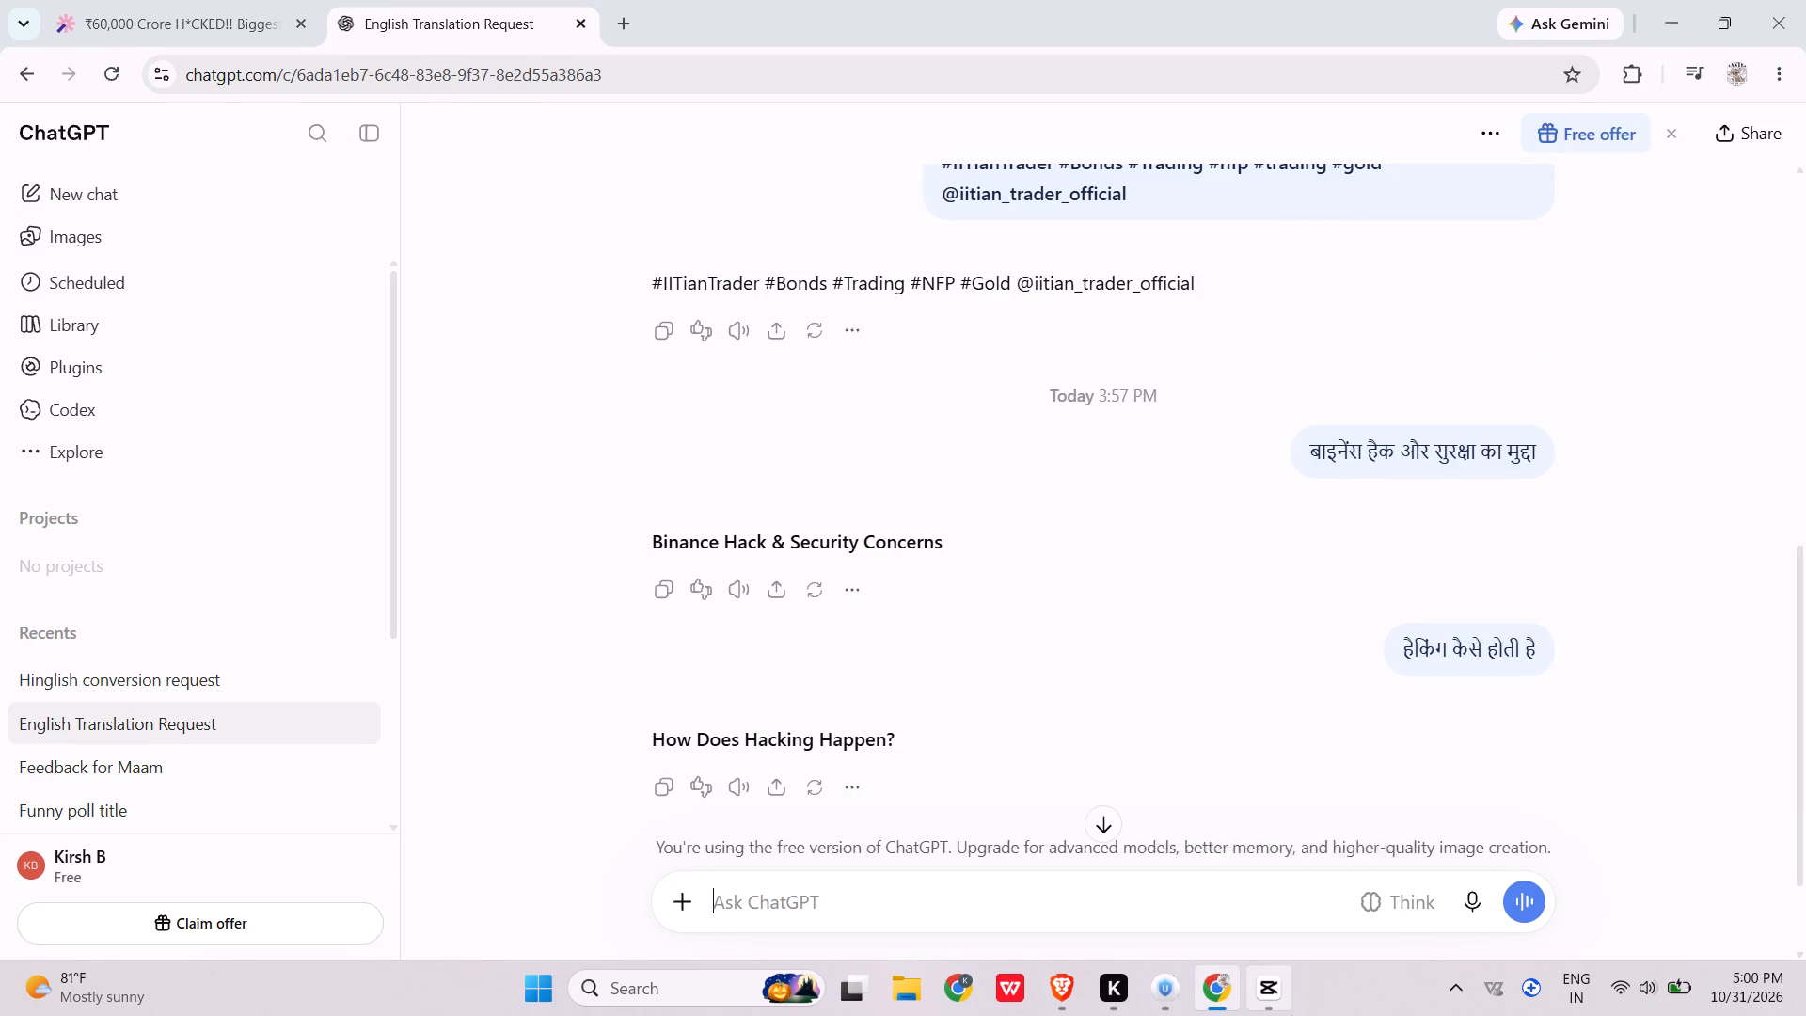
pyautogui.moveTo(1319, 1009); pyautogui.dragTo(1310, 1009)
pyautogui.click(1265, 1009)
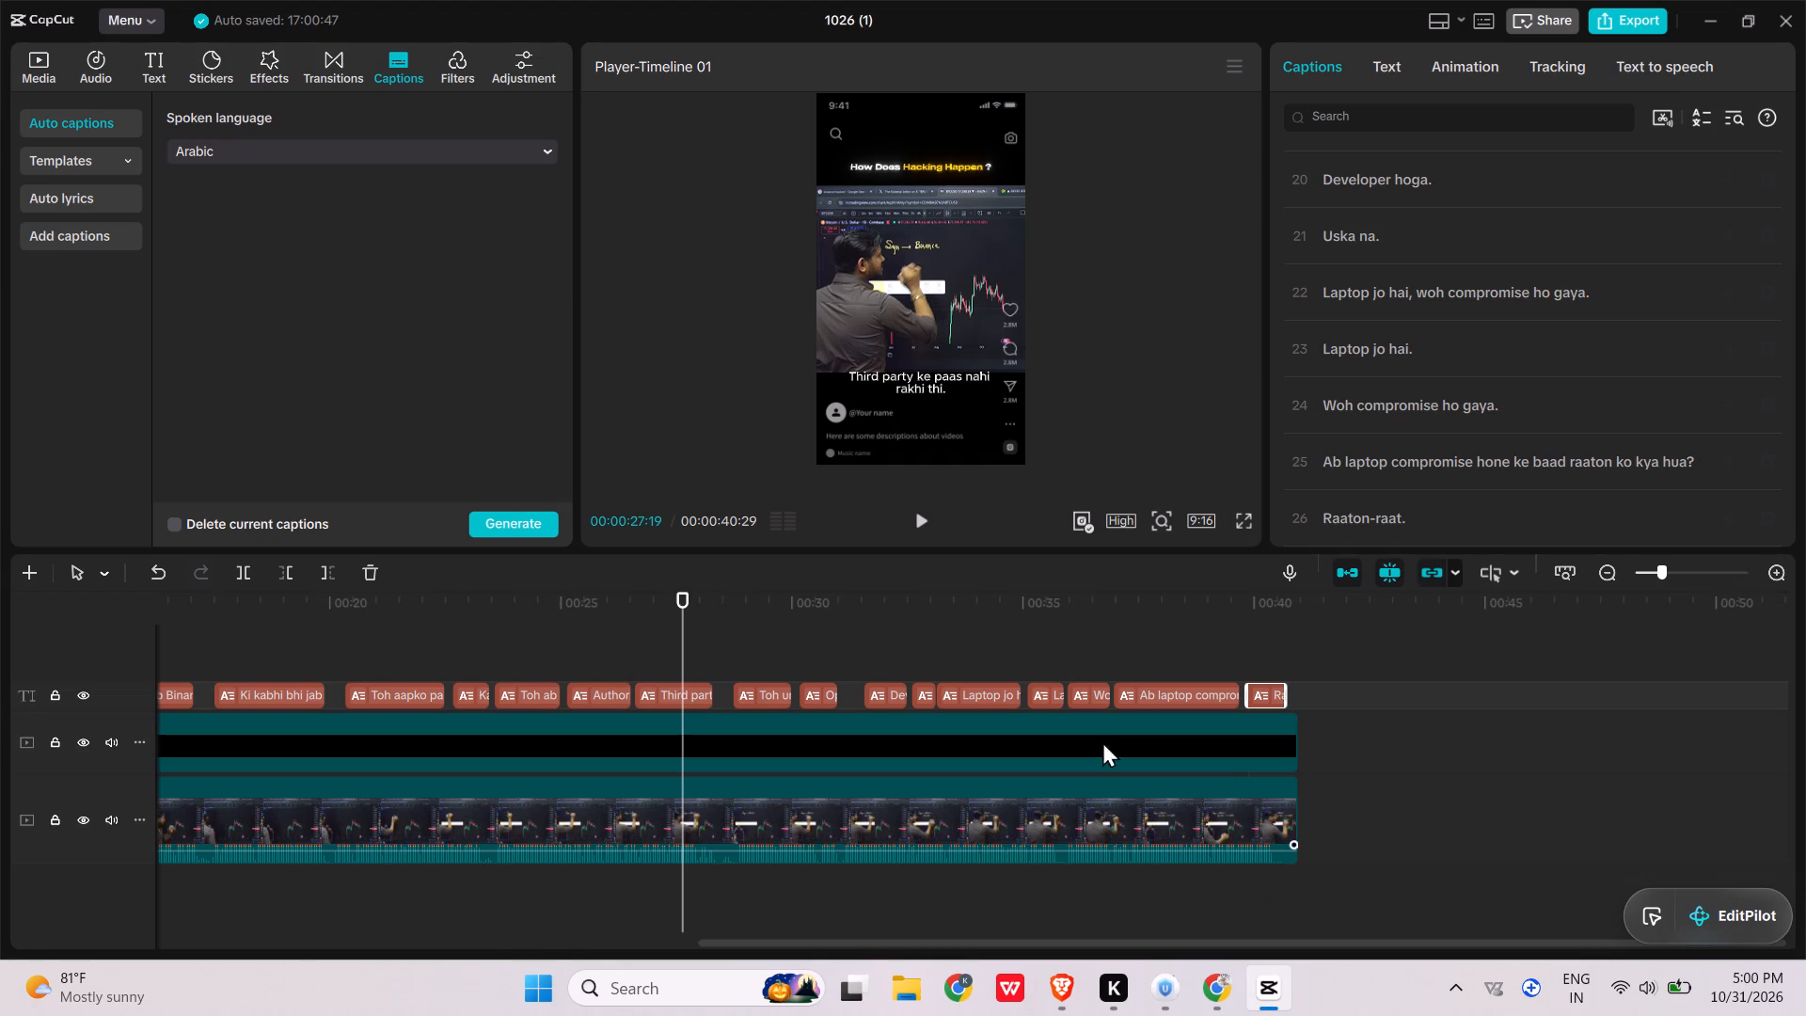
# Split the second caption in the caption list into "Woh samajh lete" and "hain toh ye Binance hai.".
pyautogui.click(1334, 71)
pyautogui.scroll(8, 1547, 354)
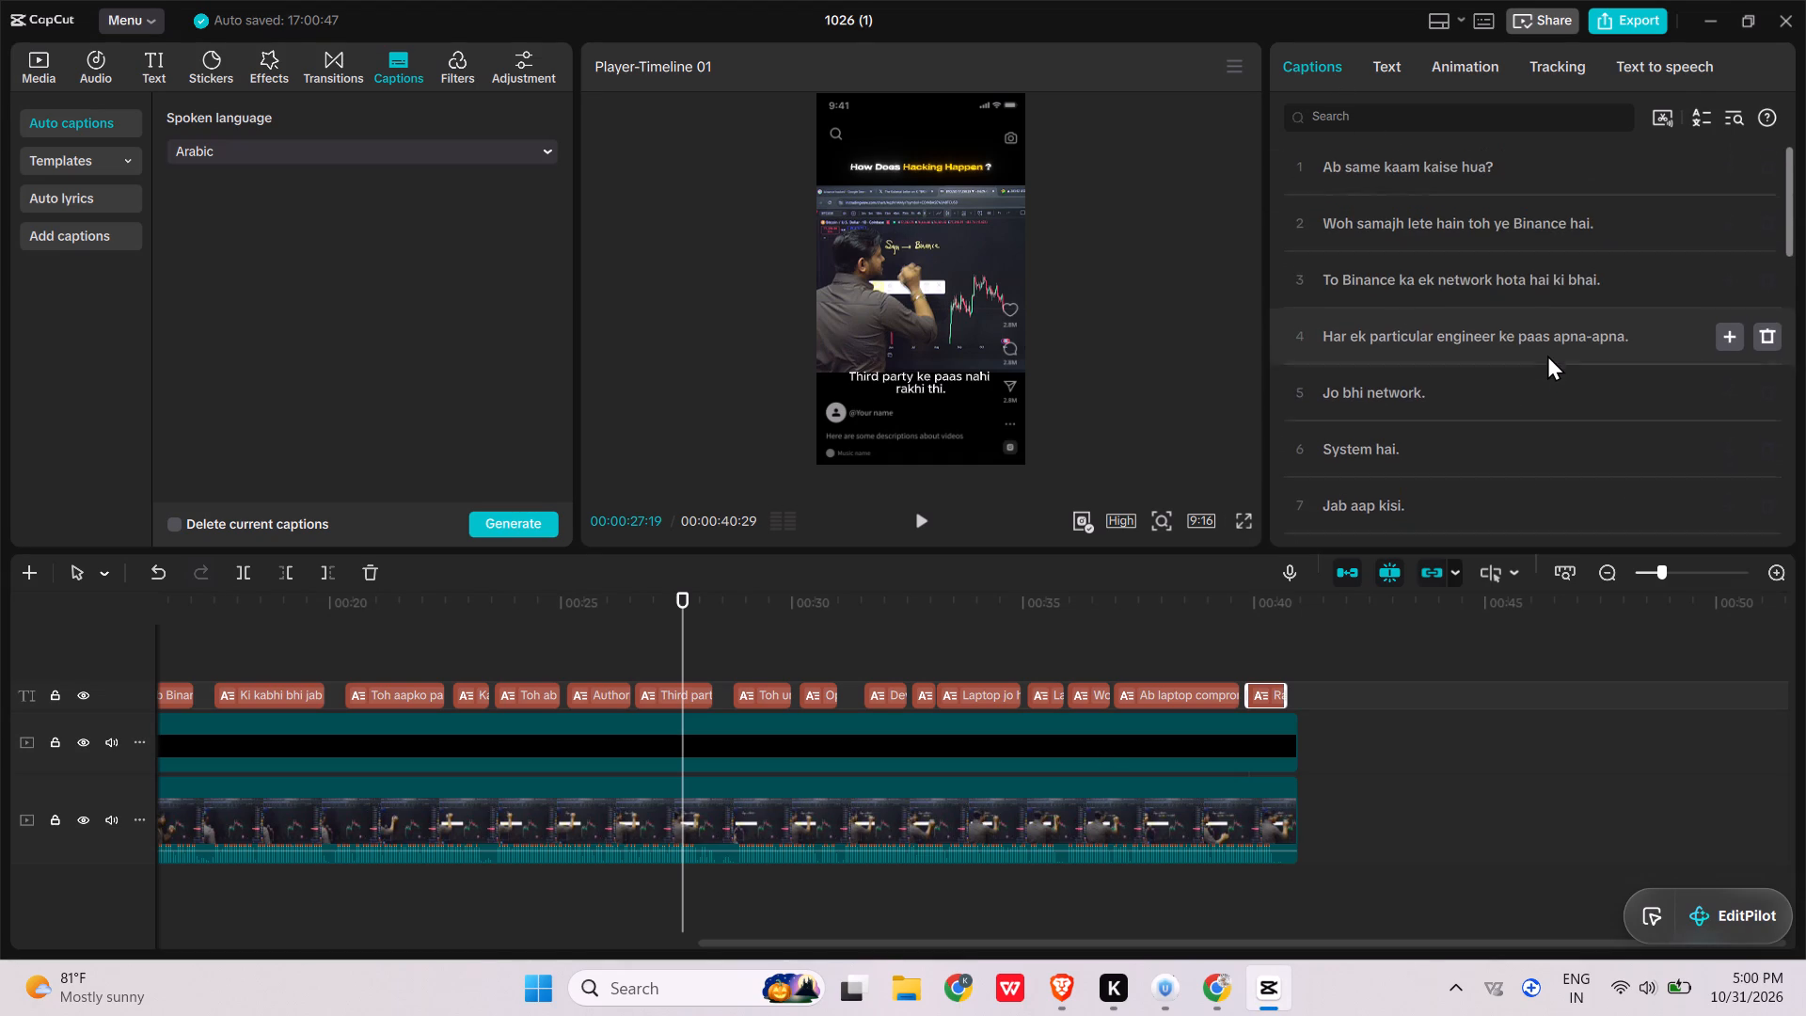
pyautogui.scroll(3, 1547, 355)
pyautogui.click(1440, 230)
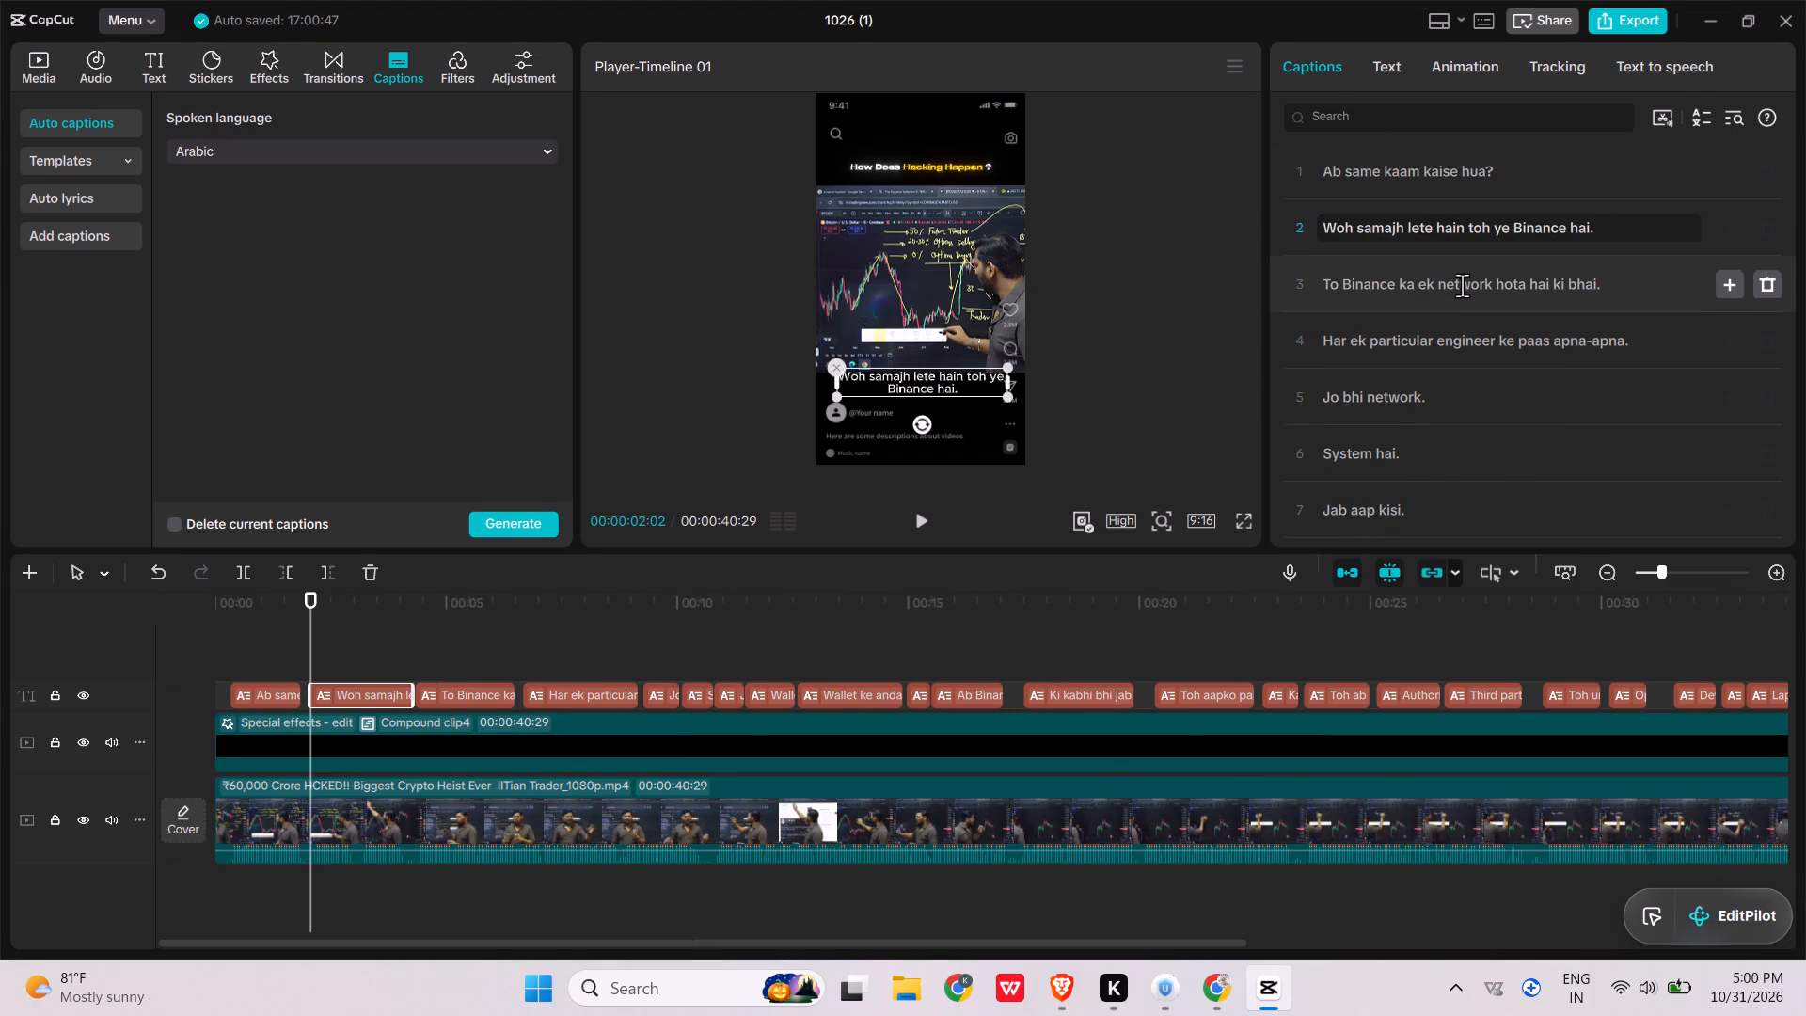
pyautogui.press('Return')
# Split the fourth caption into "To Binance ka ek network" and "hota hai ki bhai.", and the following caption before "ke paas apna-apna.".
pyautogui.click(1415, 347)
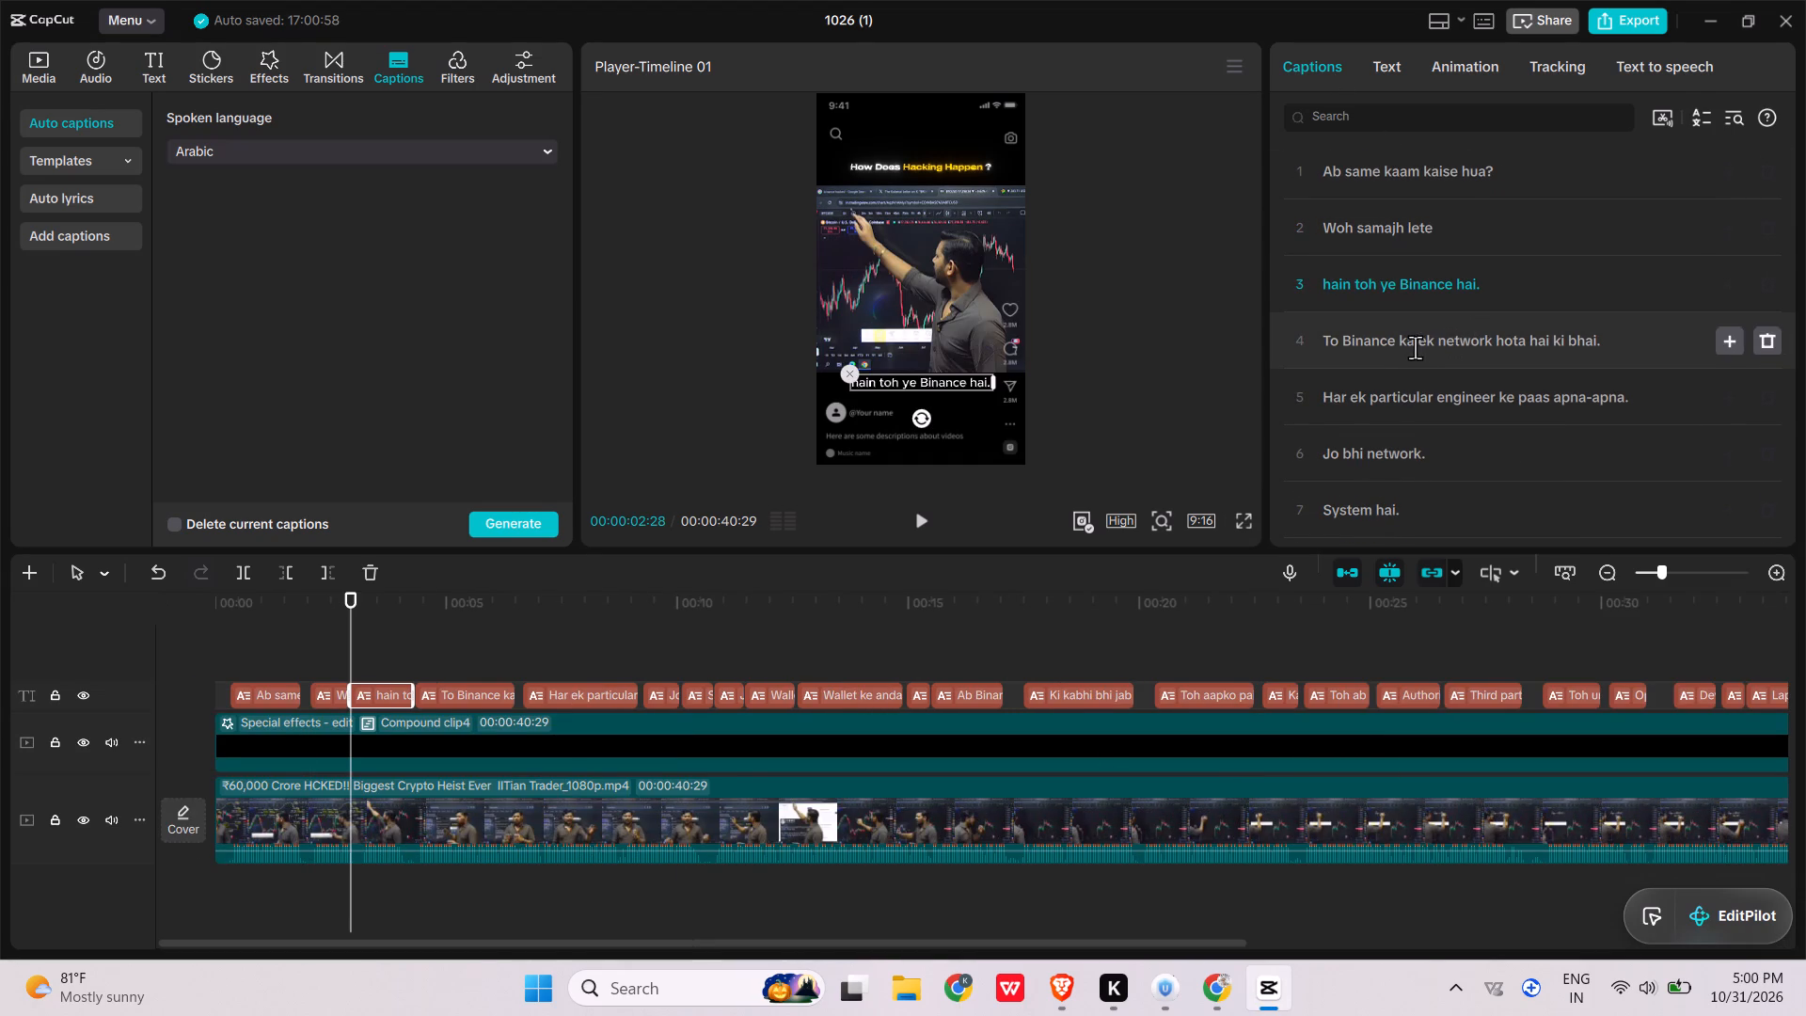
pyautogui.click(1492, 338)
pyautogui.press('Return')
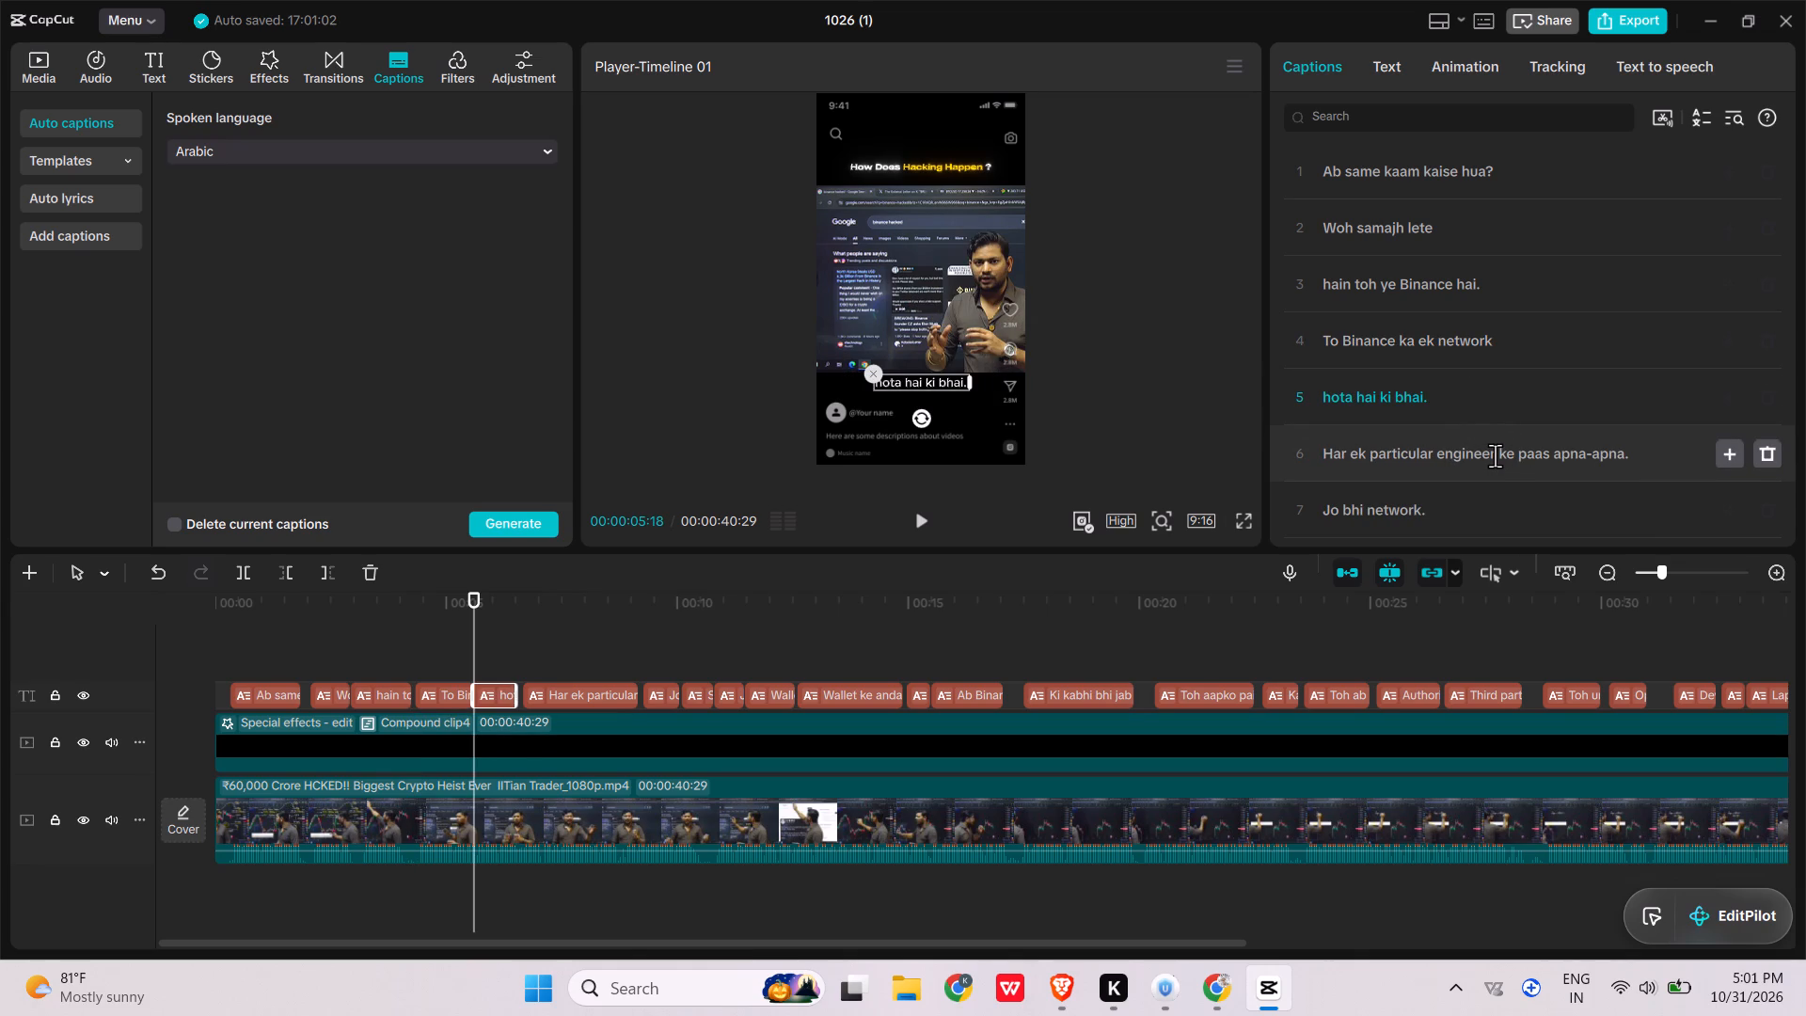
pyautogui.press('Return')
# Split the "Wallet ke andar" caption into "Wallet ke andar sabse", "important hota" and "hai ek signing.".
pyautogui.scroll(-1, 1392, 500)
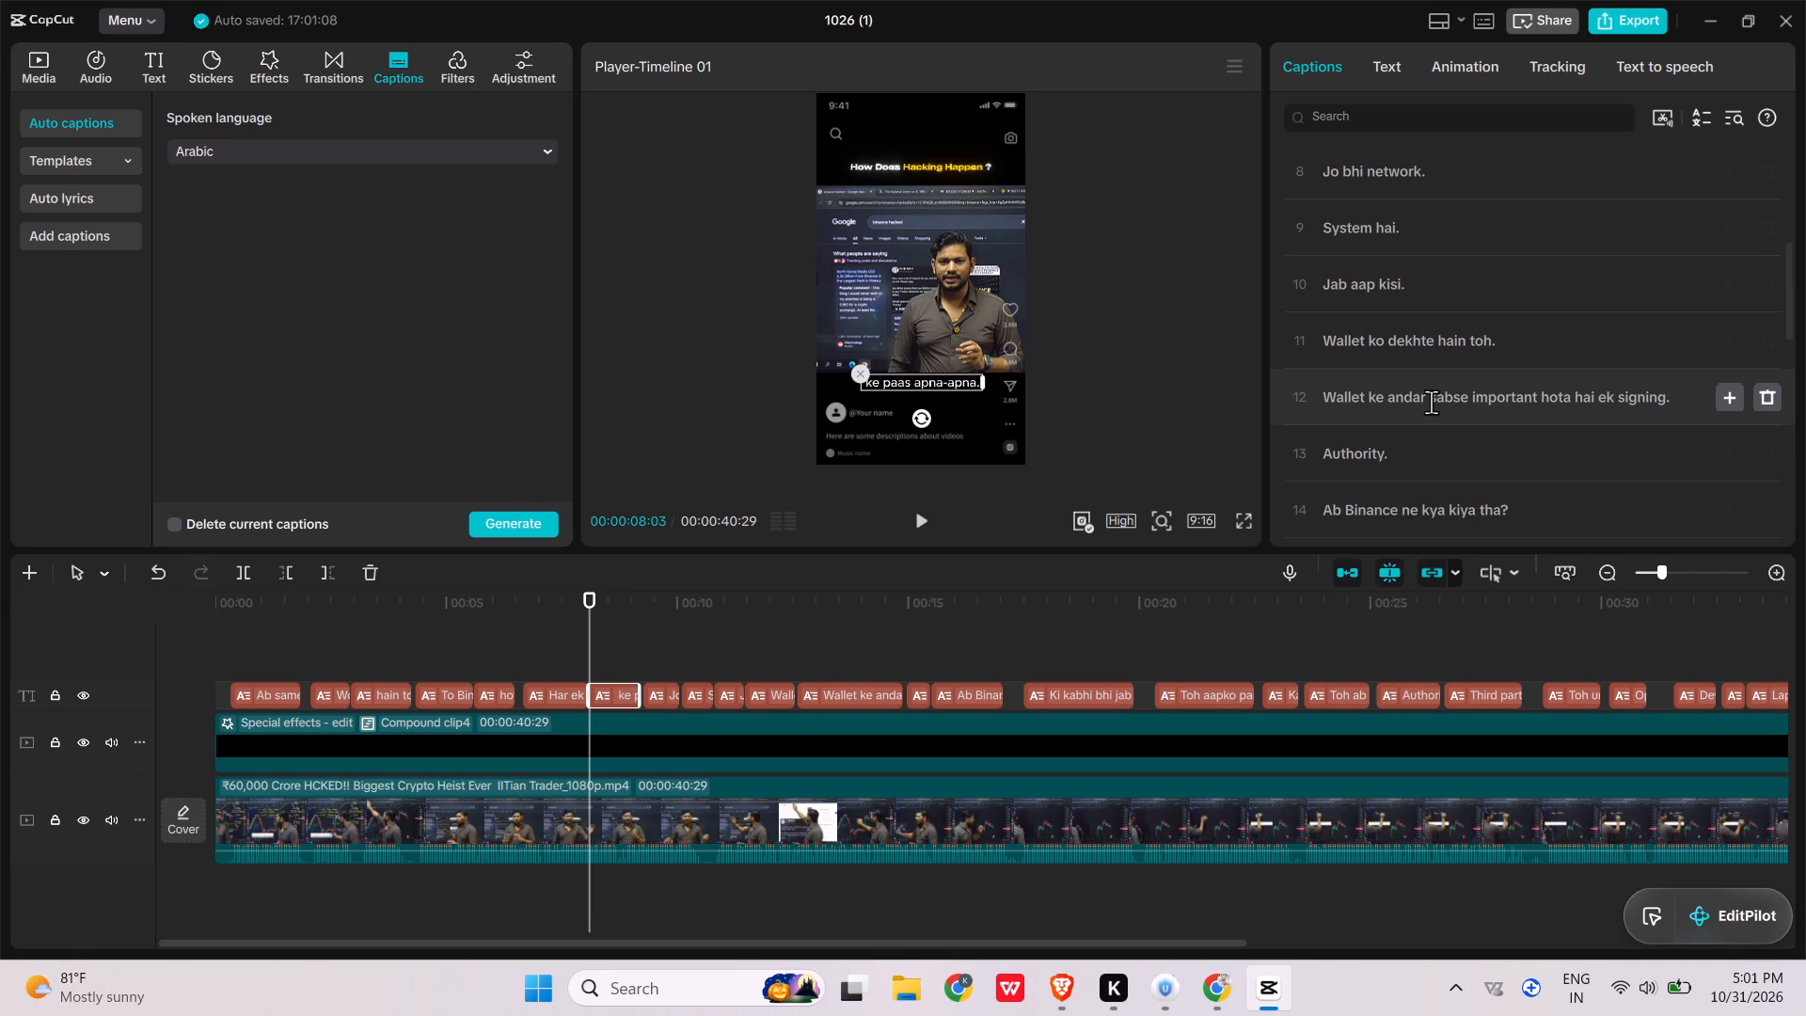
pyautogui.click(1473, 401)
pyautogui.press('Return')
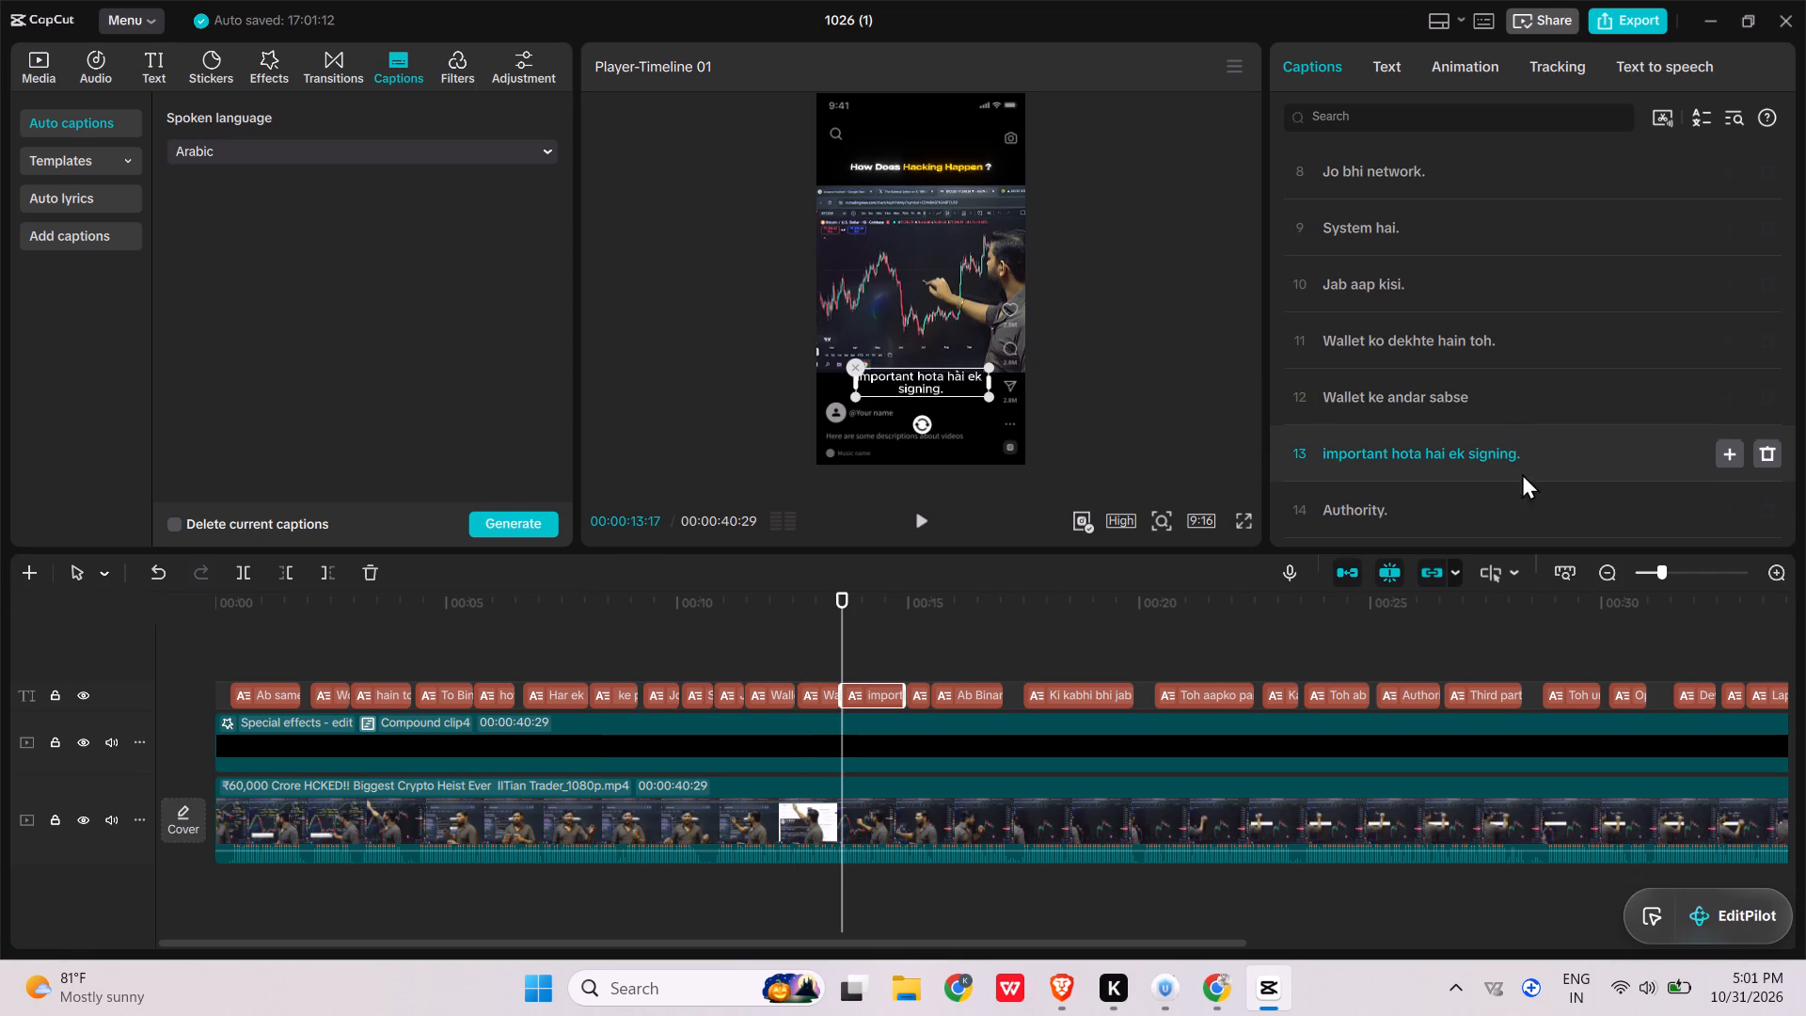
pyautogui.click(1427, 454)
pyautogui.press('Return')
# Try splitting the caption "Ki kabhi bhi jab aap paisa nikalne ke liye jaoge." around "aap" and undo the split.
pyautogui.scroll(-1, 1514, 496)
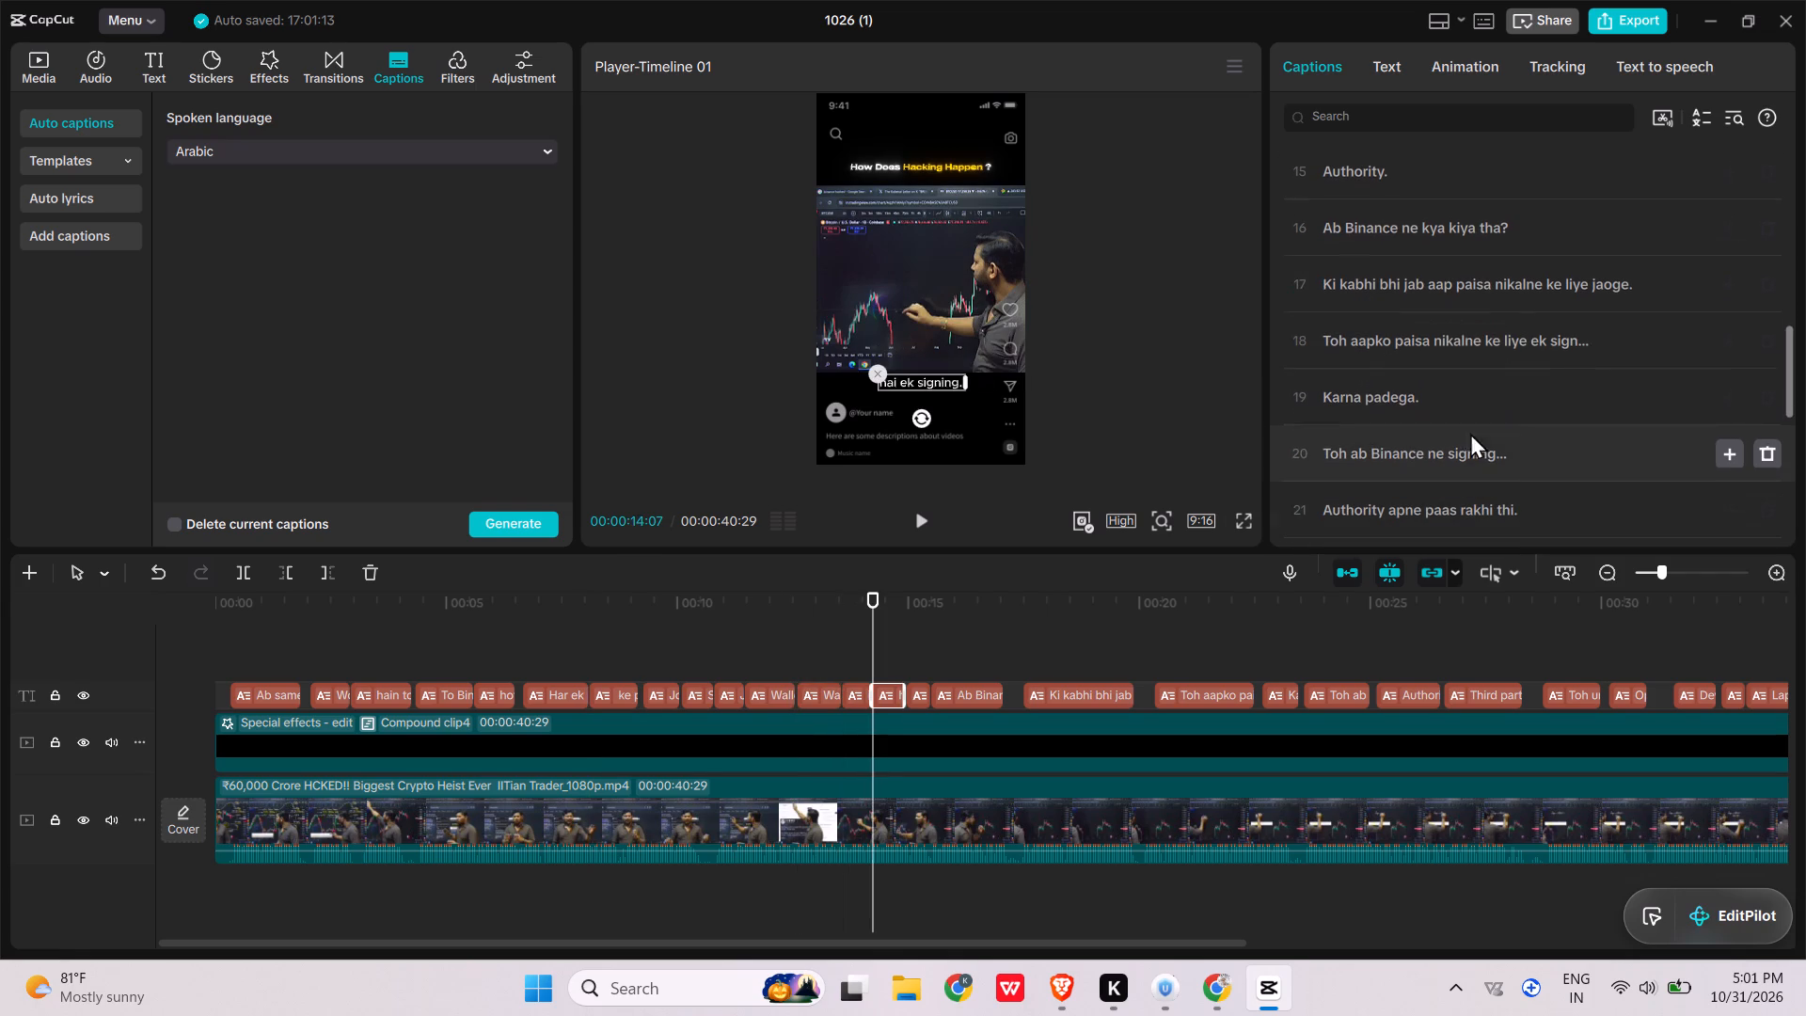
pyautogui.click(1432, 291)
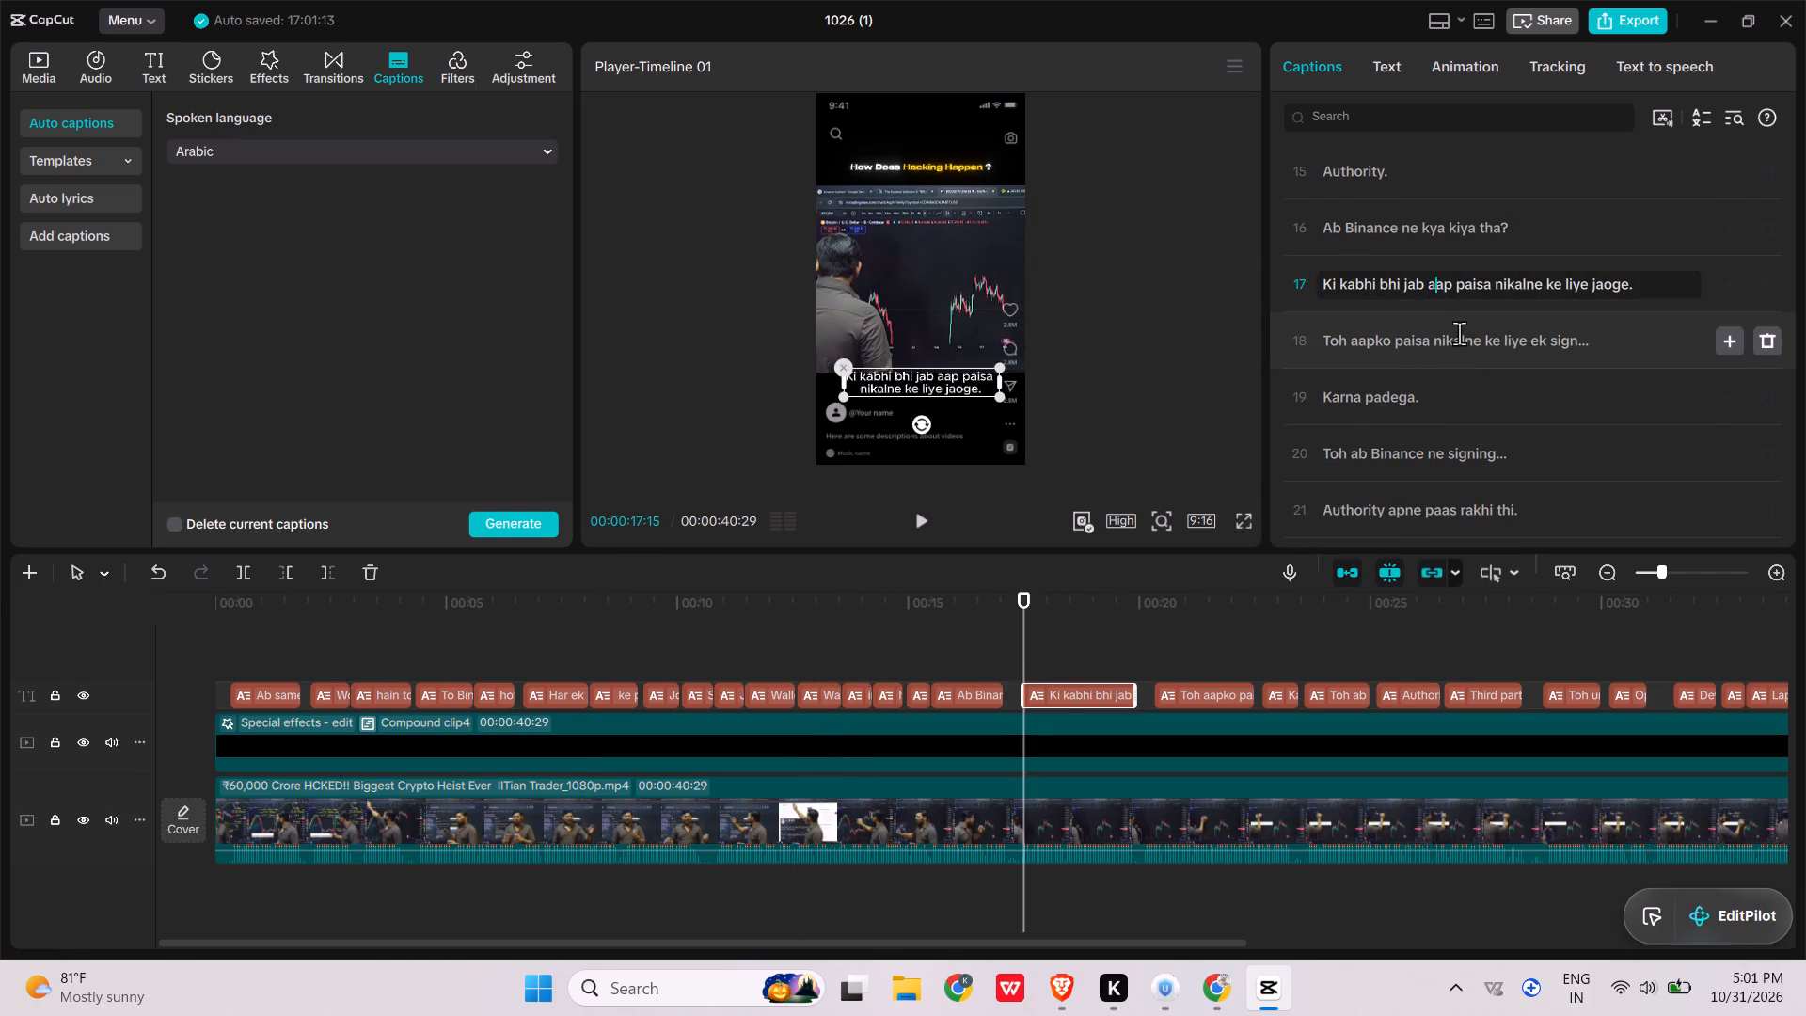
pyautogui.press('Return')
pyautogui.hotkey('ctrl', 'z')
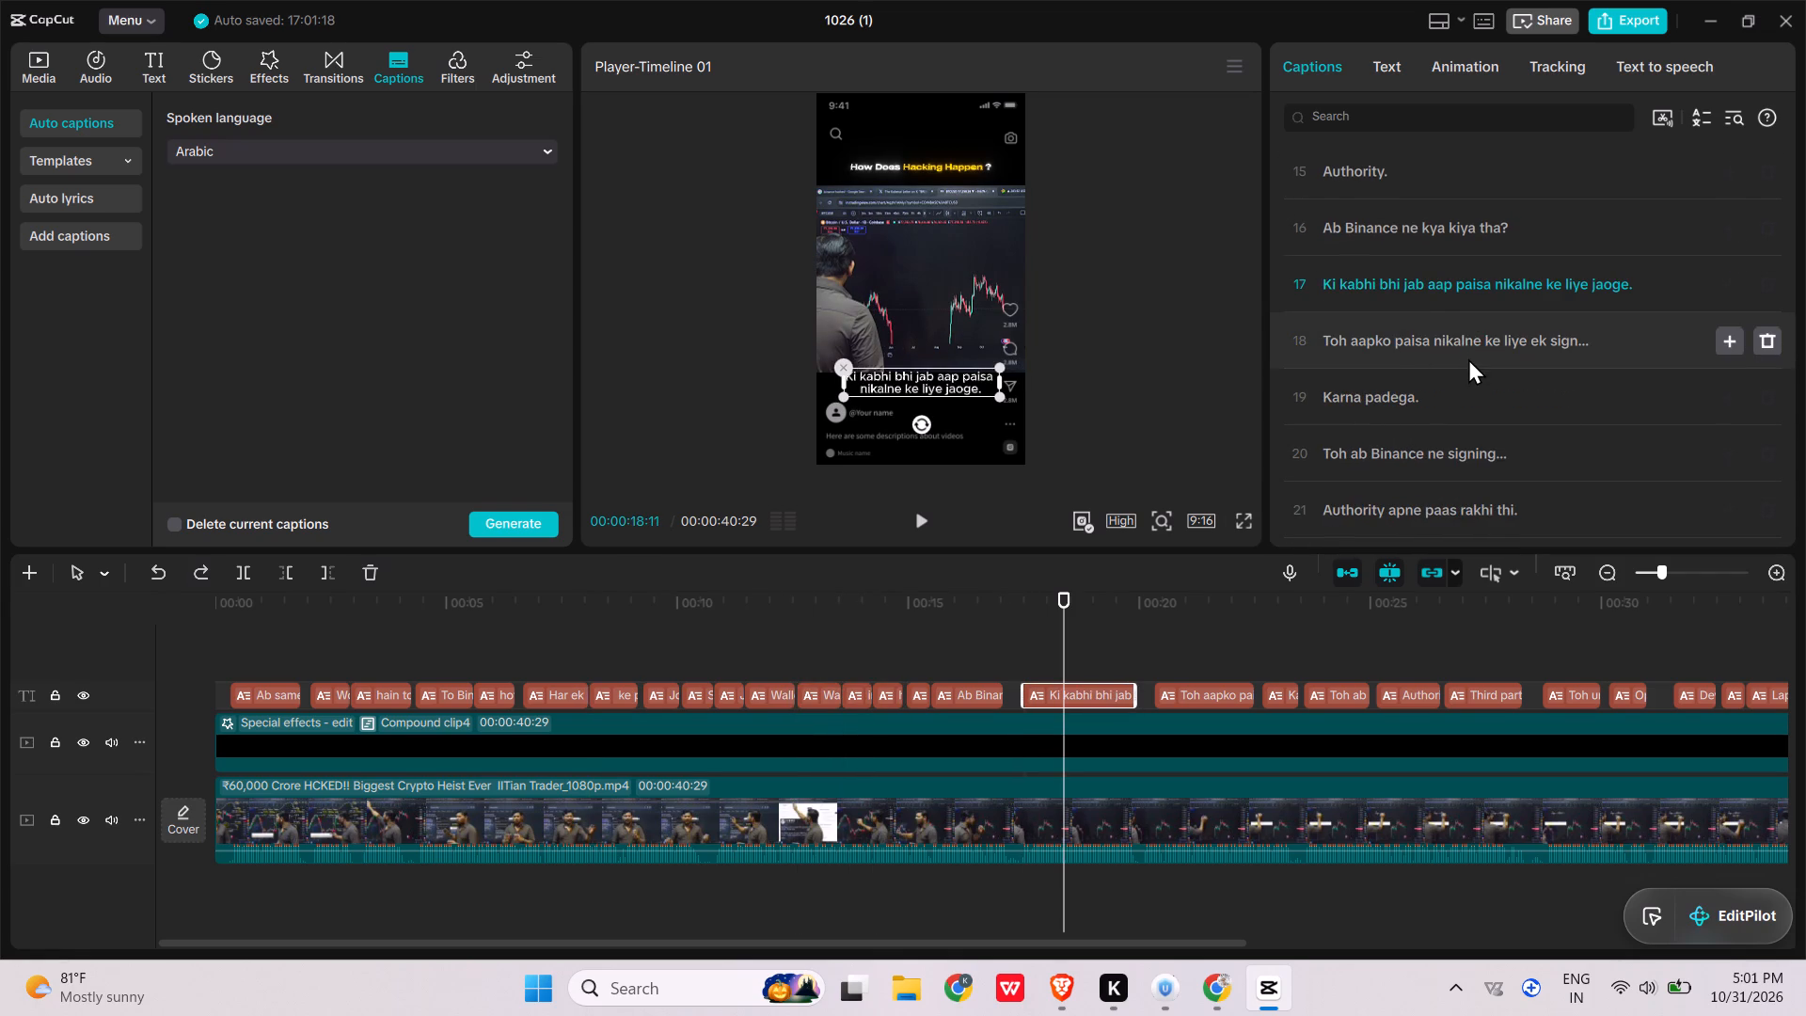
# Split the "Ki kabhi bhi" caption into "Ki kabhi bhi jab", "aap paisa nikalne" and "ke liye jaoge.".
pyautogui.click(1432, 287)
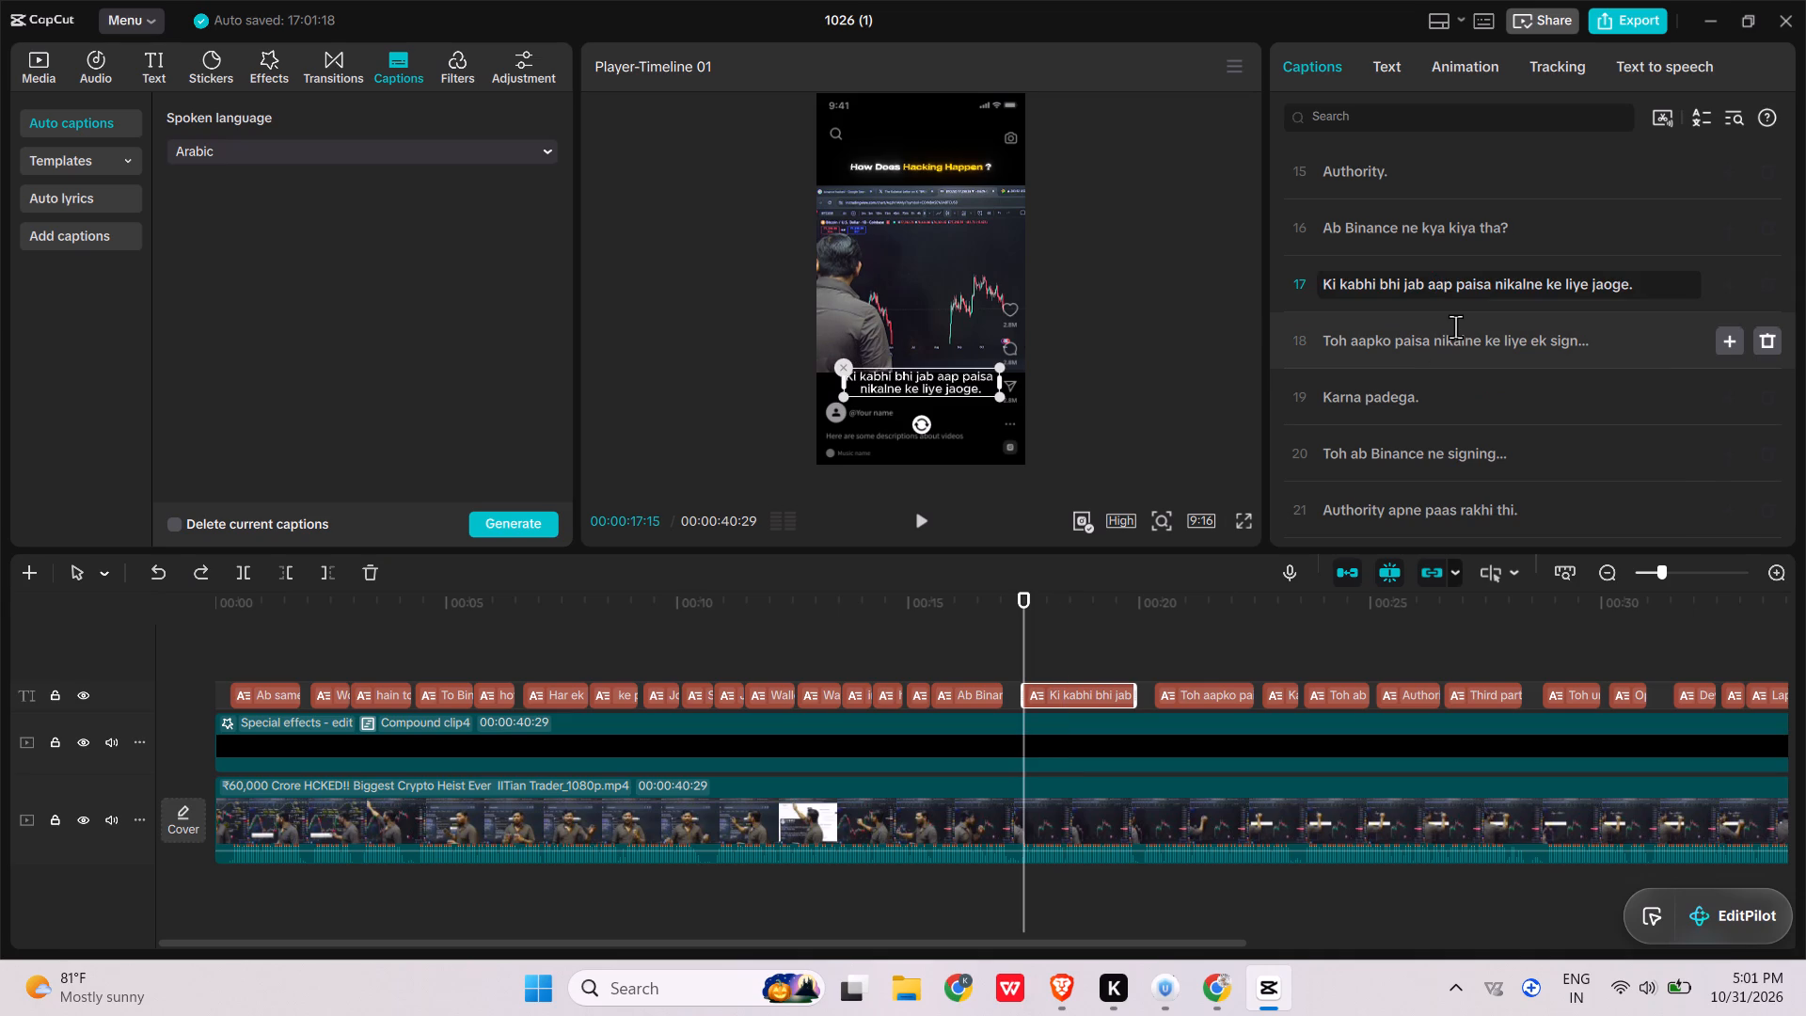
pyautogui.press('Left')
pyautogui.press('Return')
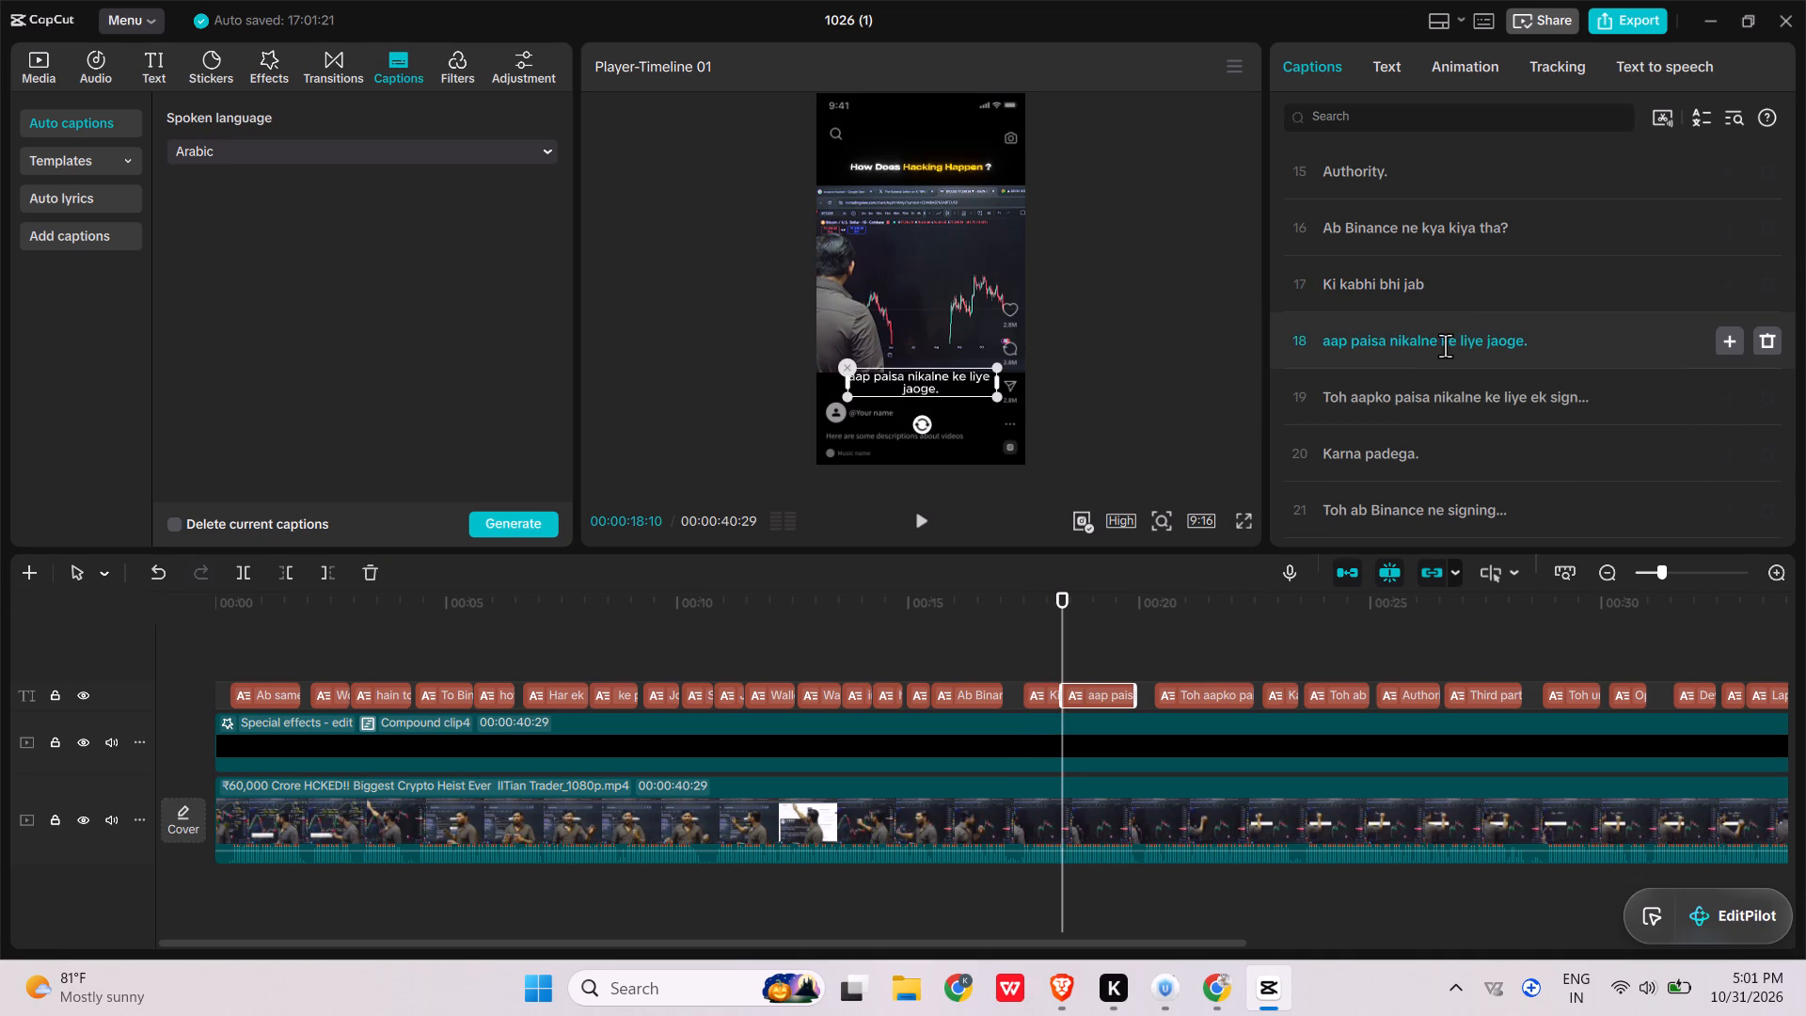
pyautogui.click(1441, 343)
pyautogui.press('Return')
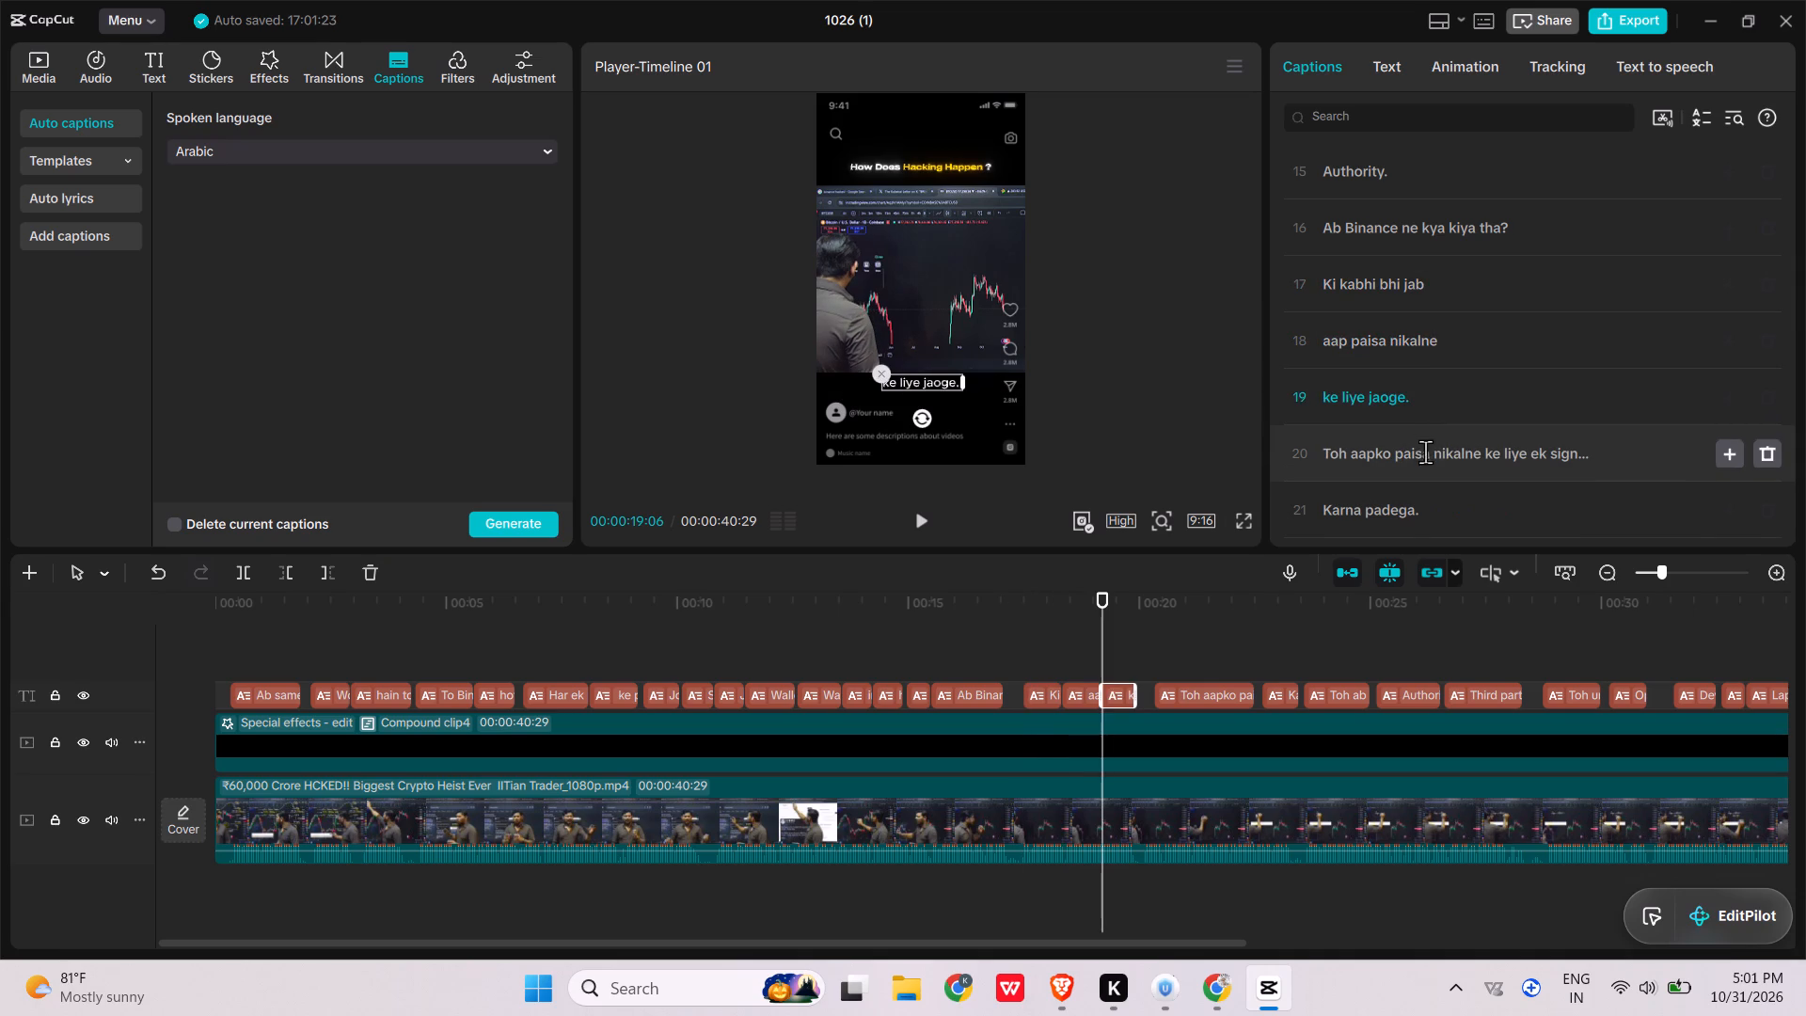
# Split the following caption into "Toh aapko paisa nikalne" and "ke liye ek sign...".
pyautogui.click(1483, 456)
pyautogui.press('Return')
# Split the "Toh ab Binance", "Authority" and "Third party" captions before "ne signing...", "apne paas rakhi thi." and "ke paas nahi rakhi thi." respectively.
pyautogui.scroll(-1, 1487, 460)
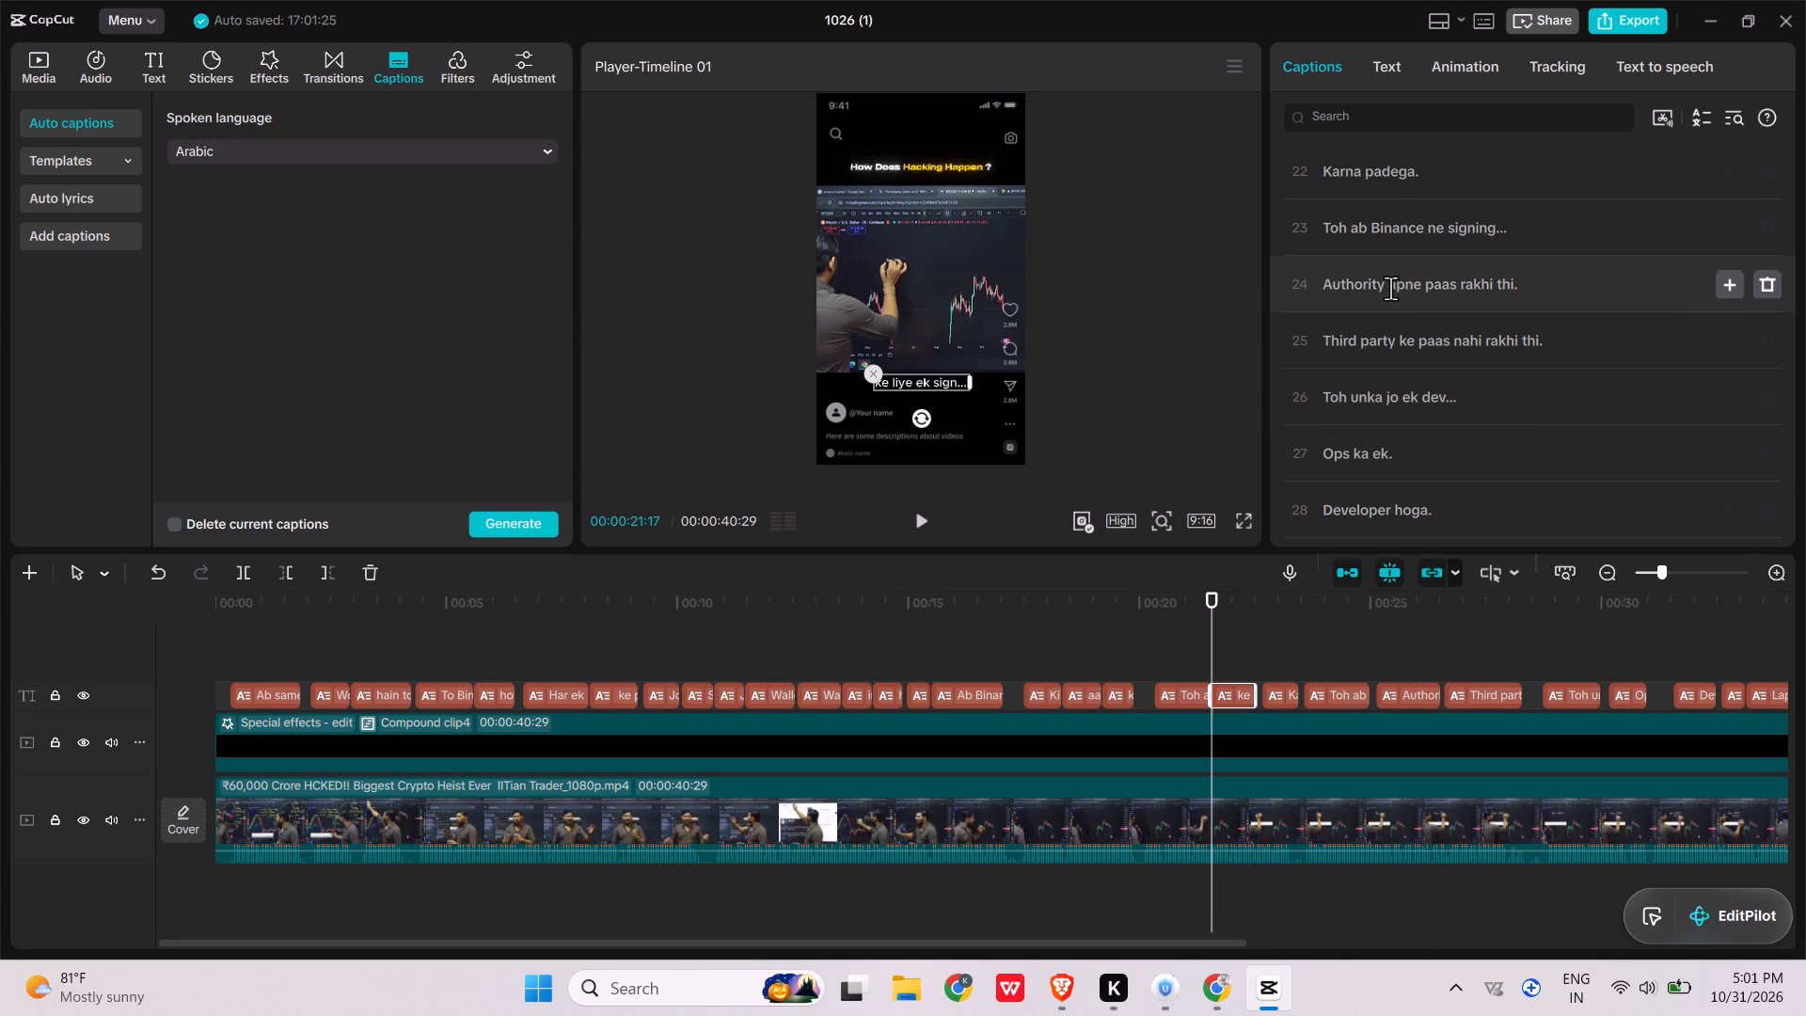
pyautogui.click(1387, 288)
pyautogui.press('Return')
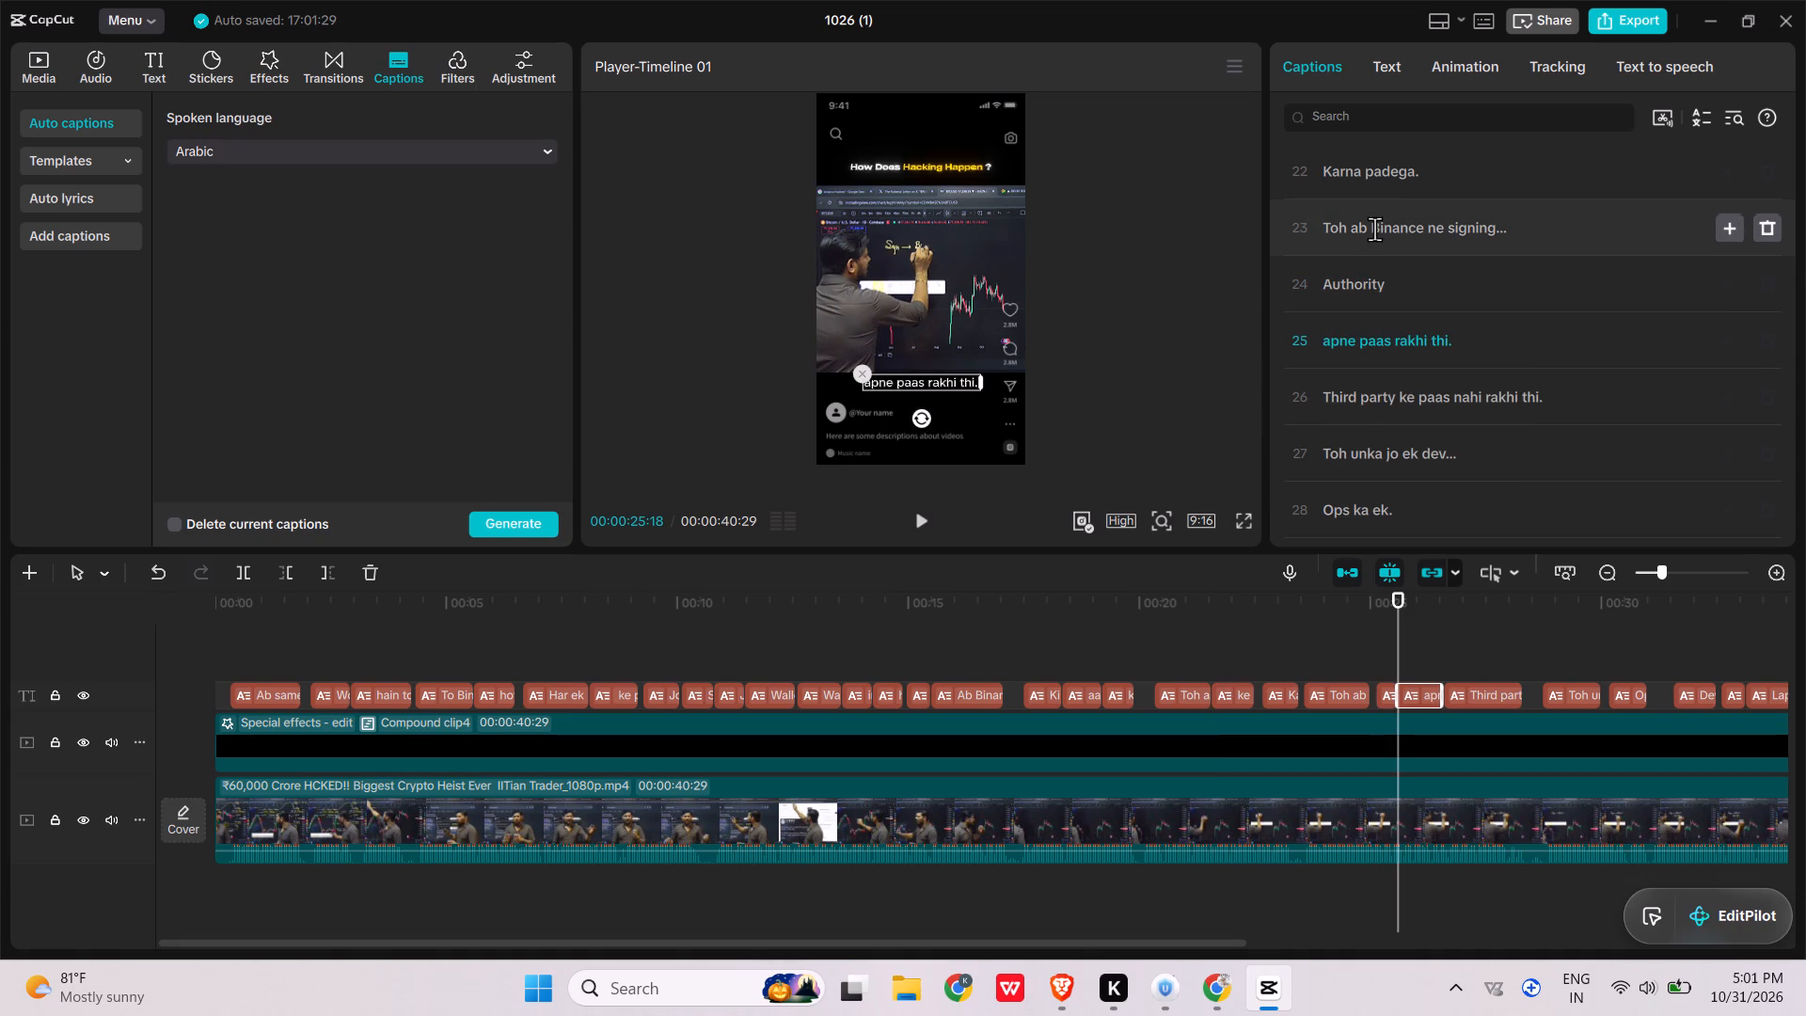
pyautogui.click(1430, 231)
pyautogui.press('Return')
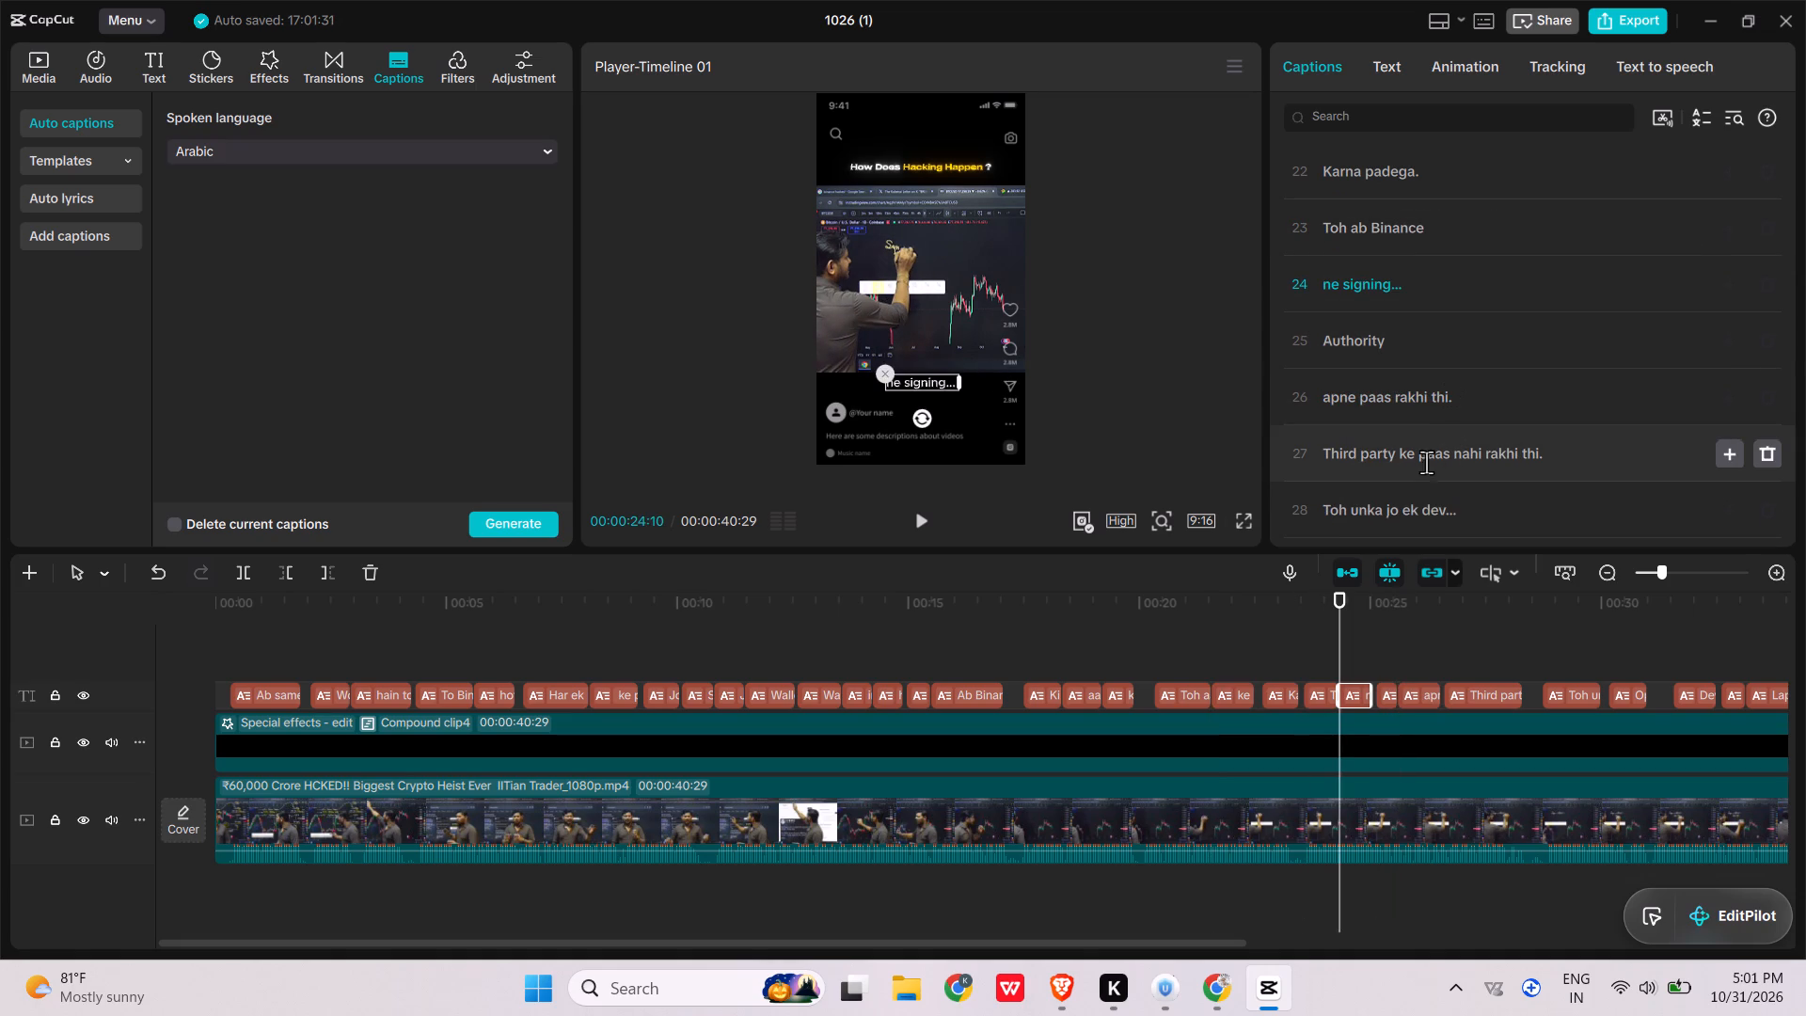
pyautogui.click(1396, 454)
pyautogui.press('Return')
# Split the caption "Laptop jo hai, woh compromise ho gaya." after the comma.
pyautogui.scroll(-2, 1422, 501)
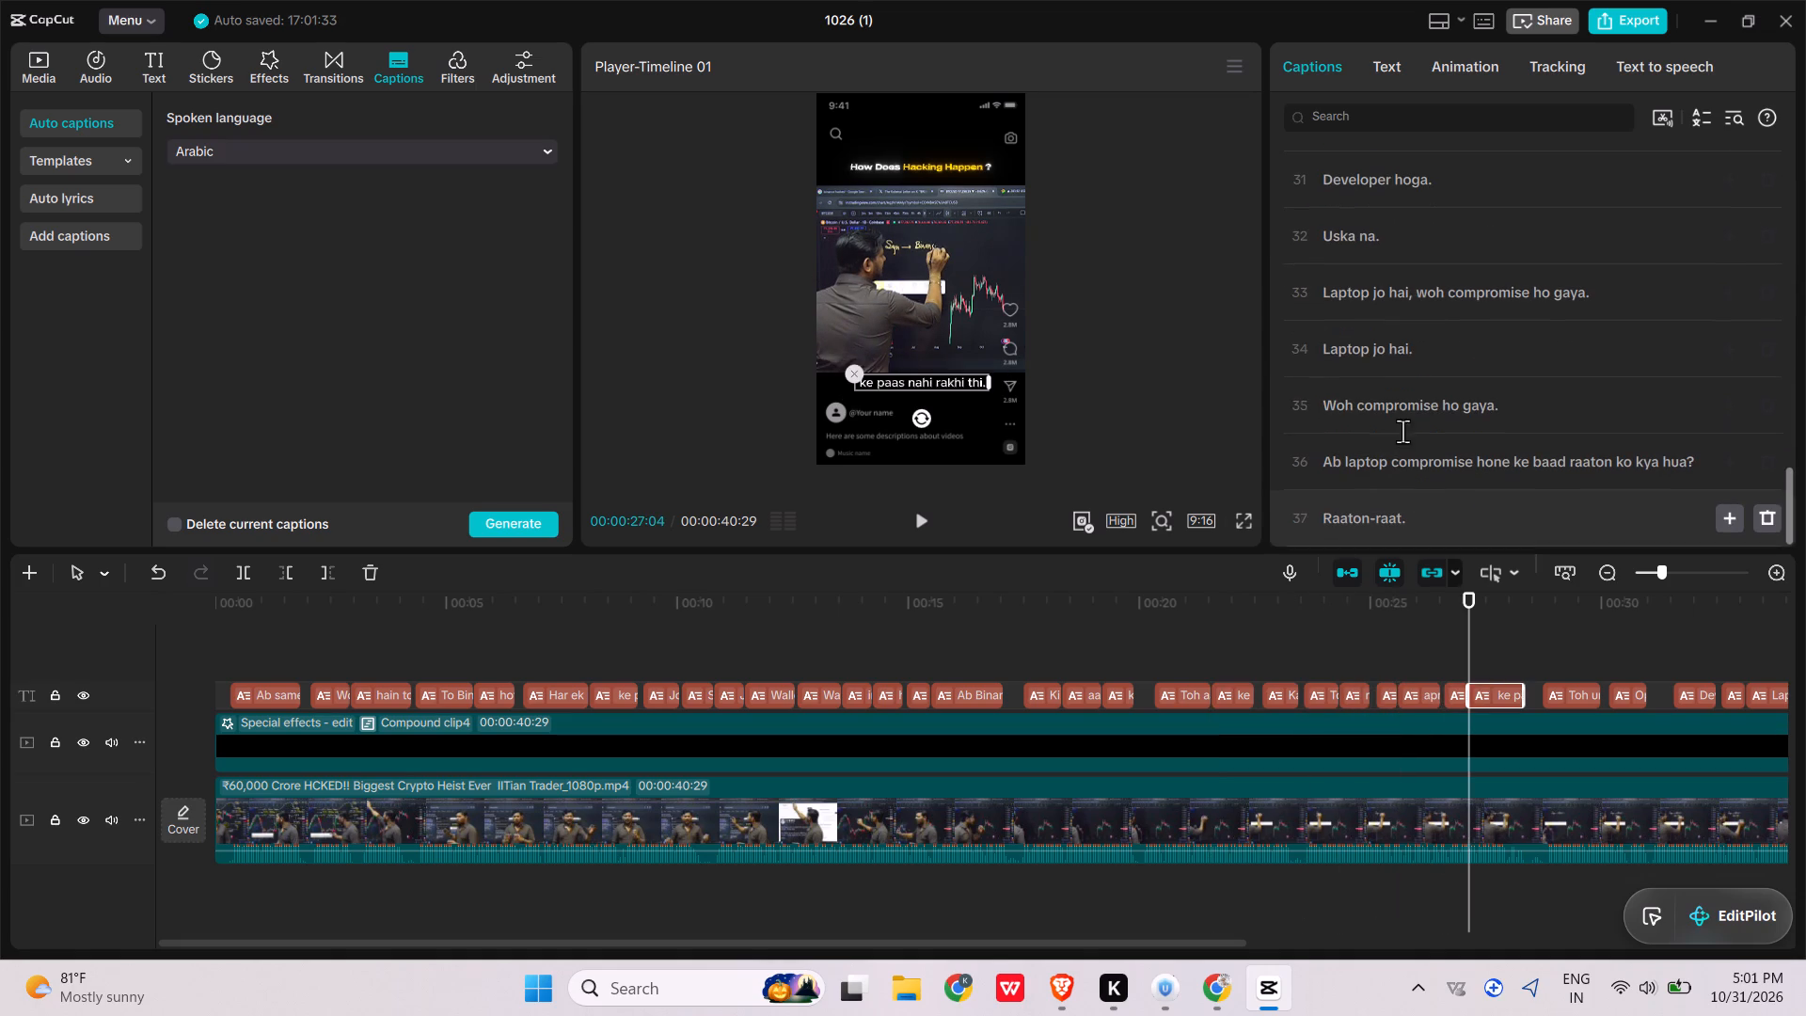
pyautogui.click(1412, 292)
pyautogui.press('Return')
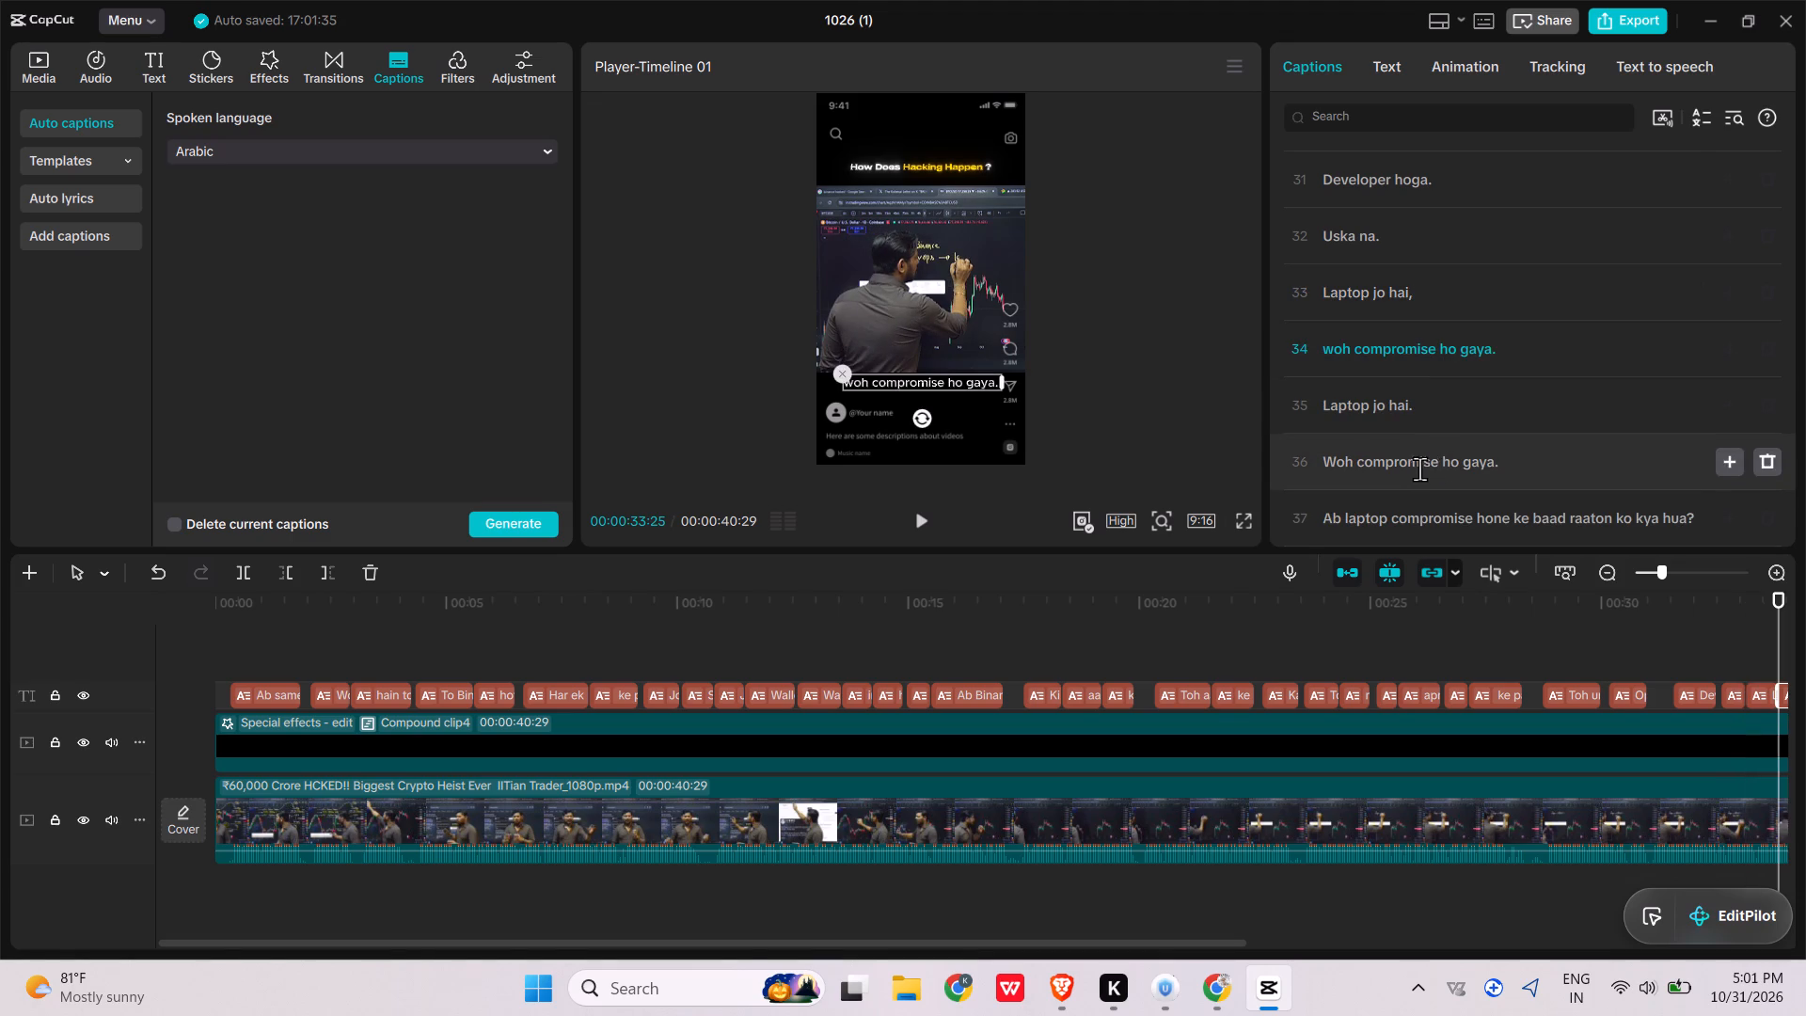
# Split the second-to-last caption into "Ab laptop compromise", "hone ke baad raaton" and "ko kya hua?".
pyautogui.click(1476, 515)
pyautogui.press('Return')
pyautogui.scroll(-1, 1495, 545)
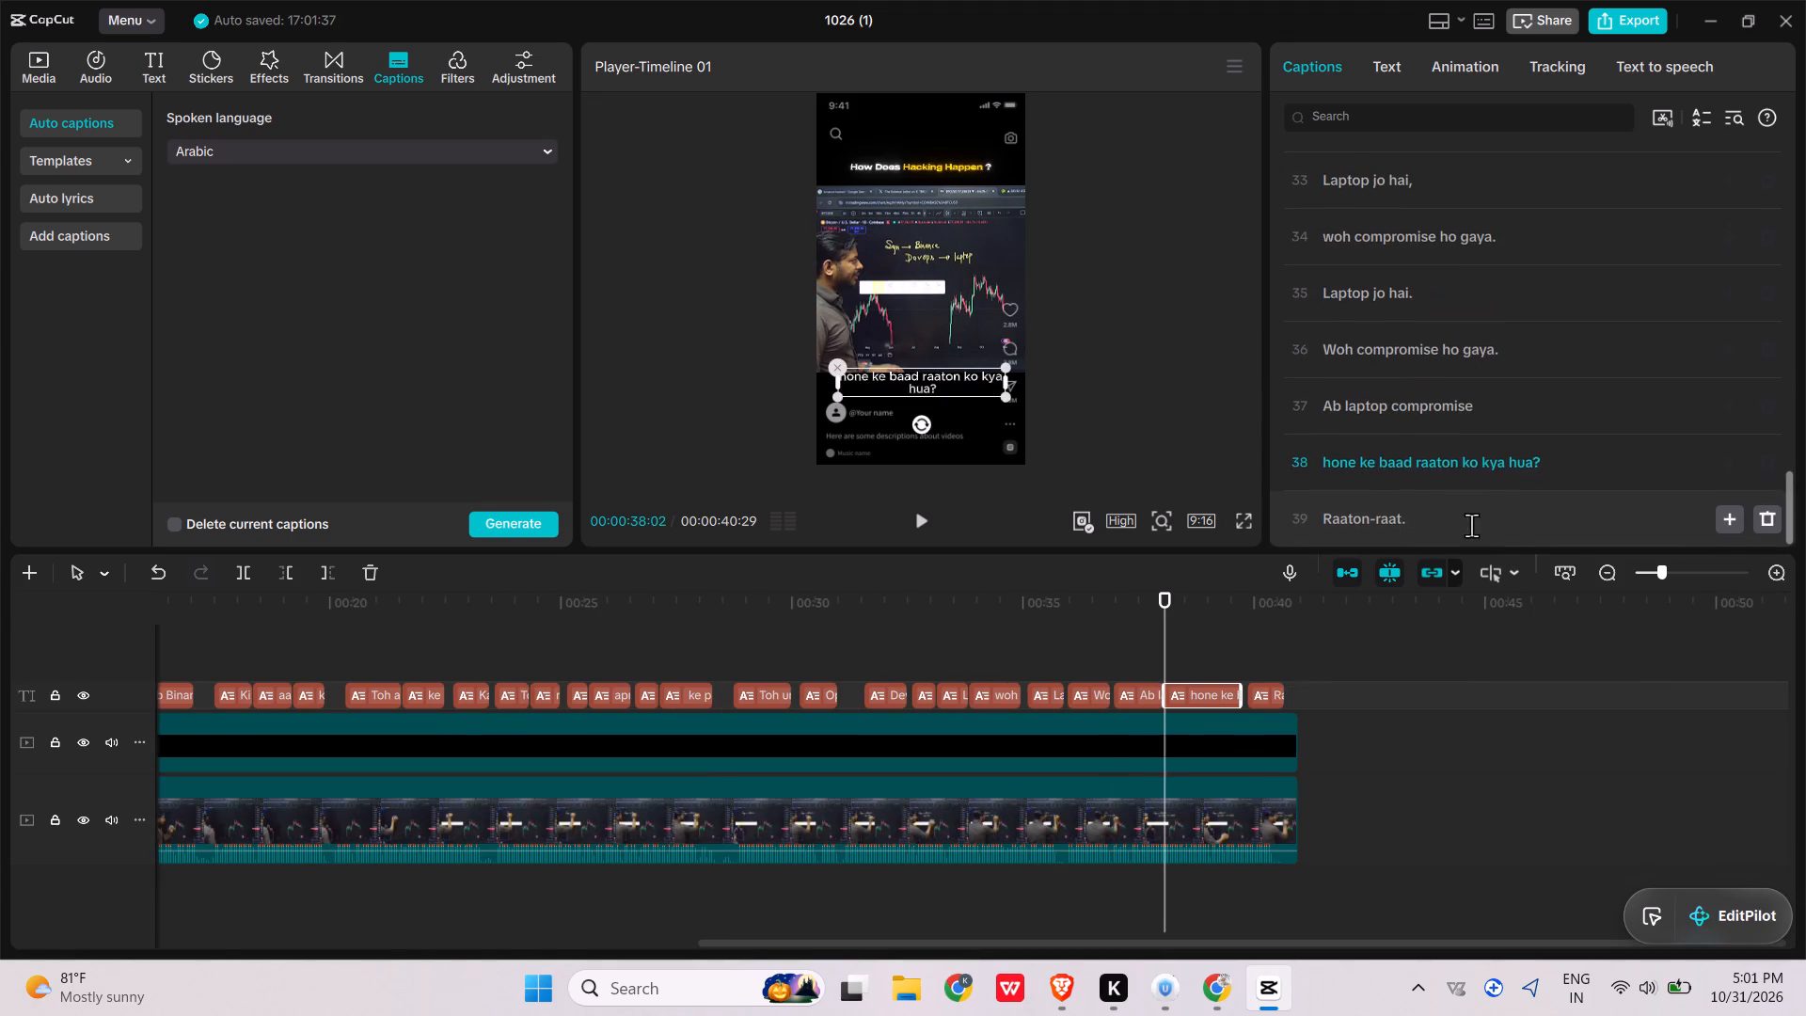
pyautogui.click(1462, 463)
pyautogui.press('Return')
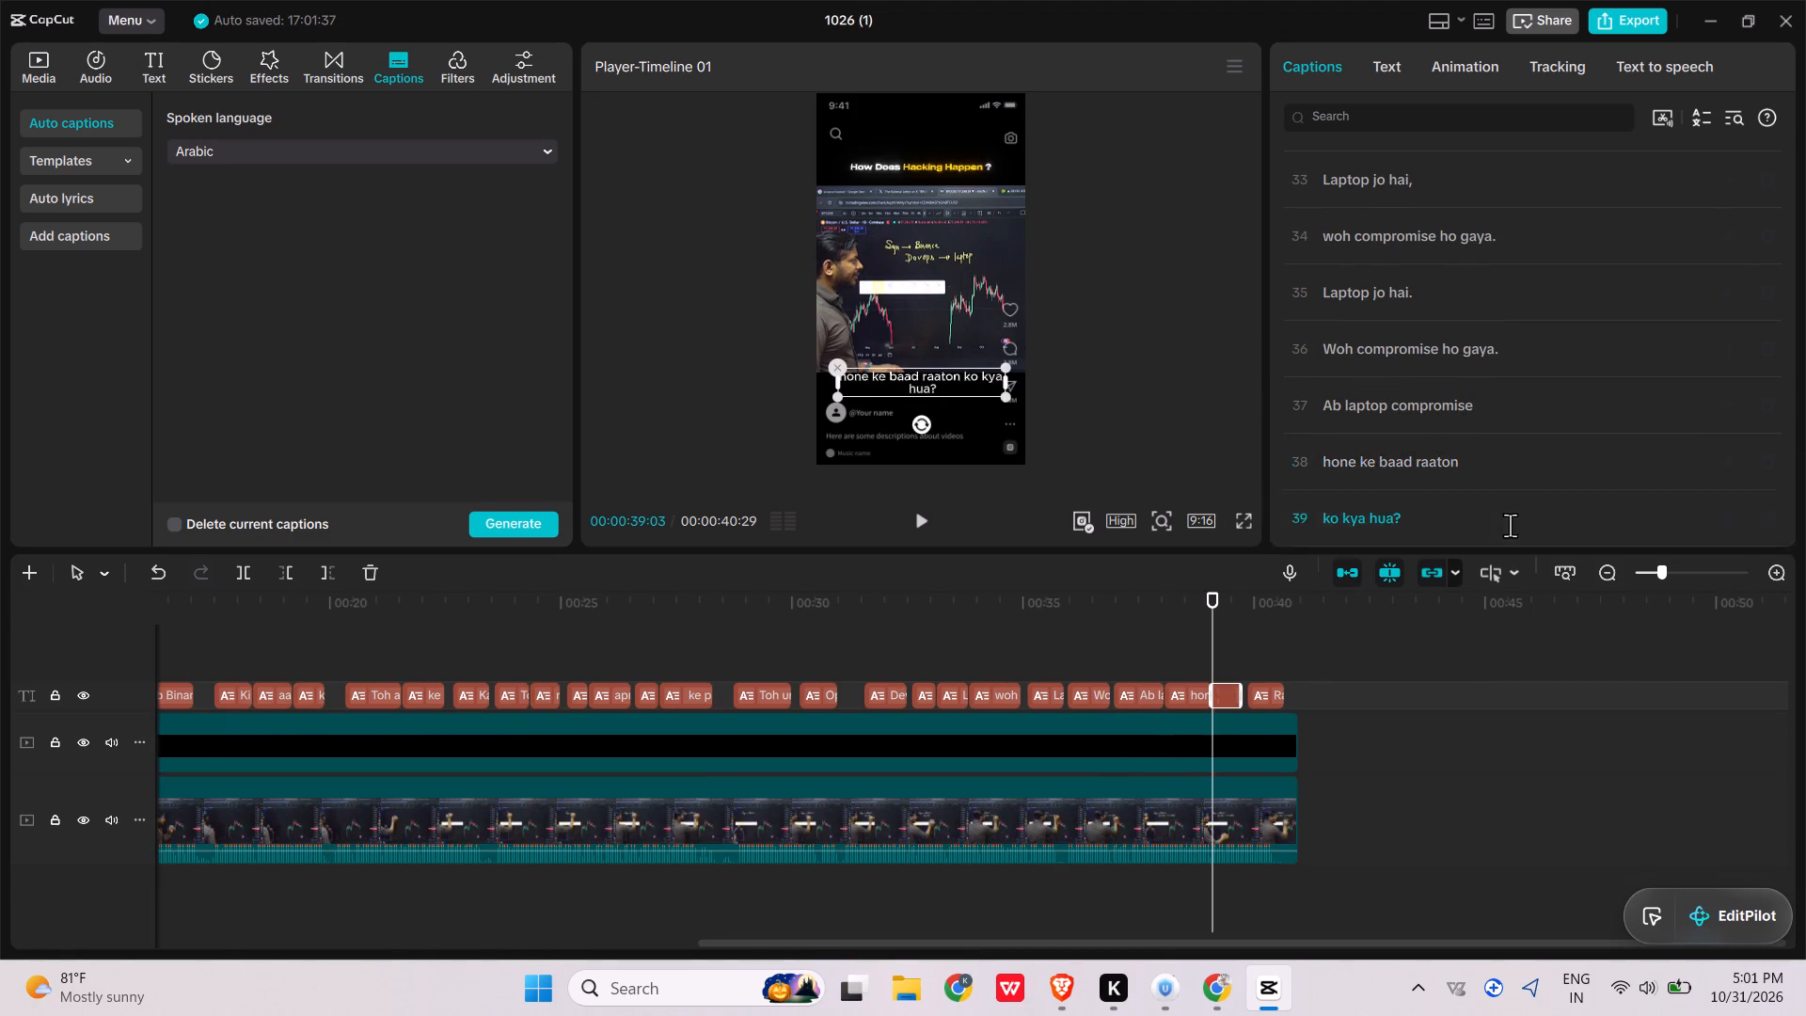
# Play the video from the first caption to the end, partly in full screen, to check the split captions.
pyautogui.scroll(-3, 1510, 528)
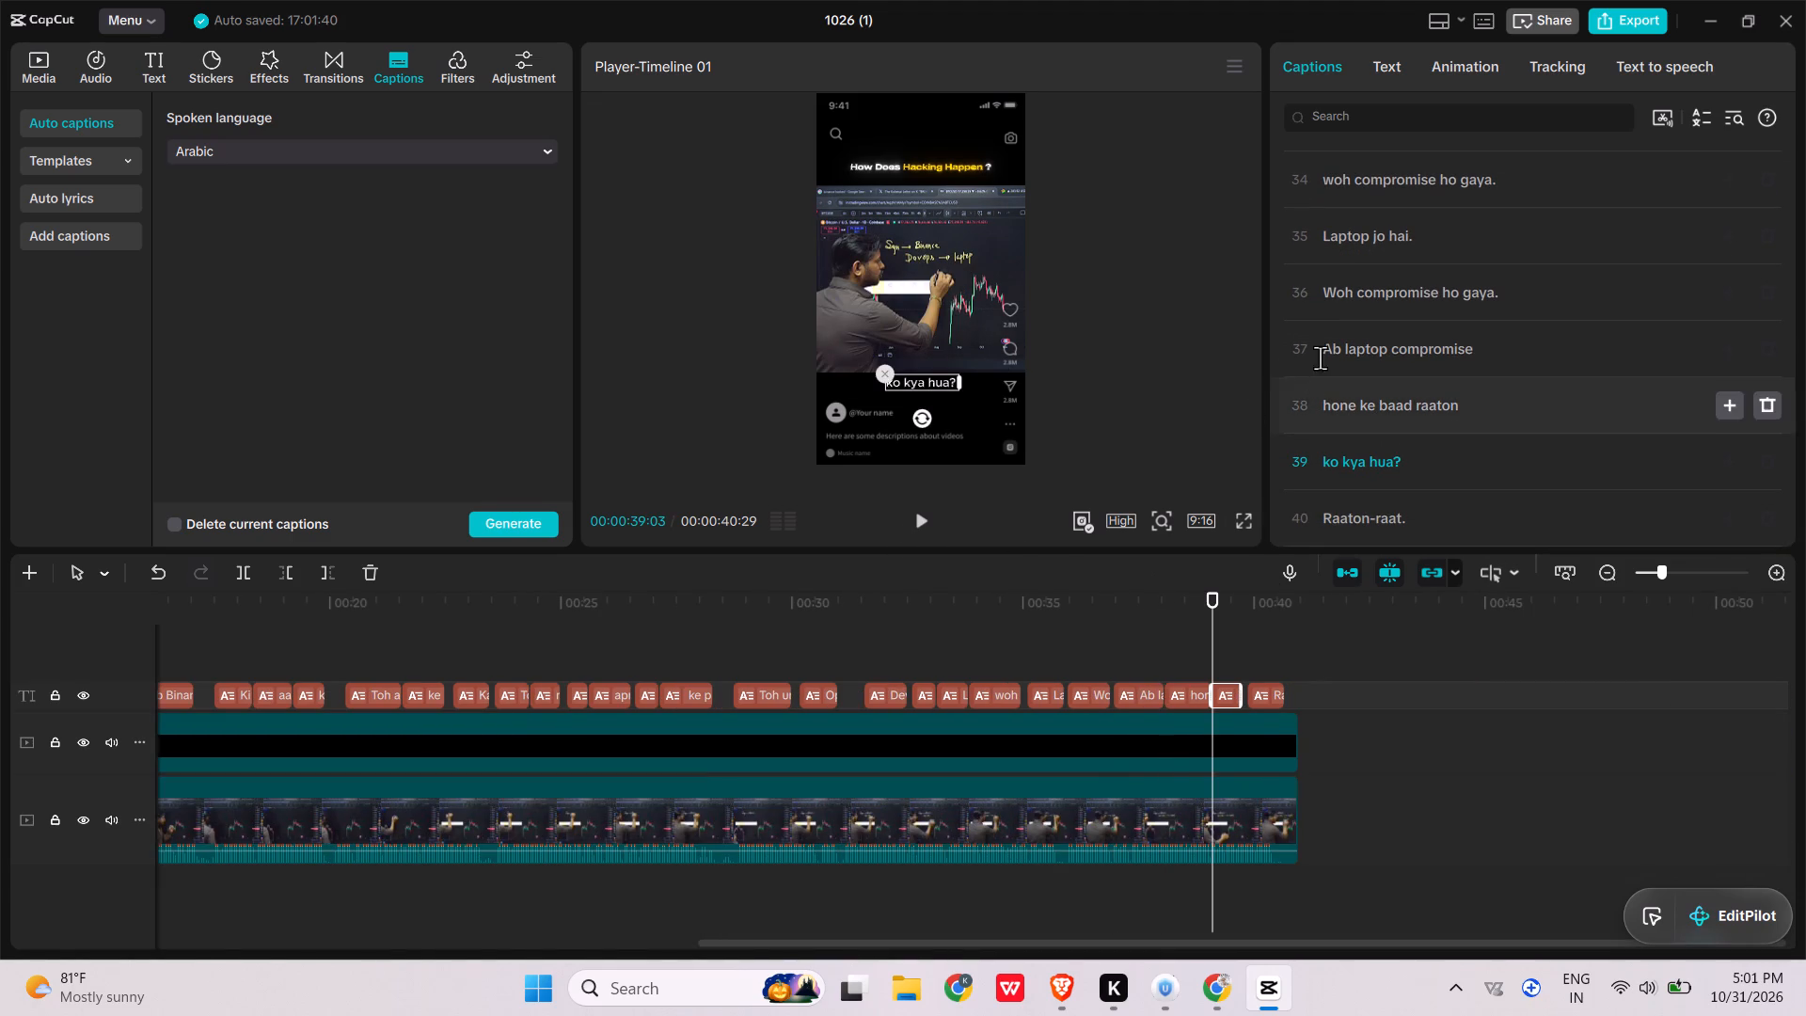
pyautogui.scroll(16, 1310, 369)
pyautogui.click(1562, 183)
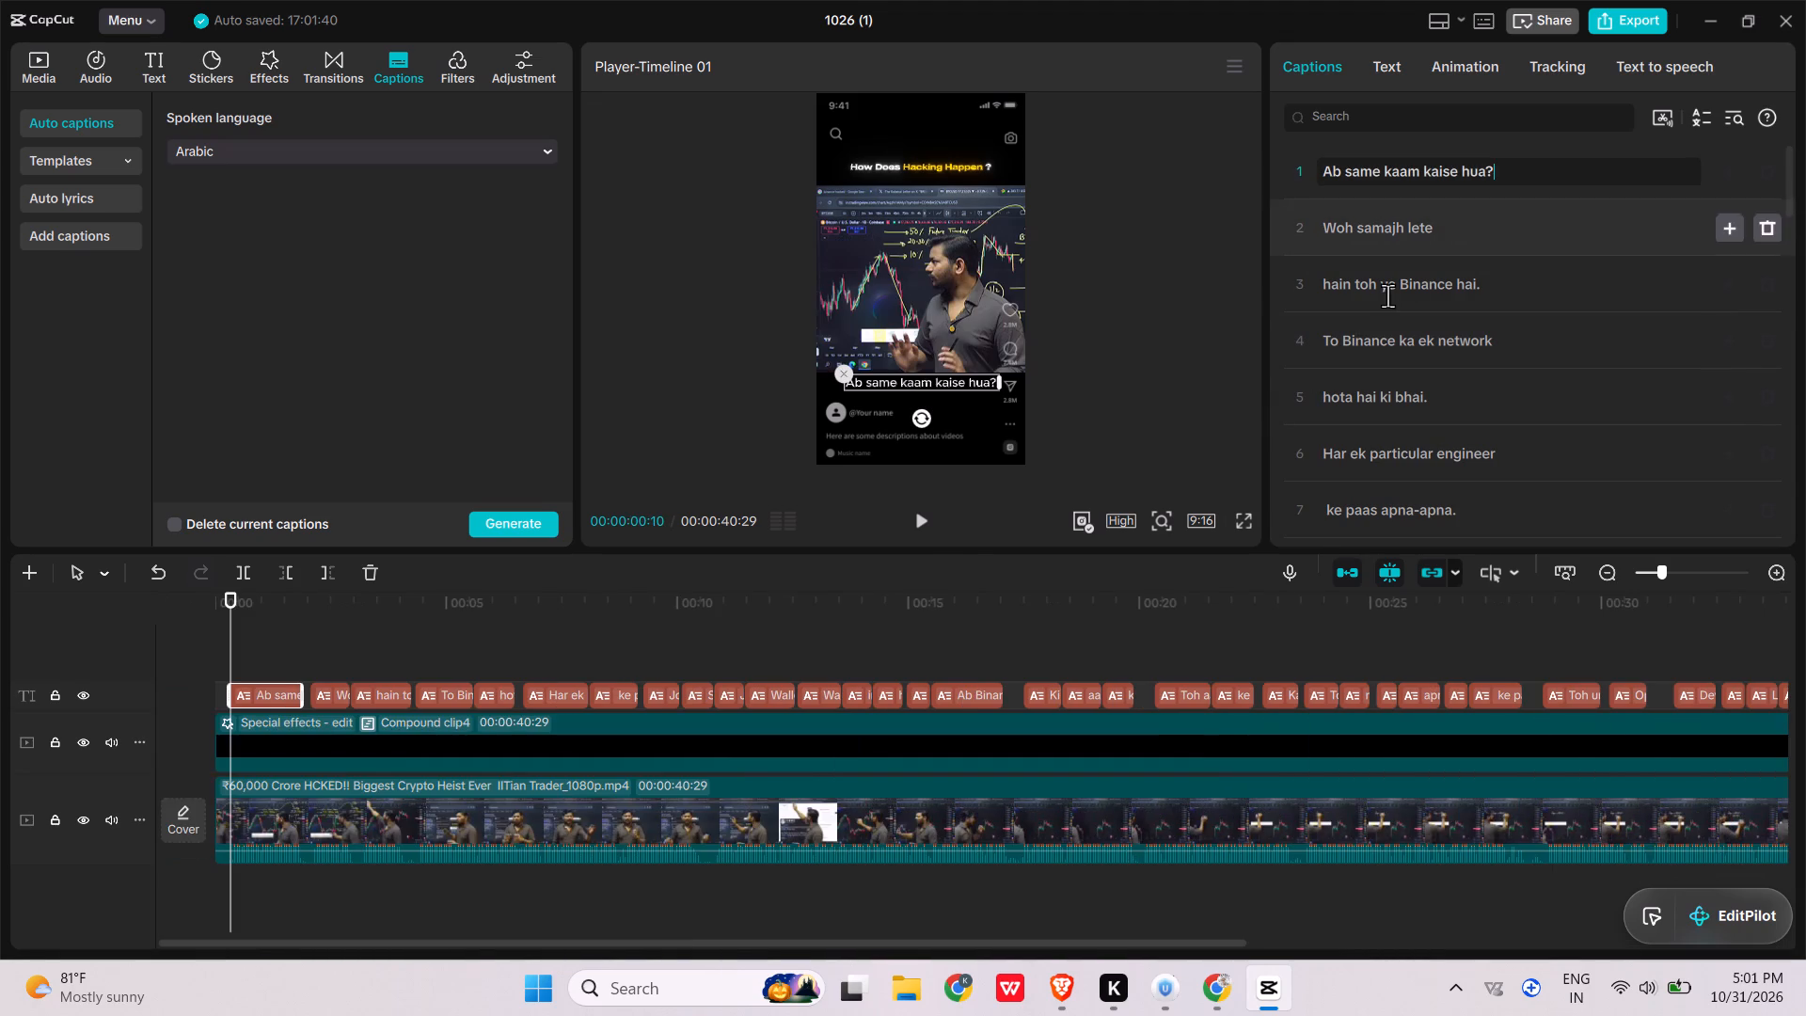
pyautogui.click(927, 520)
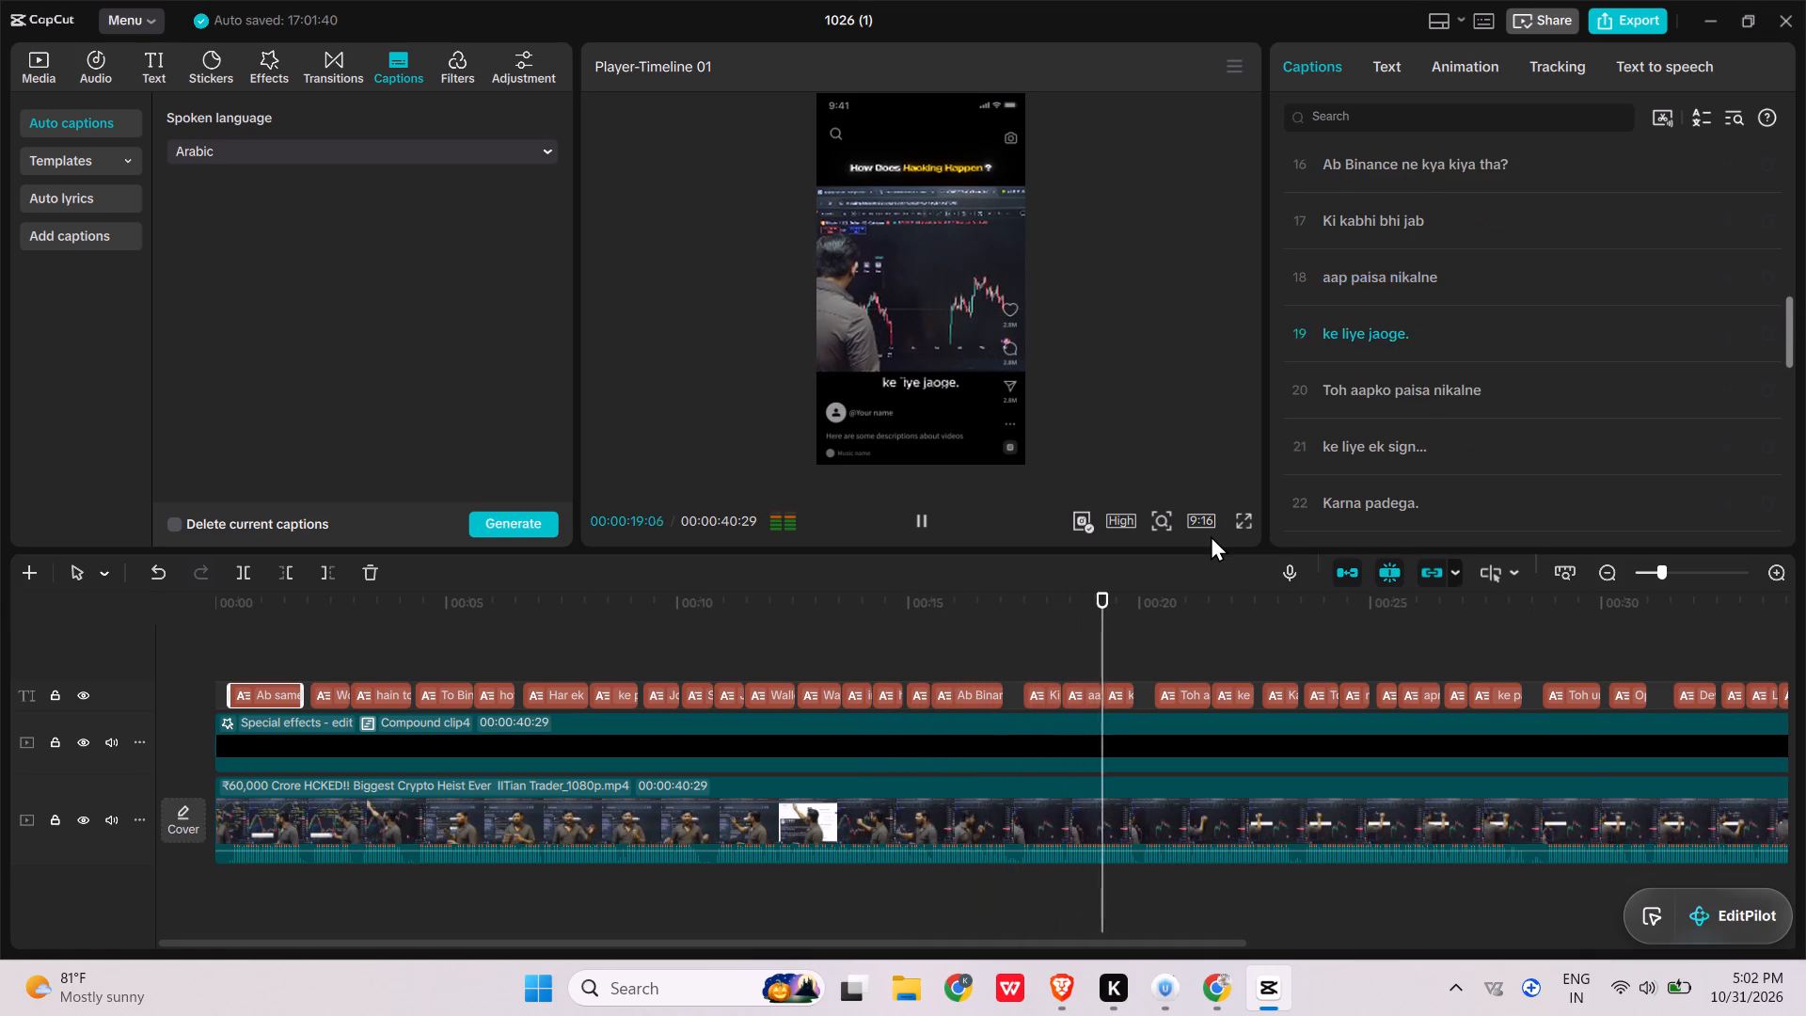
pyautogui.click(1246, 525)
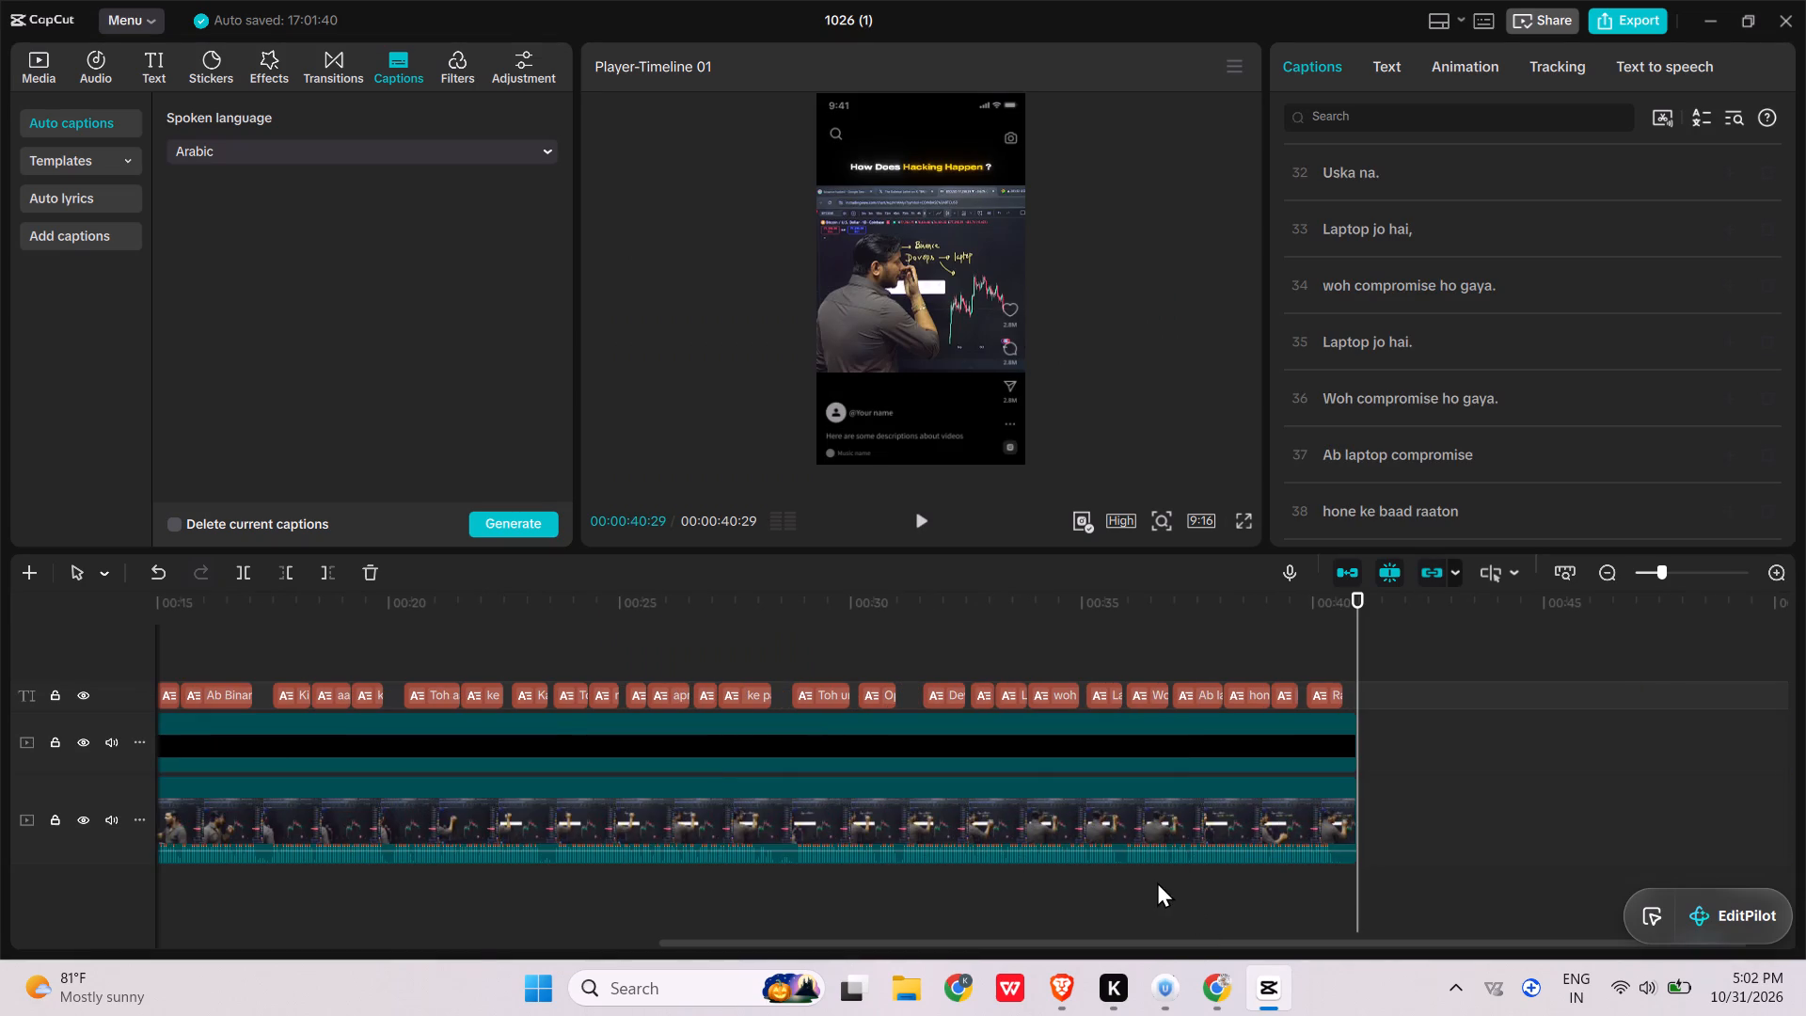
# Select all caption clips on the timeline and bring up the text templates for them.
pyautogui.keyDown('ctrl'); pyautogui.scroll(-13, 1249, 709); pyautogui.keyUp('ctrl')
pyautogui.moveTo(179, 653); pyautogui.dragTo(400, 651)
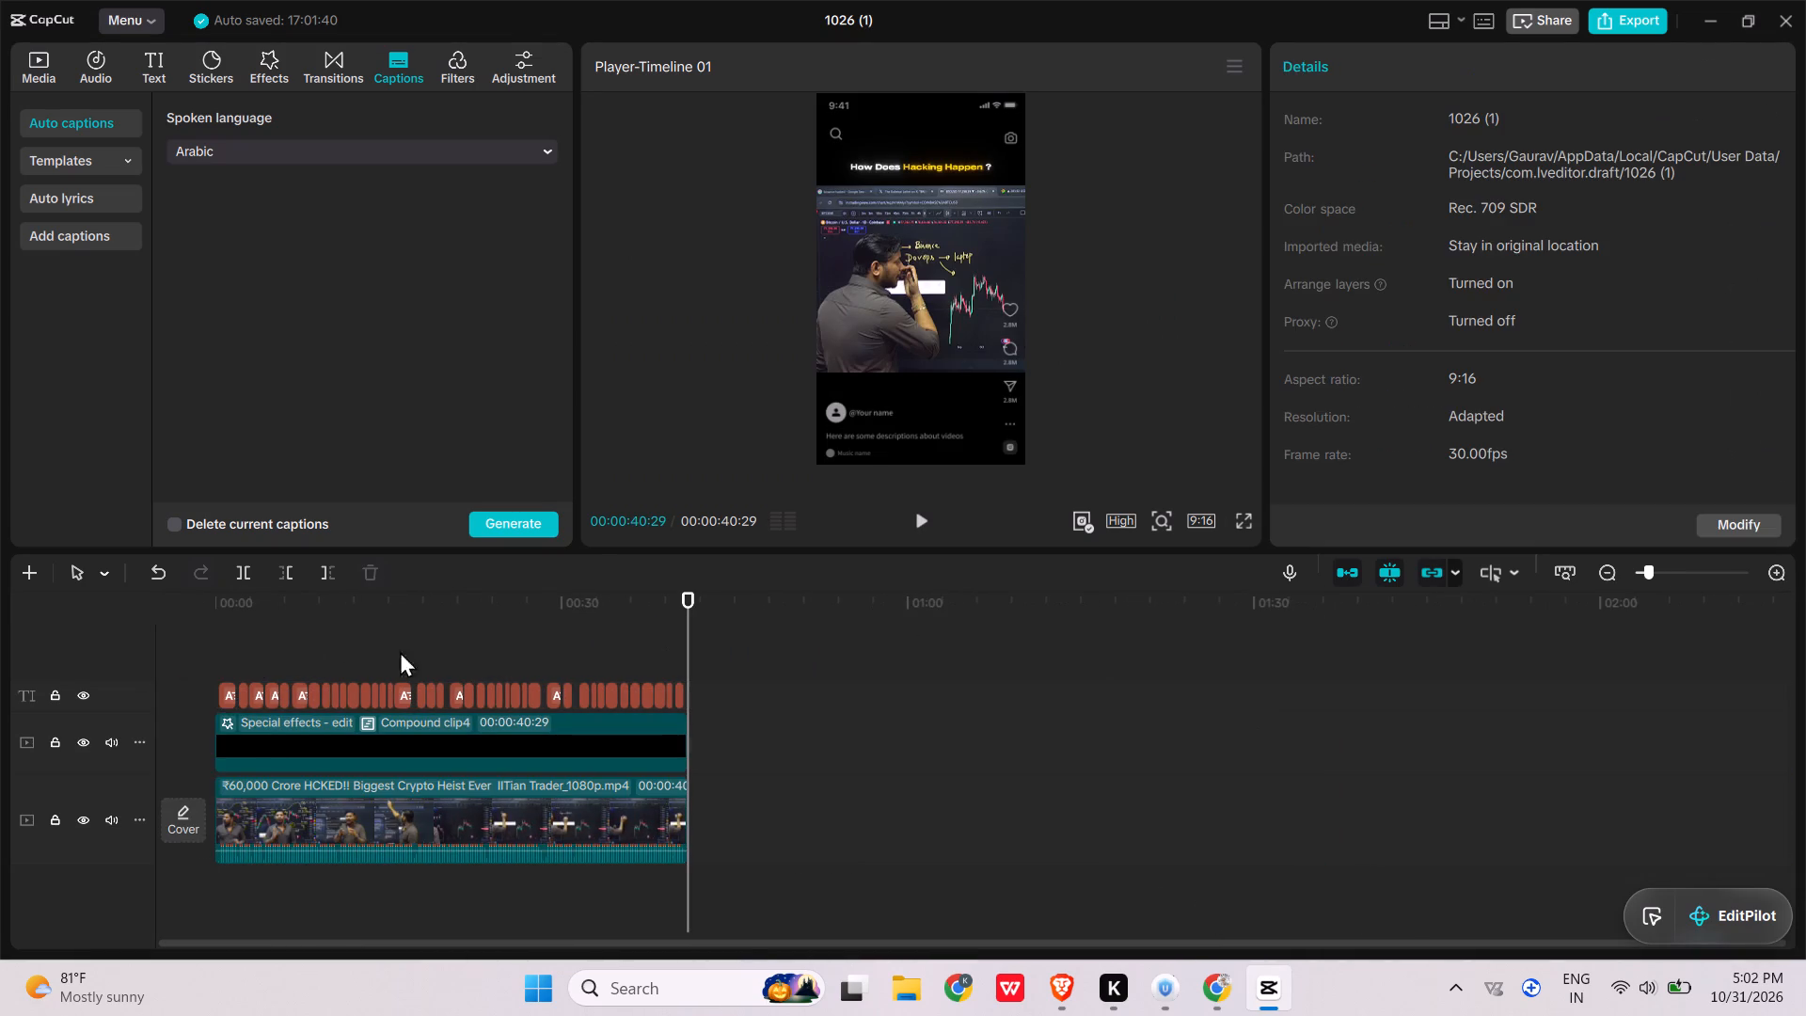
pyautogui.moveTo(400, 651); pyautogui.dragTo(721, 696)
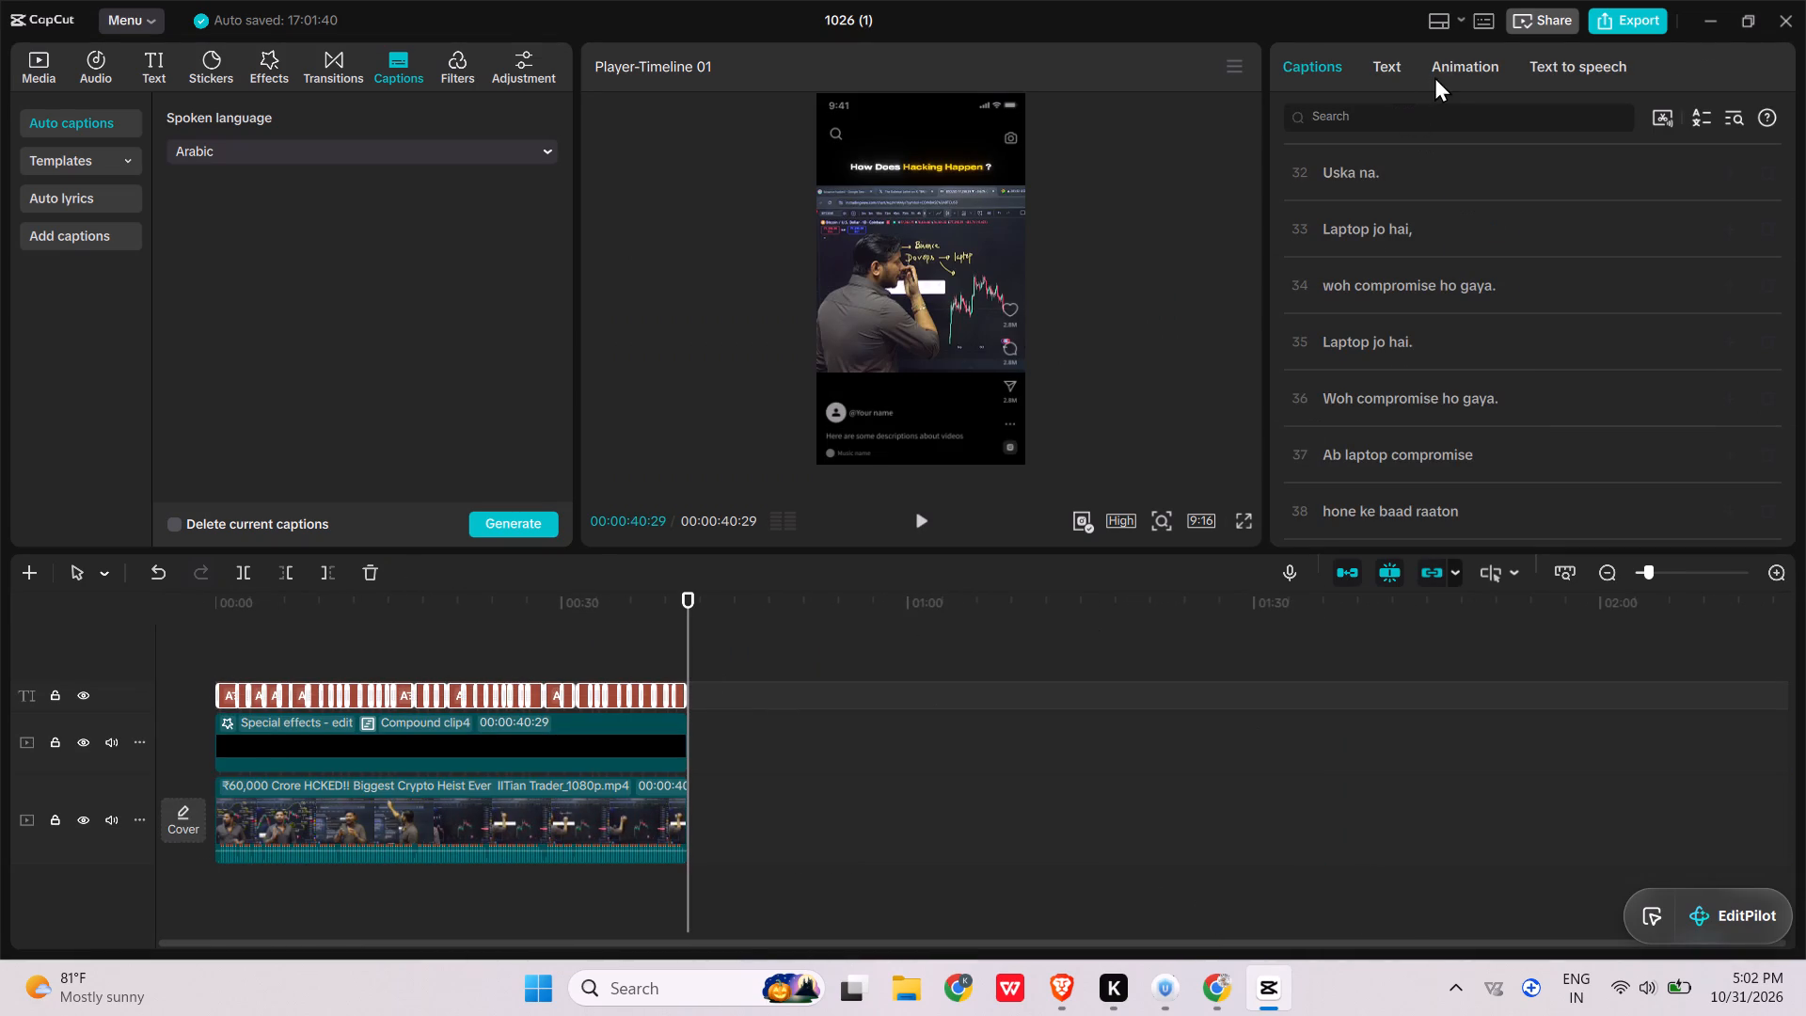
pyautogui.click(1384, 72)
pyautogui.click(1464, 128)
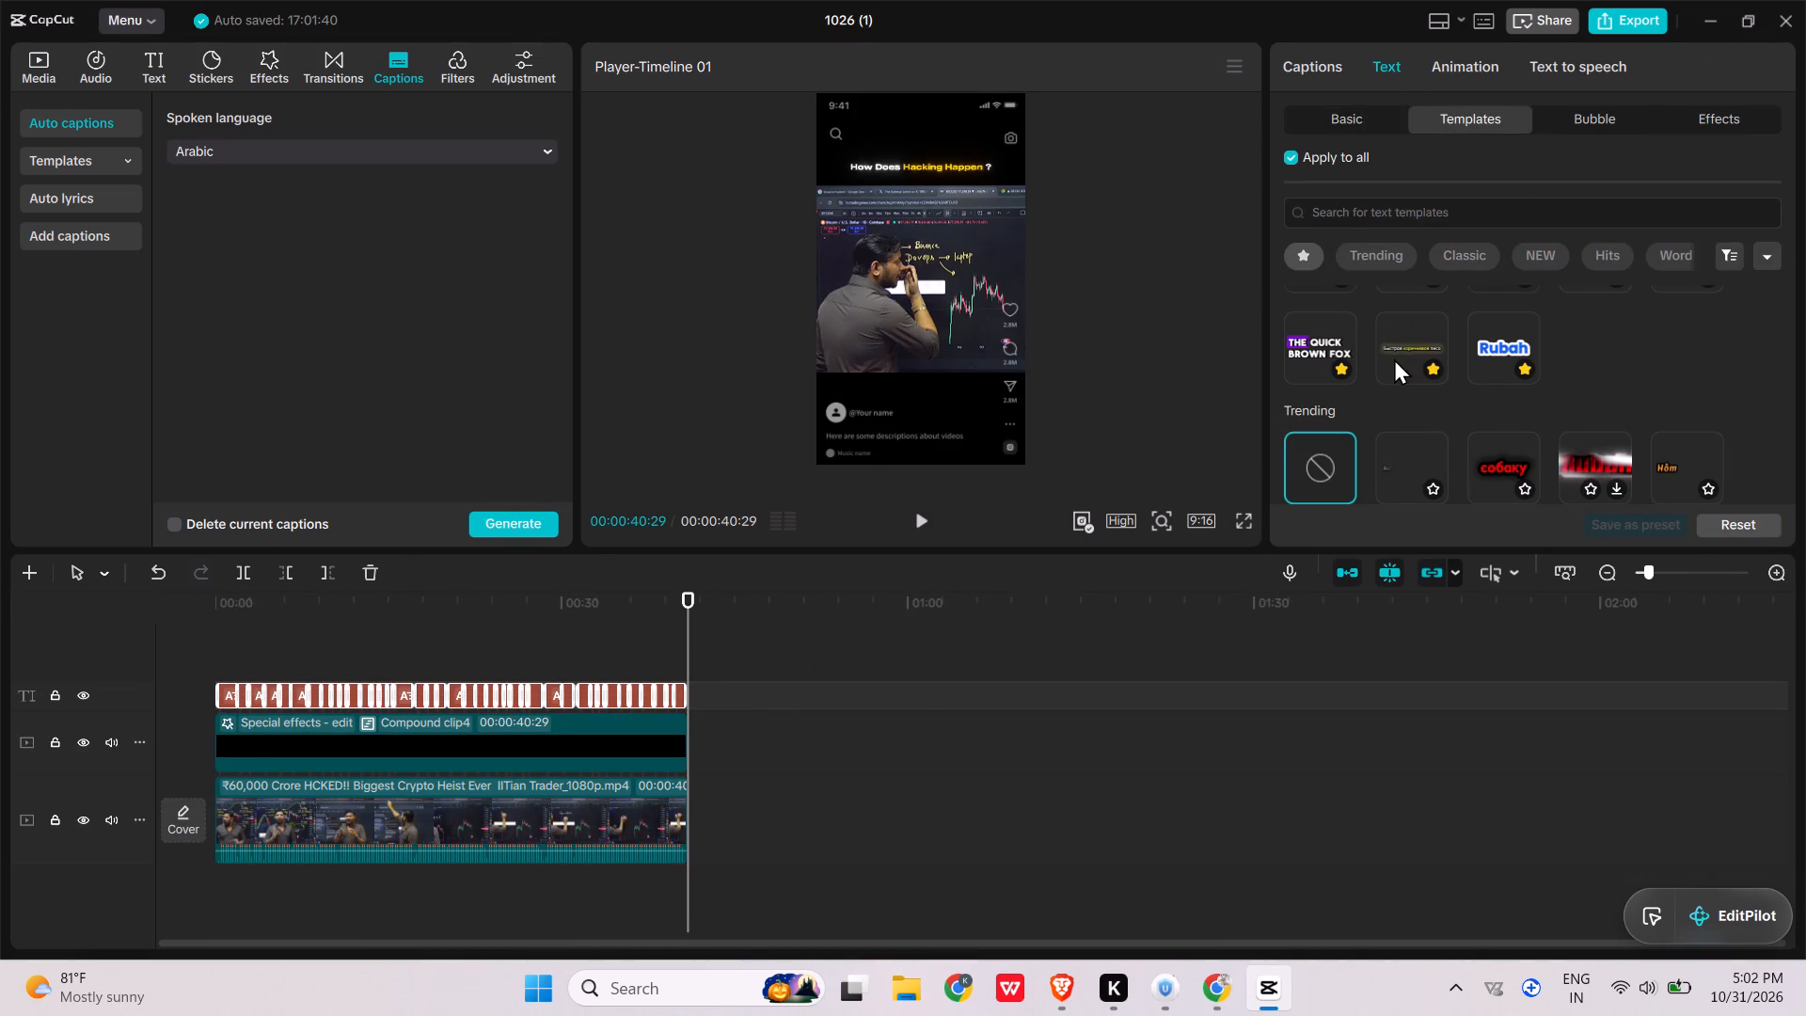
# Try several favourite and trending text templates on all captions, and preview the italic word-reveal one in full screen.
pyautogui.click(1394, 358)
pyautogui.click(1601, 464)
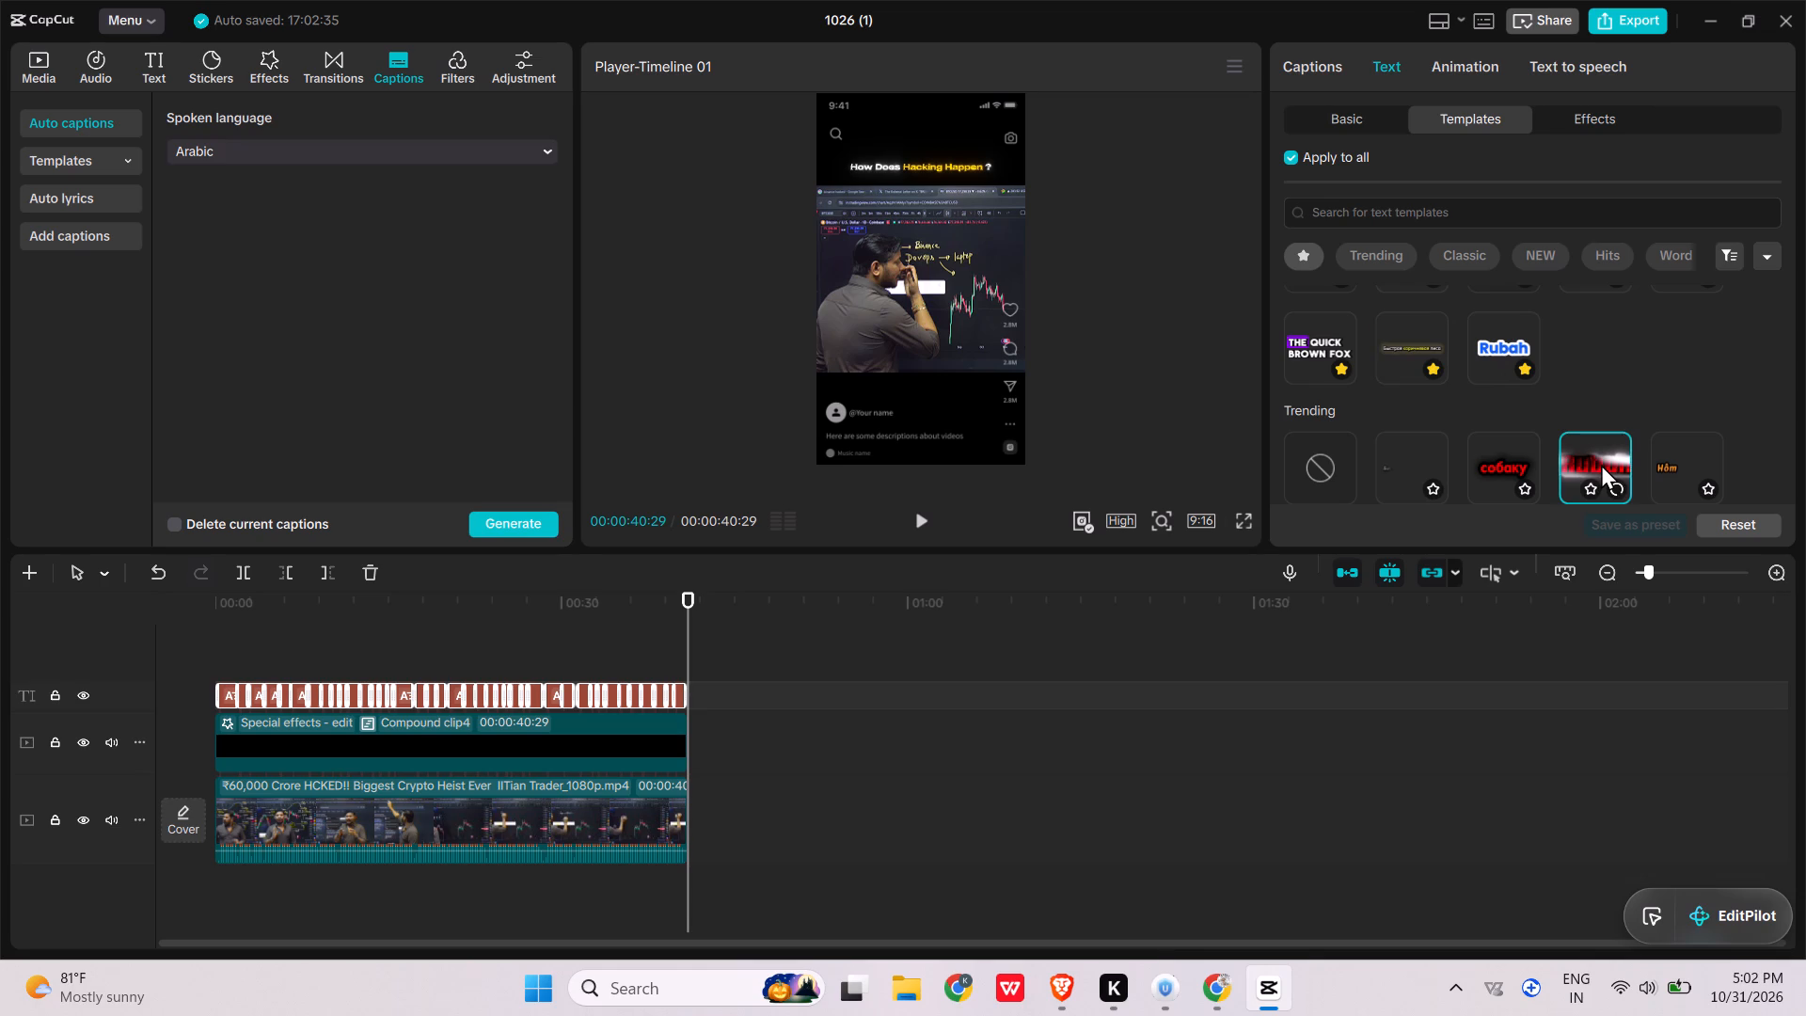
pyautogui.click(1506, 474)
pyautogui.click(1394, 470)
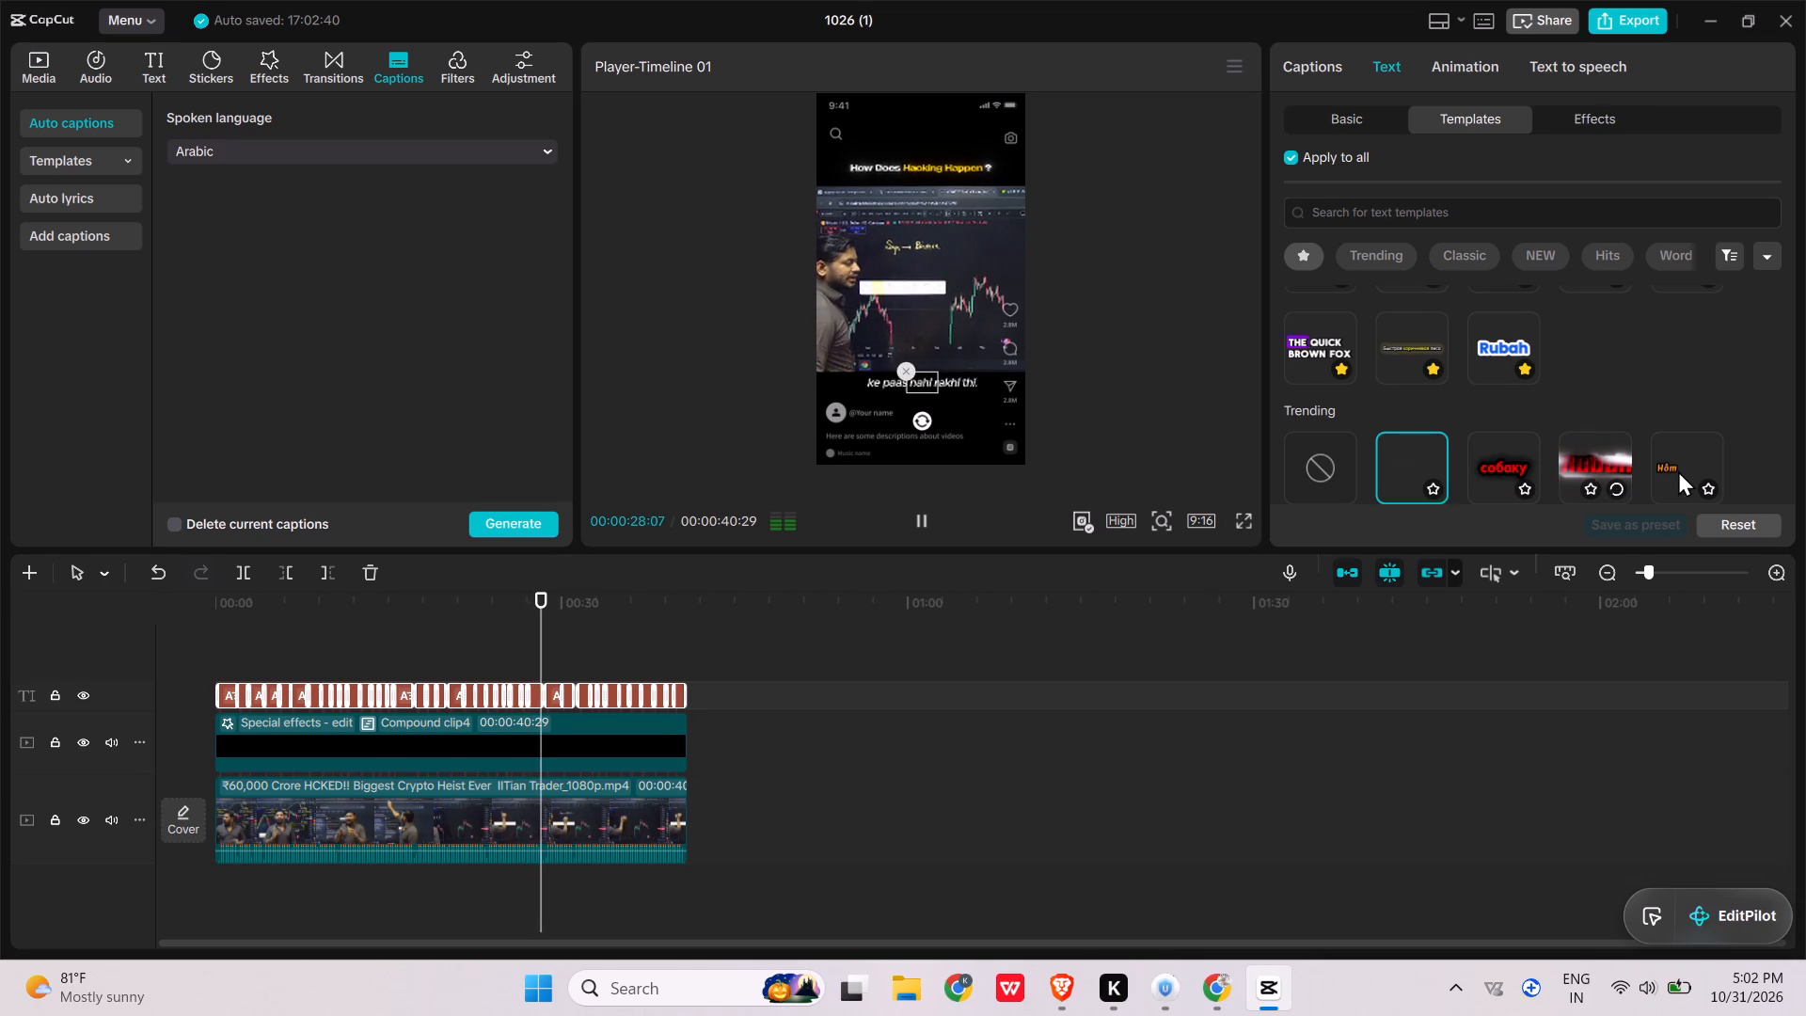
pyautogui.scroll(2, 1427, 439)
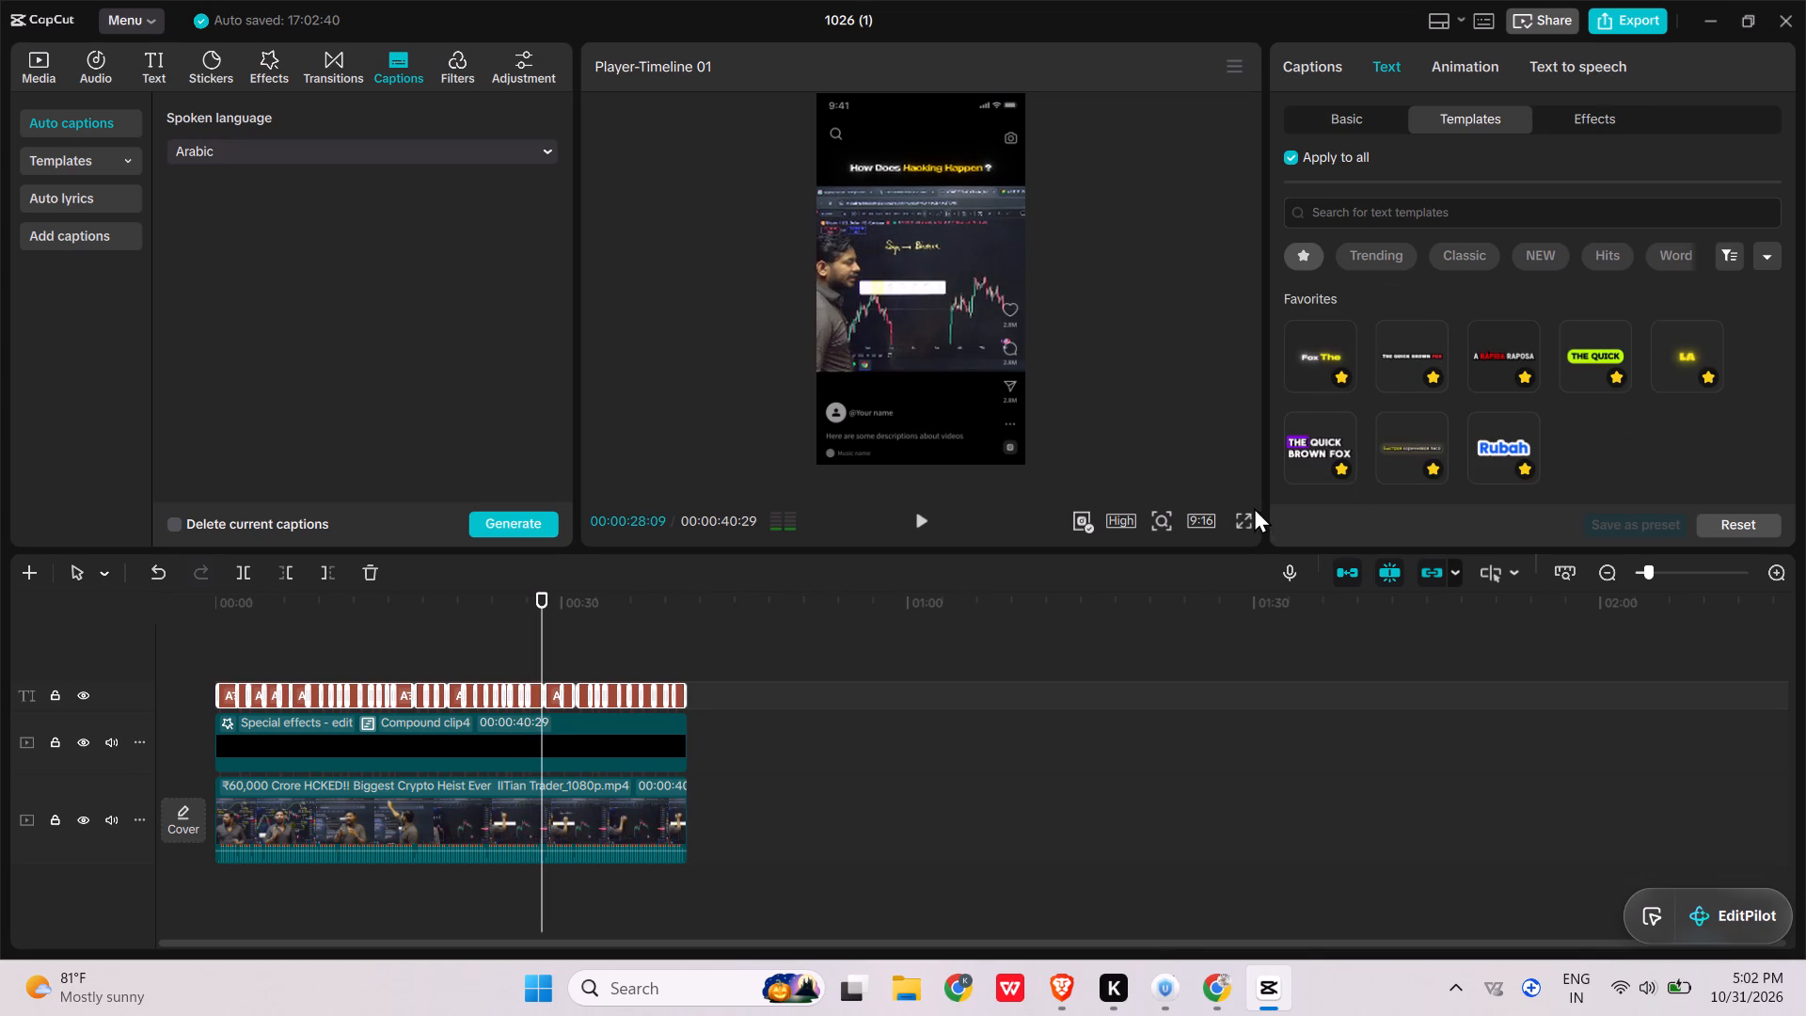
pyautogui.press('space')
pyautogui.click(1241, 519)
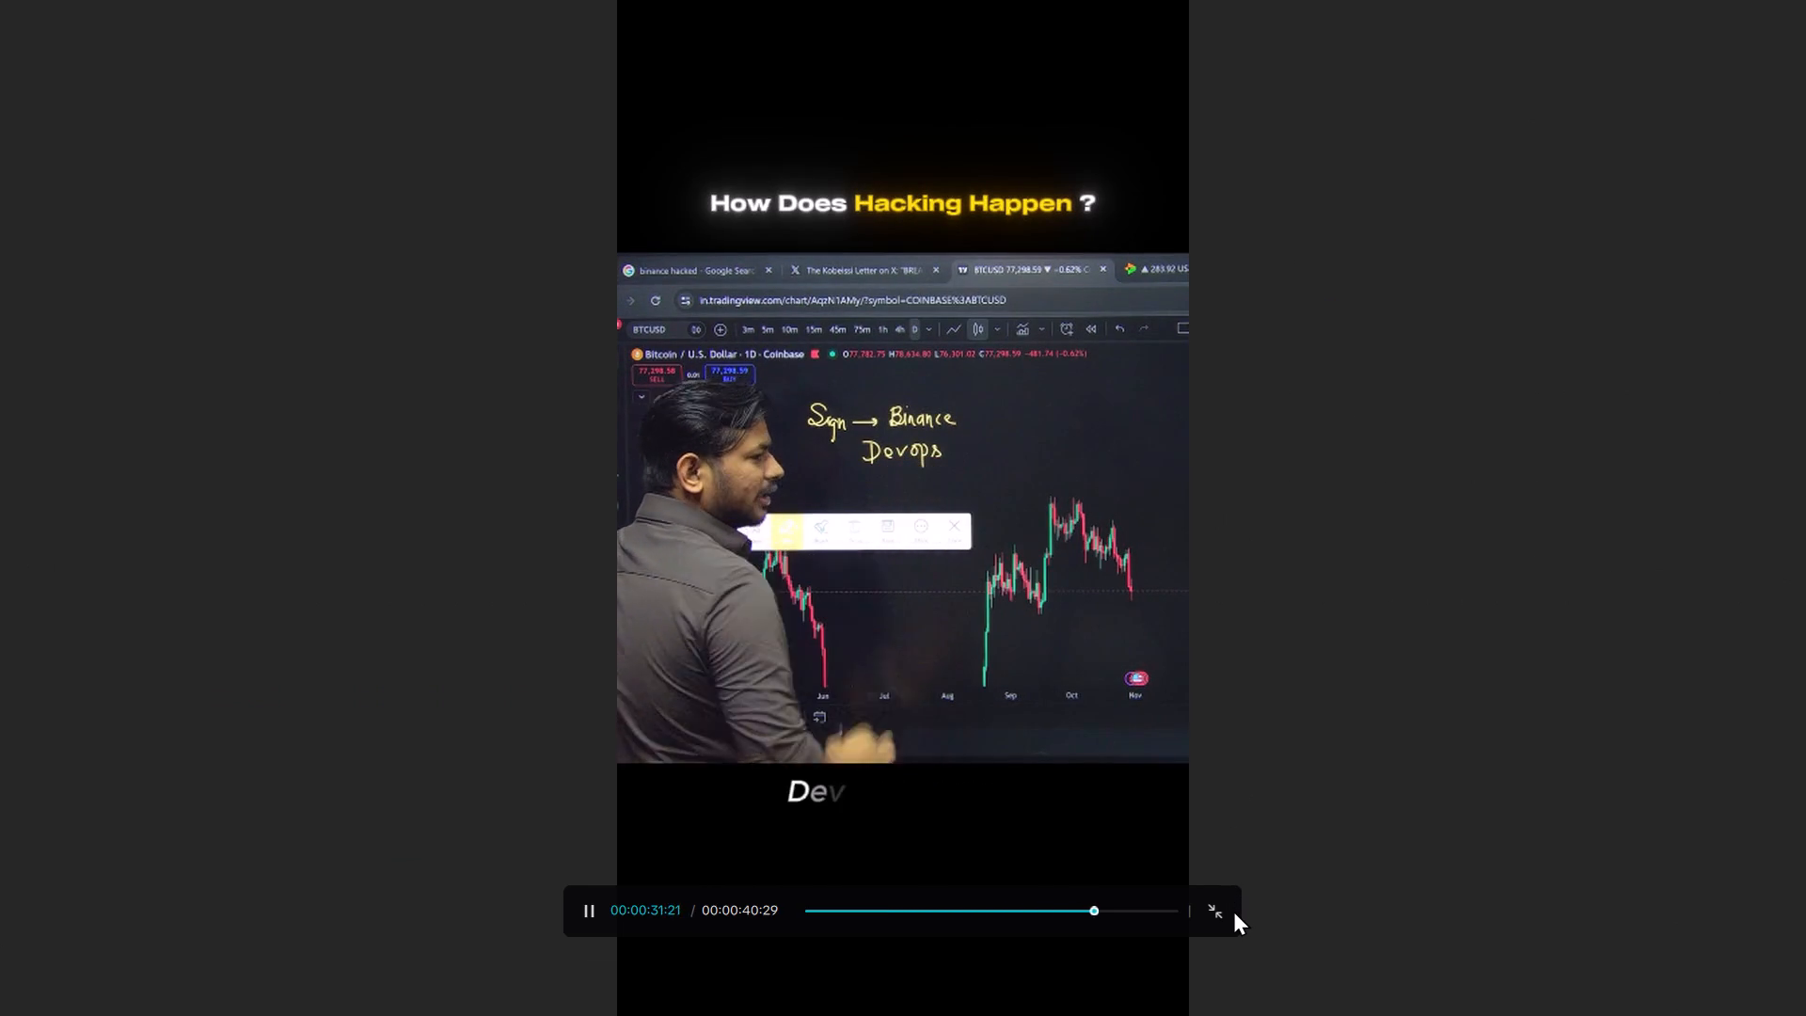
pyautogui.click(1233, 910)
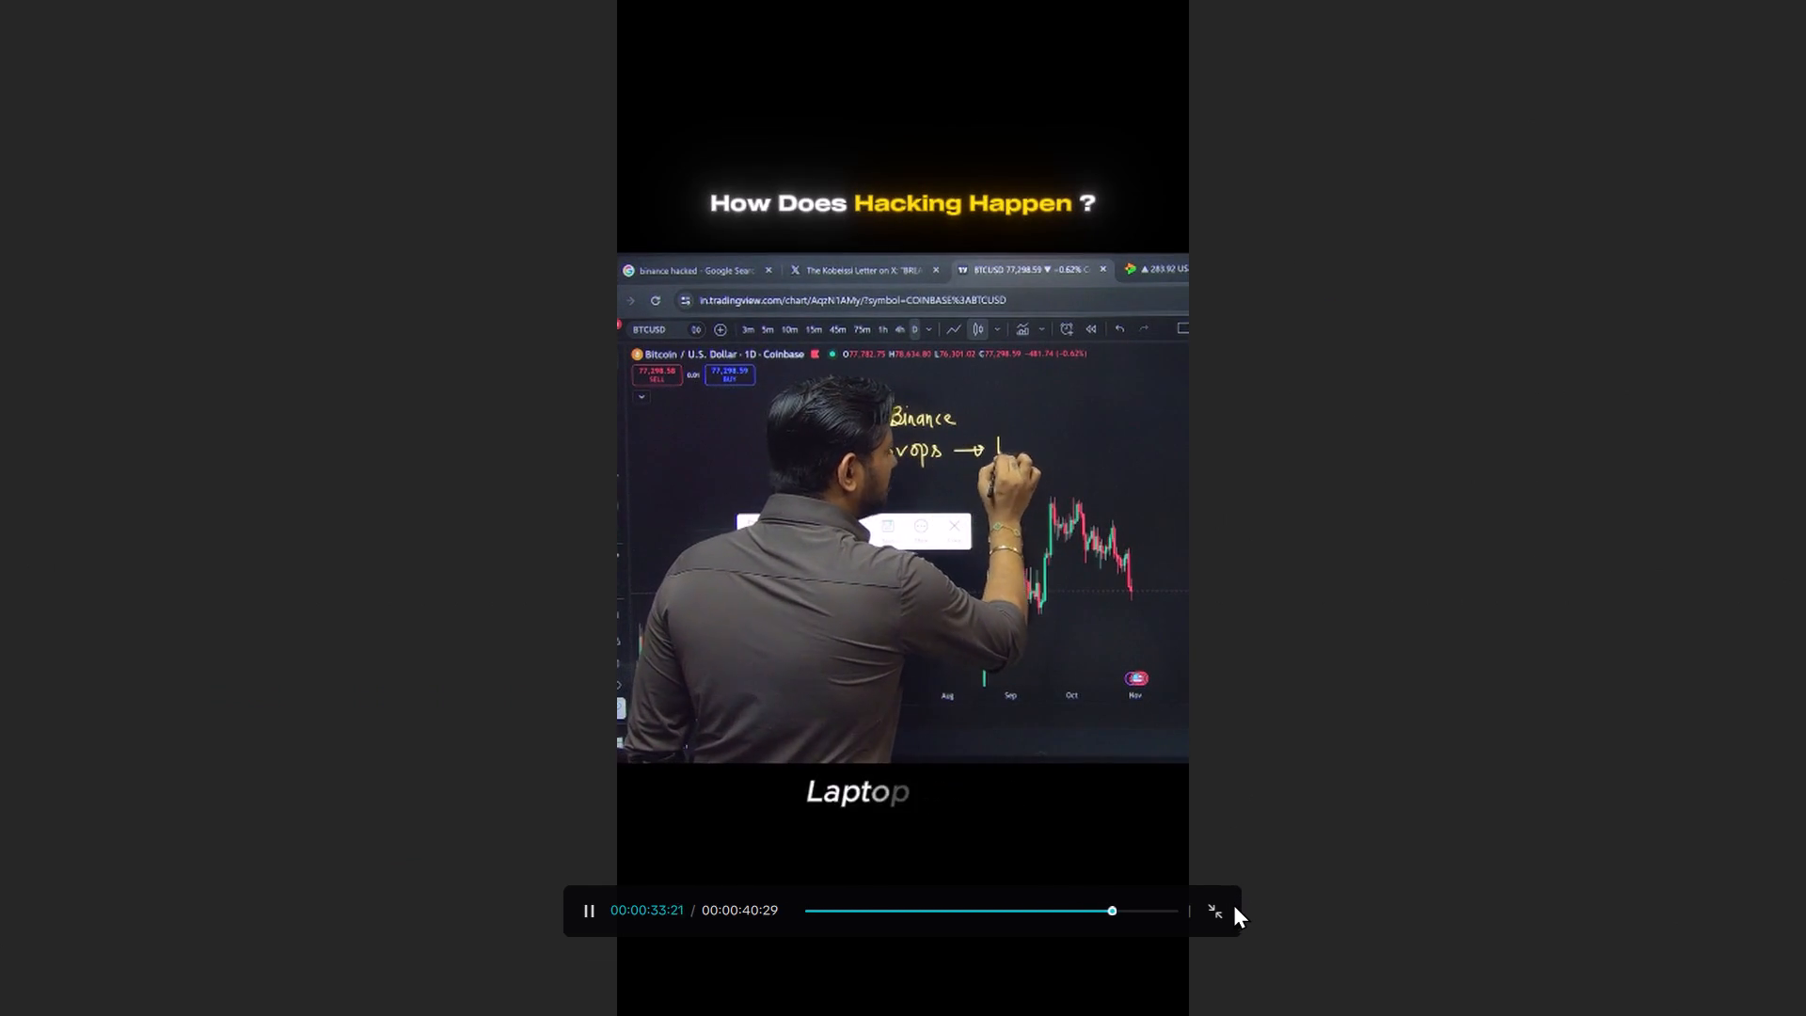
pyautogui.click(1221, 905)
# Try the "THE QUICK BROWN FOX" favourite with the red last word on all captions, and replace it with the "A RAPIDA RAPOSA" template.
pyautogui.click(1410, 363)
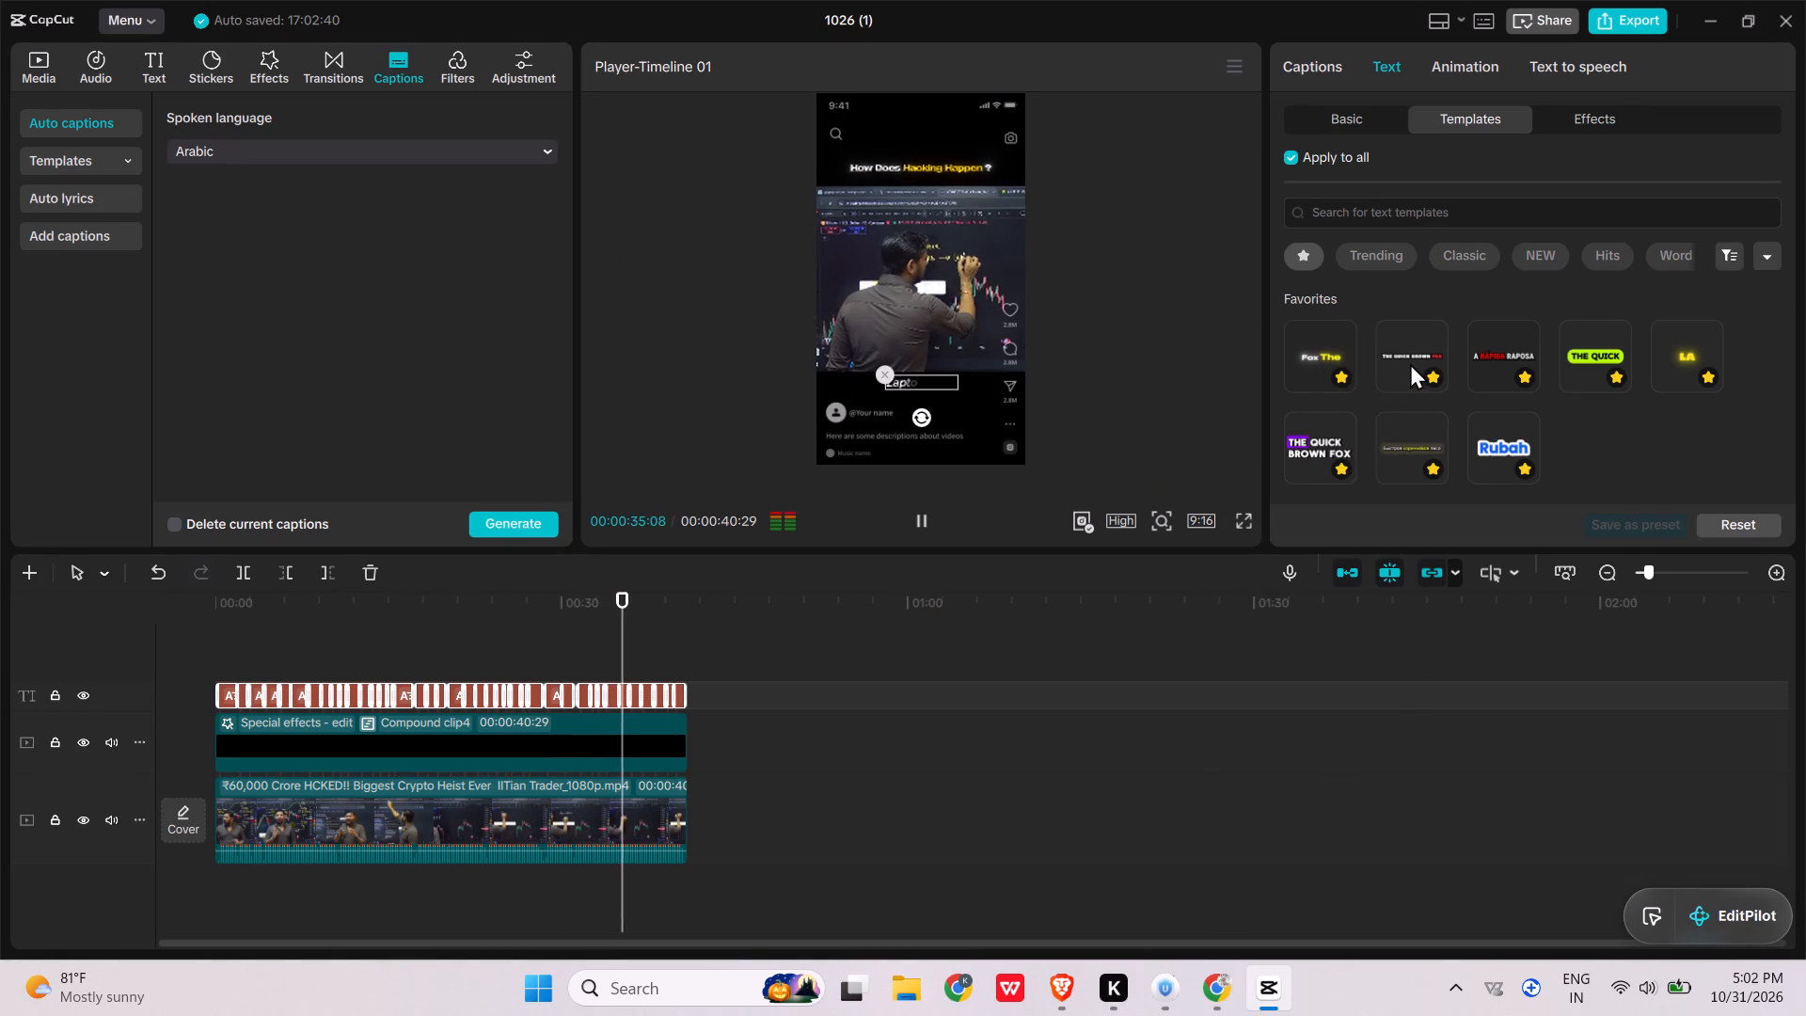
pyautogui.press('space')
pyautogui.click(1502, 364)
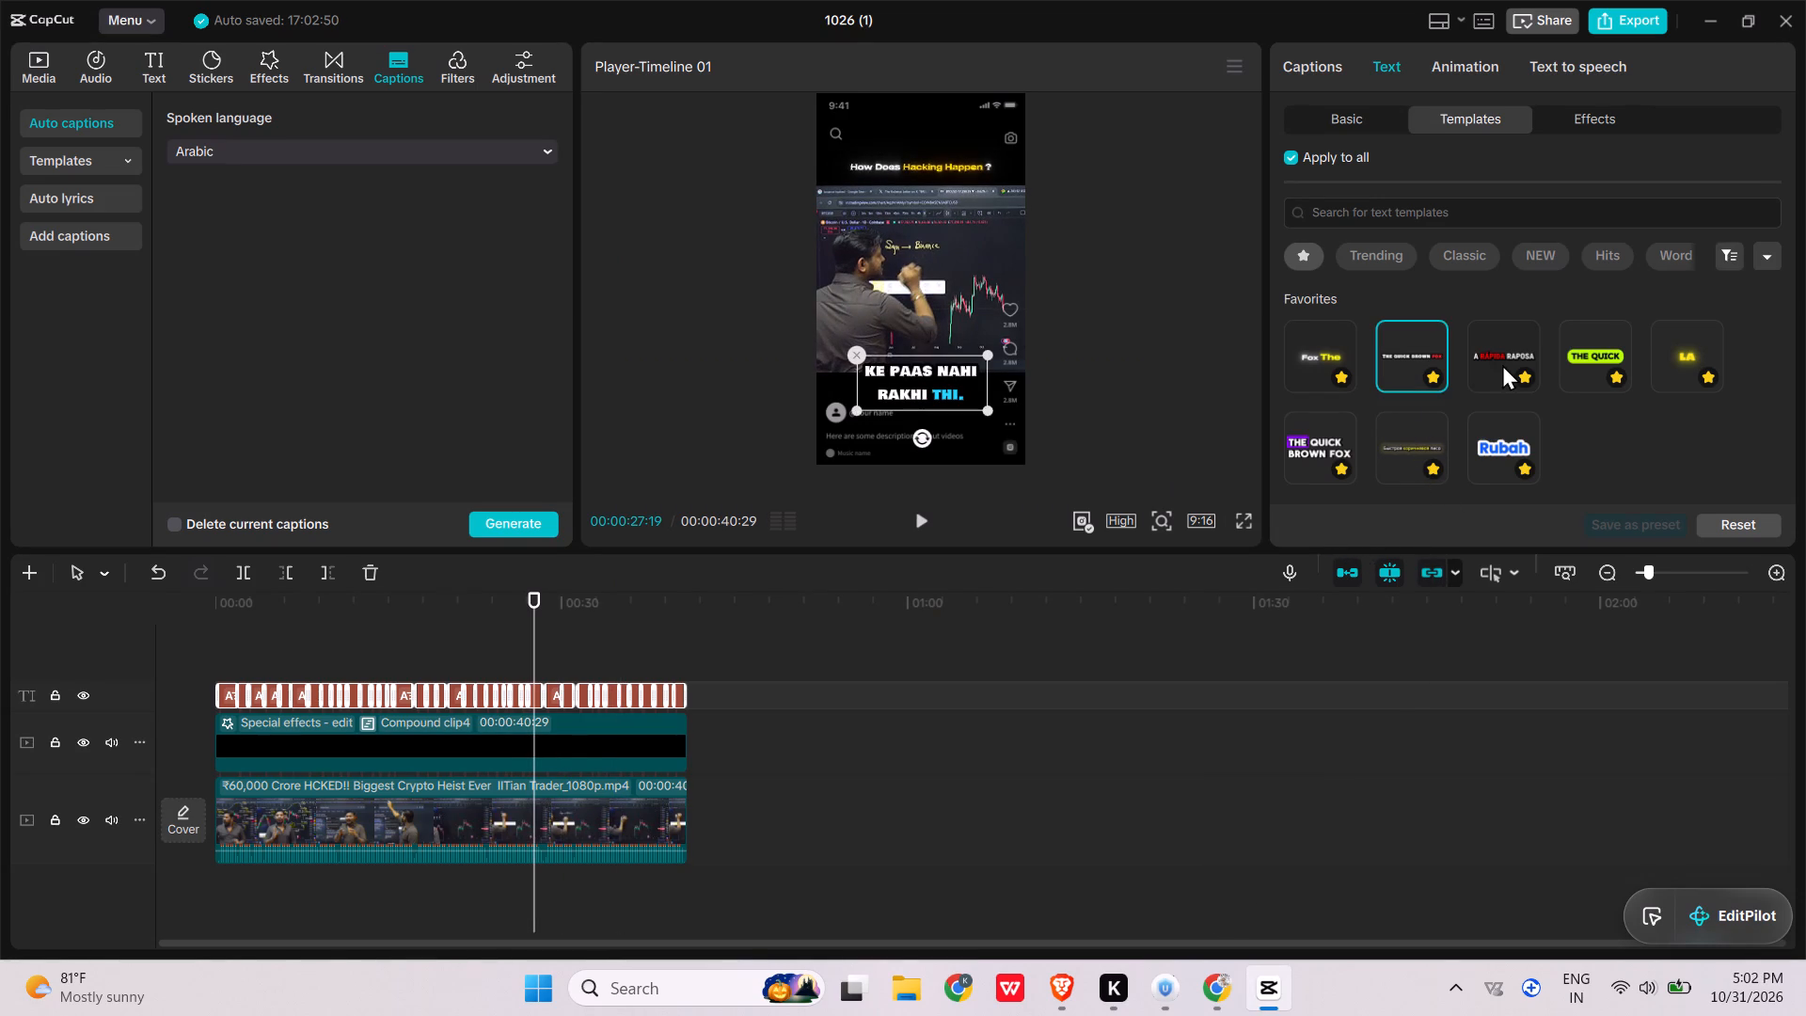
pyautogui.press('space')
pyautogui.click(1495, 354)
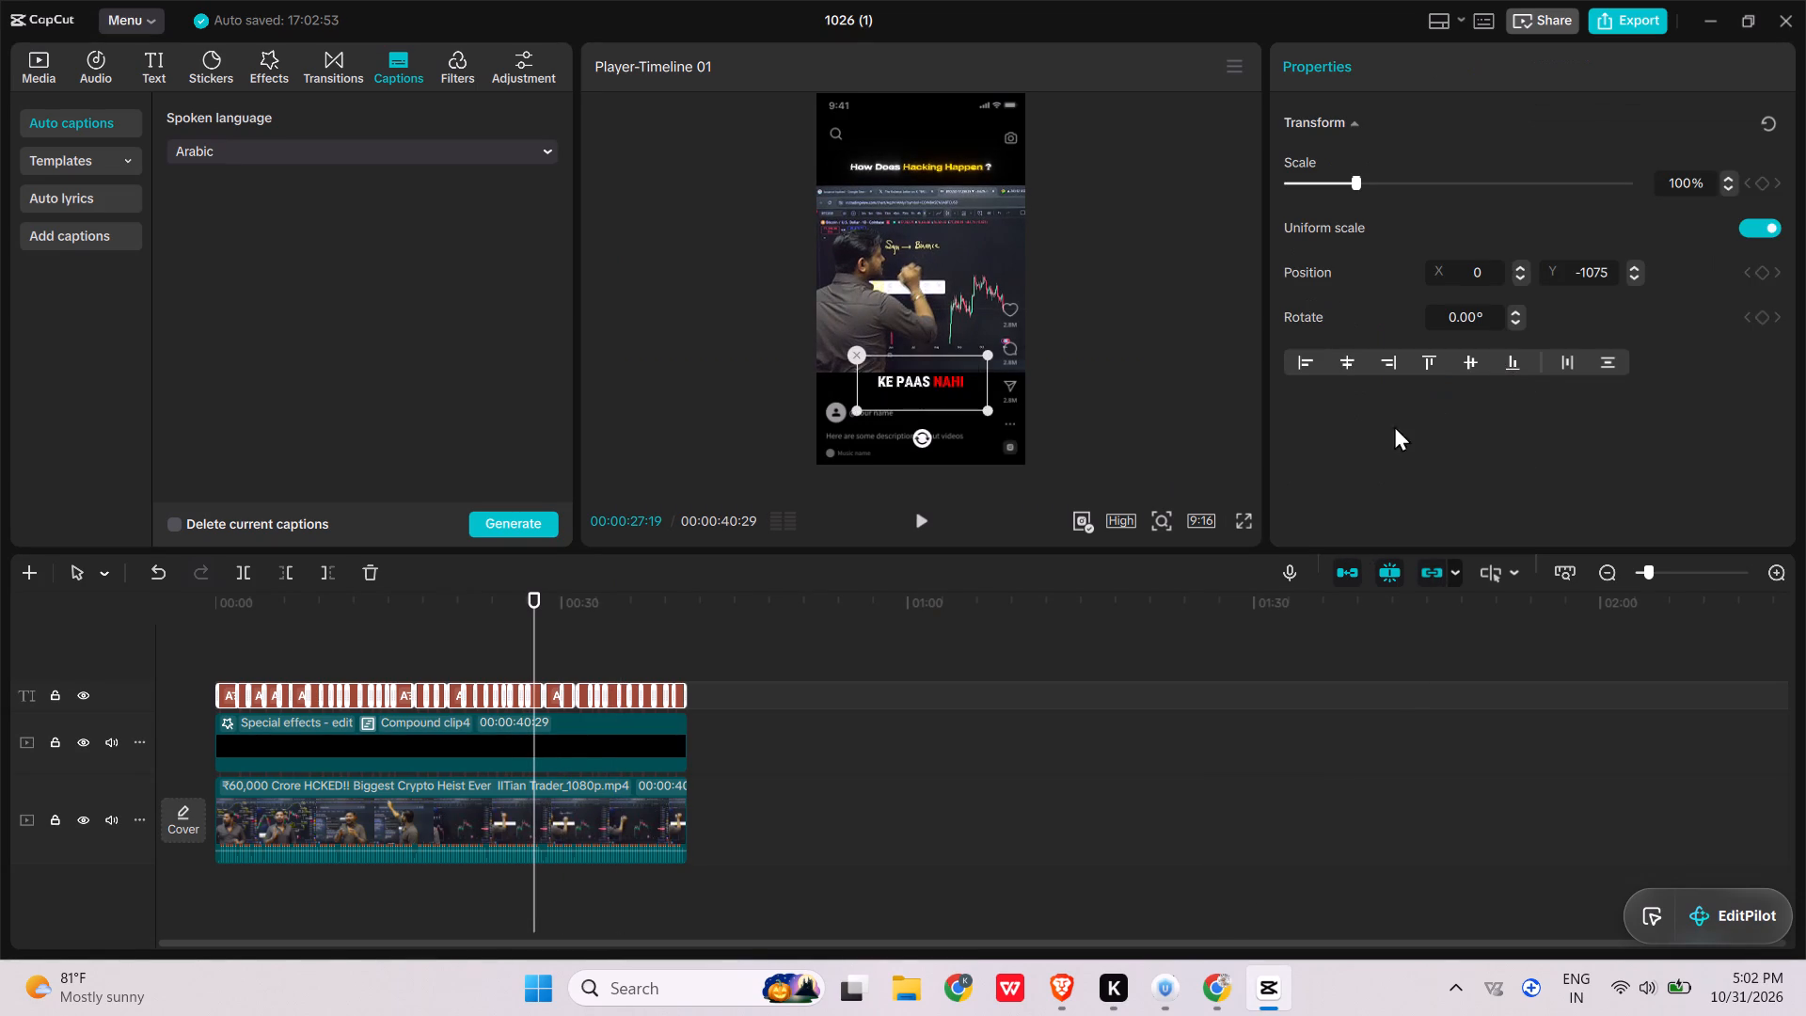
# Play the captions with the "A RAPIDA RAPOSA" template in full screen from about 27 seconds.
pyautogui.press('space')
pyautogui.click(1240, 527)
pyautogui.click(1245, 518)
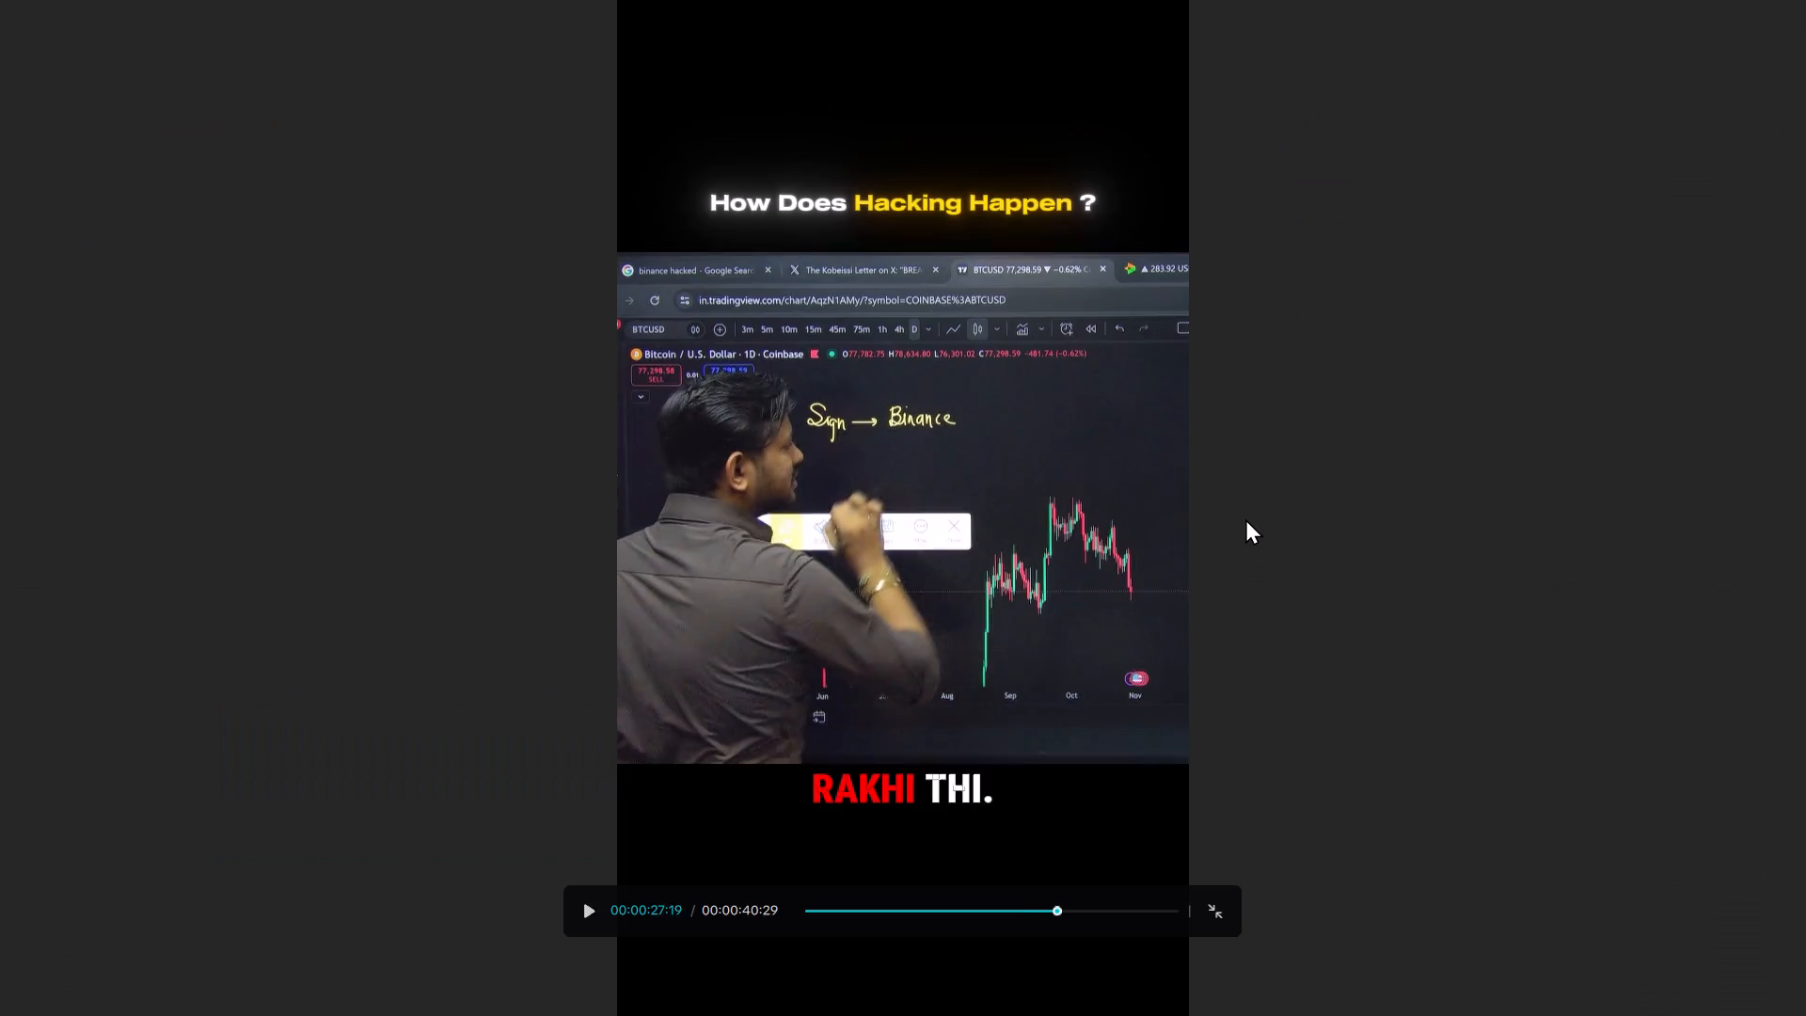
pyautogui.press('space')
pyautogui.press('space')
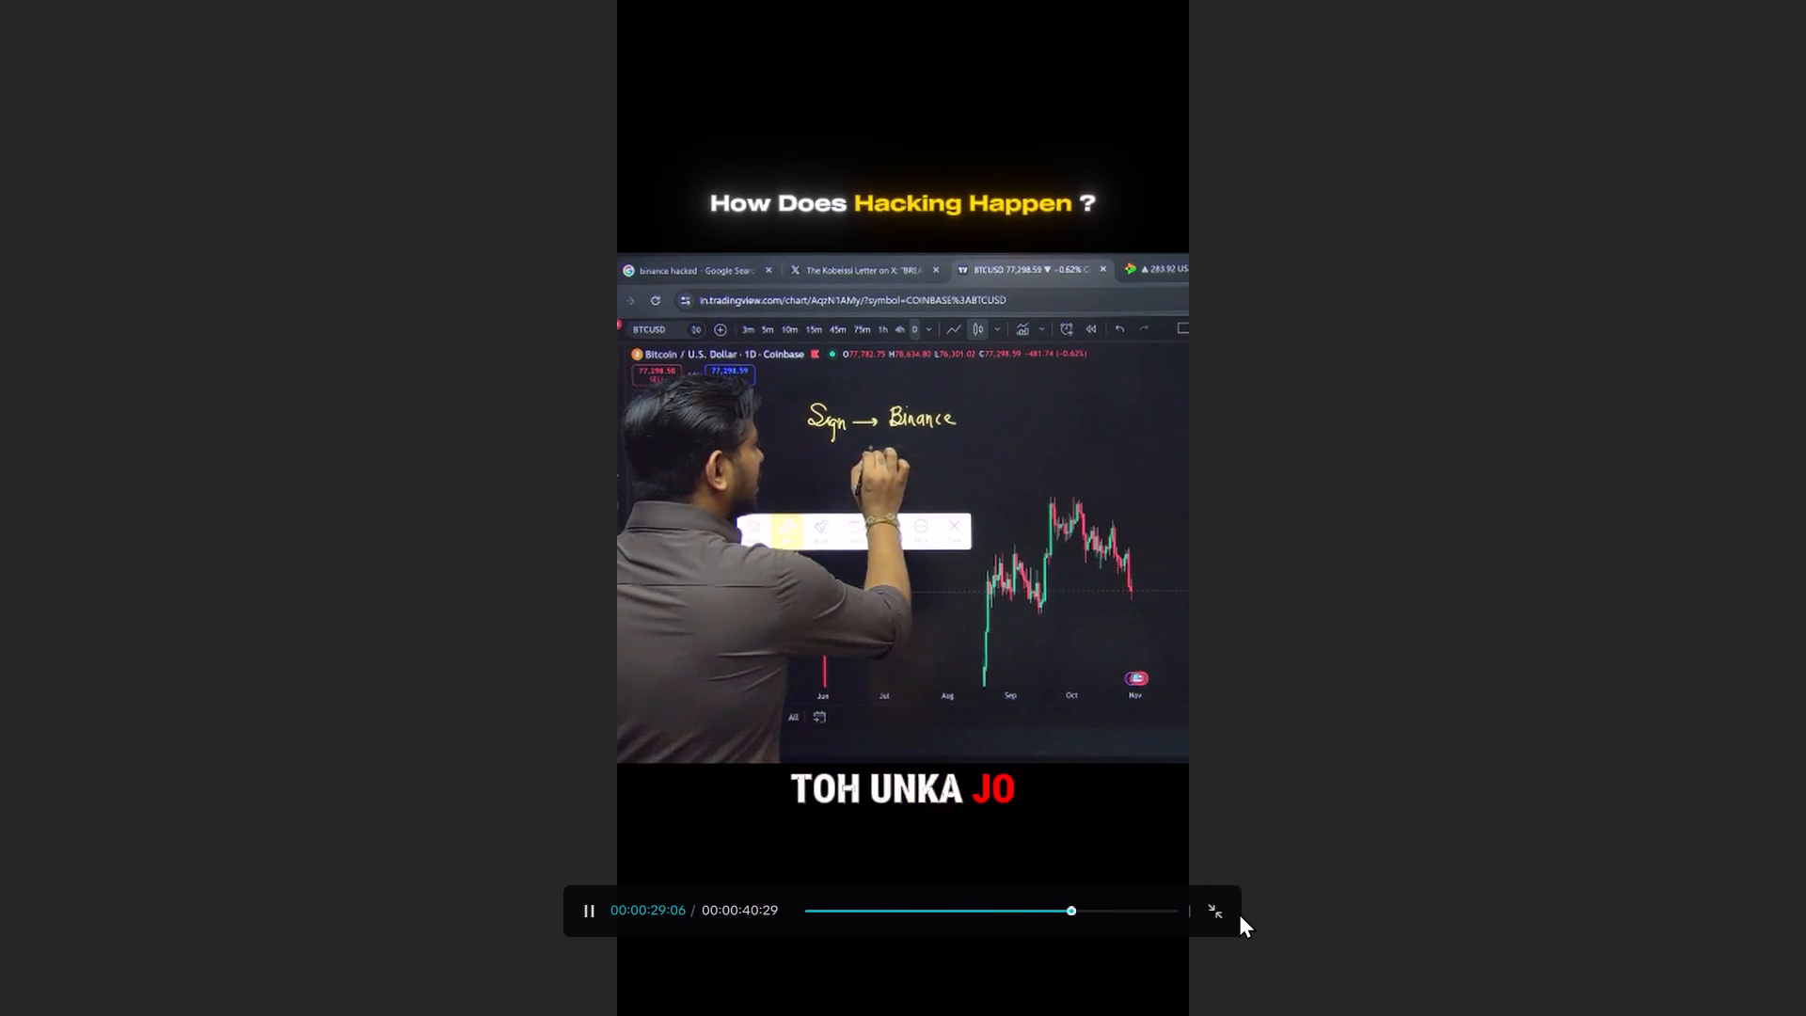
pyautogui.click(1239, 913)
pyautogui.click(1208, 913)
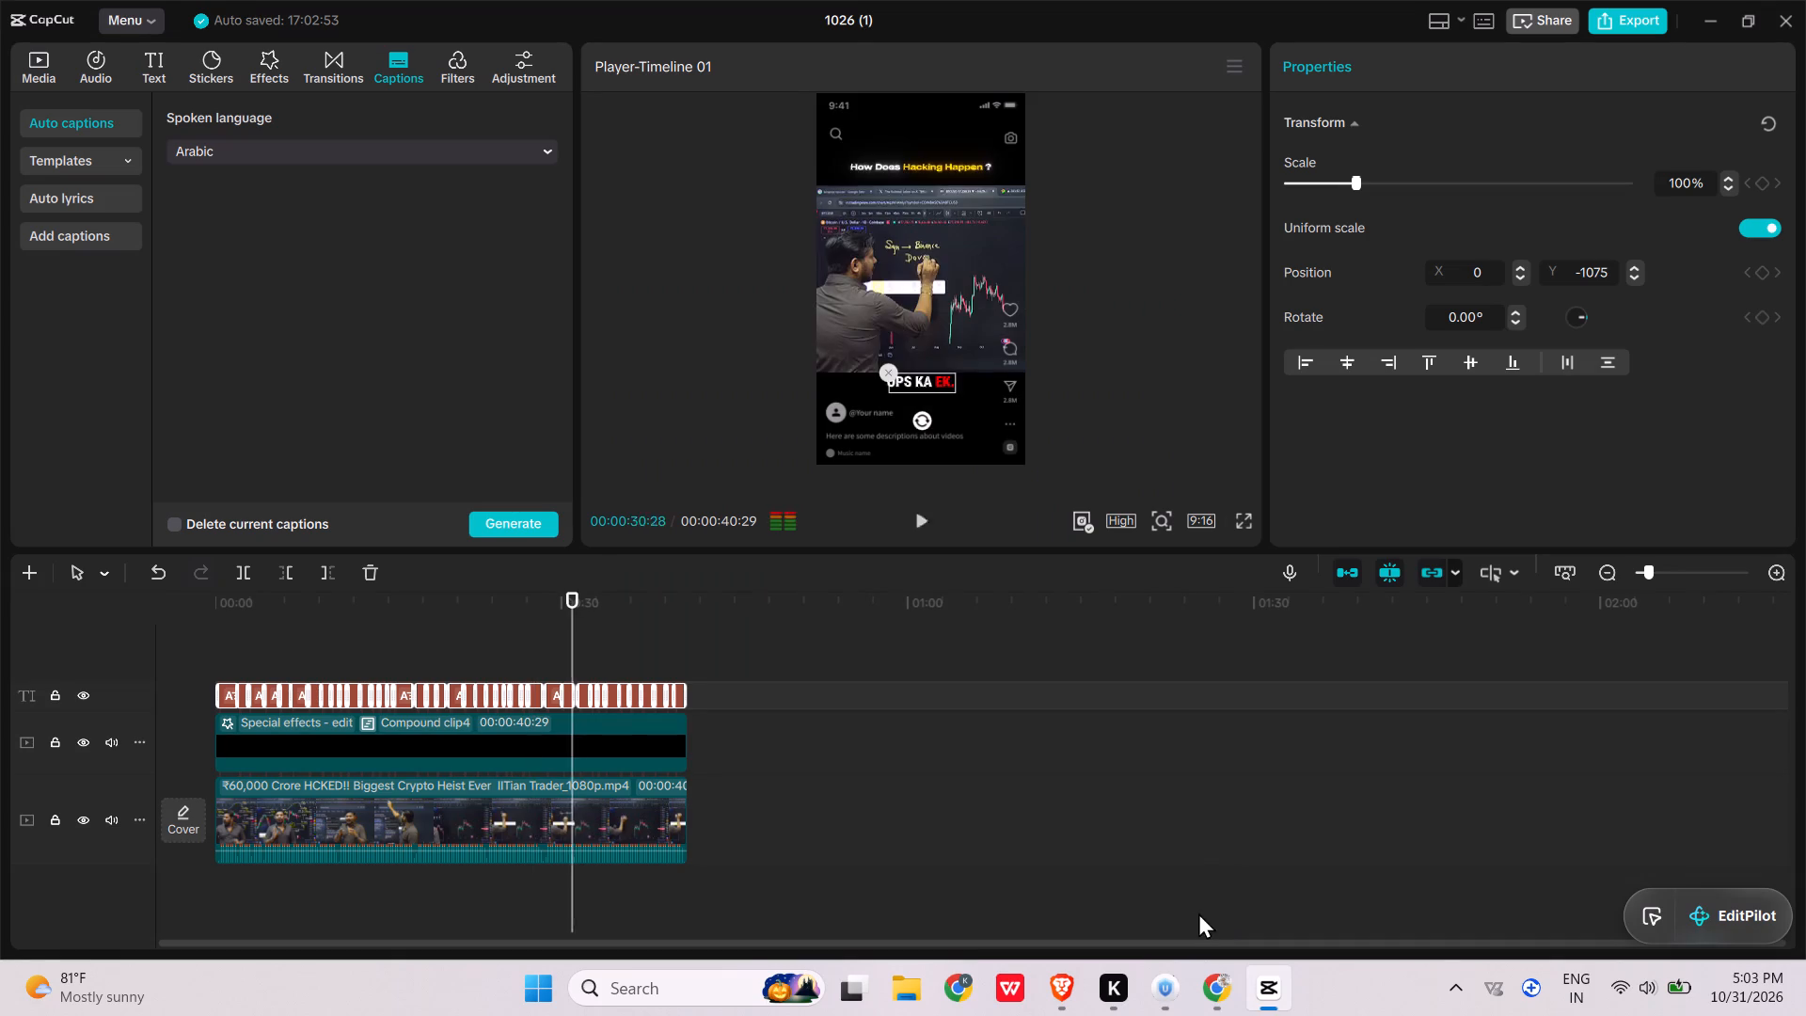
# Undo the "A RAPIDA RAPOSA" text template on the captions.
pyautogui.moveTo(213, 661); pyautogui.dragTo(836, 675)
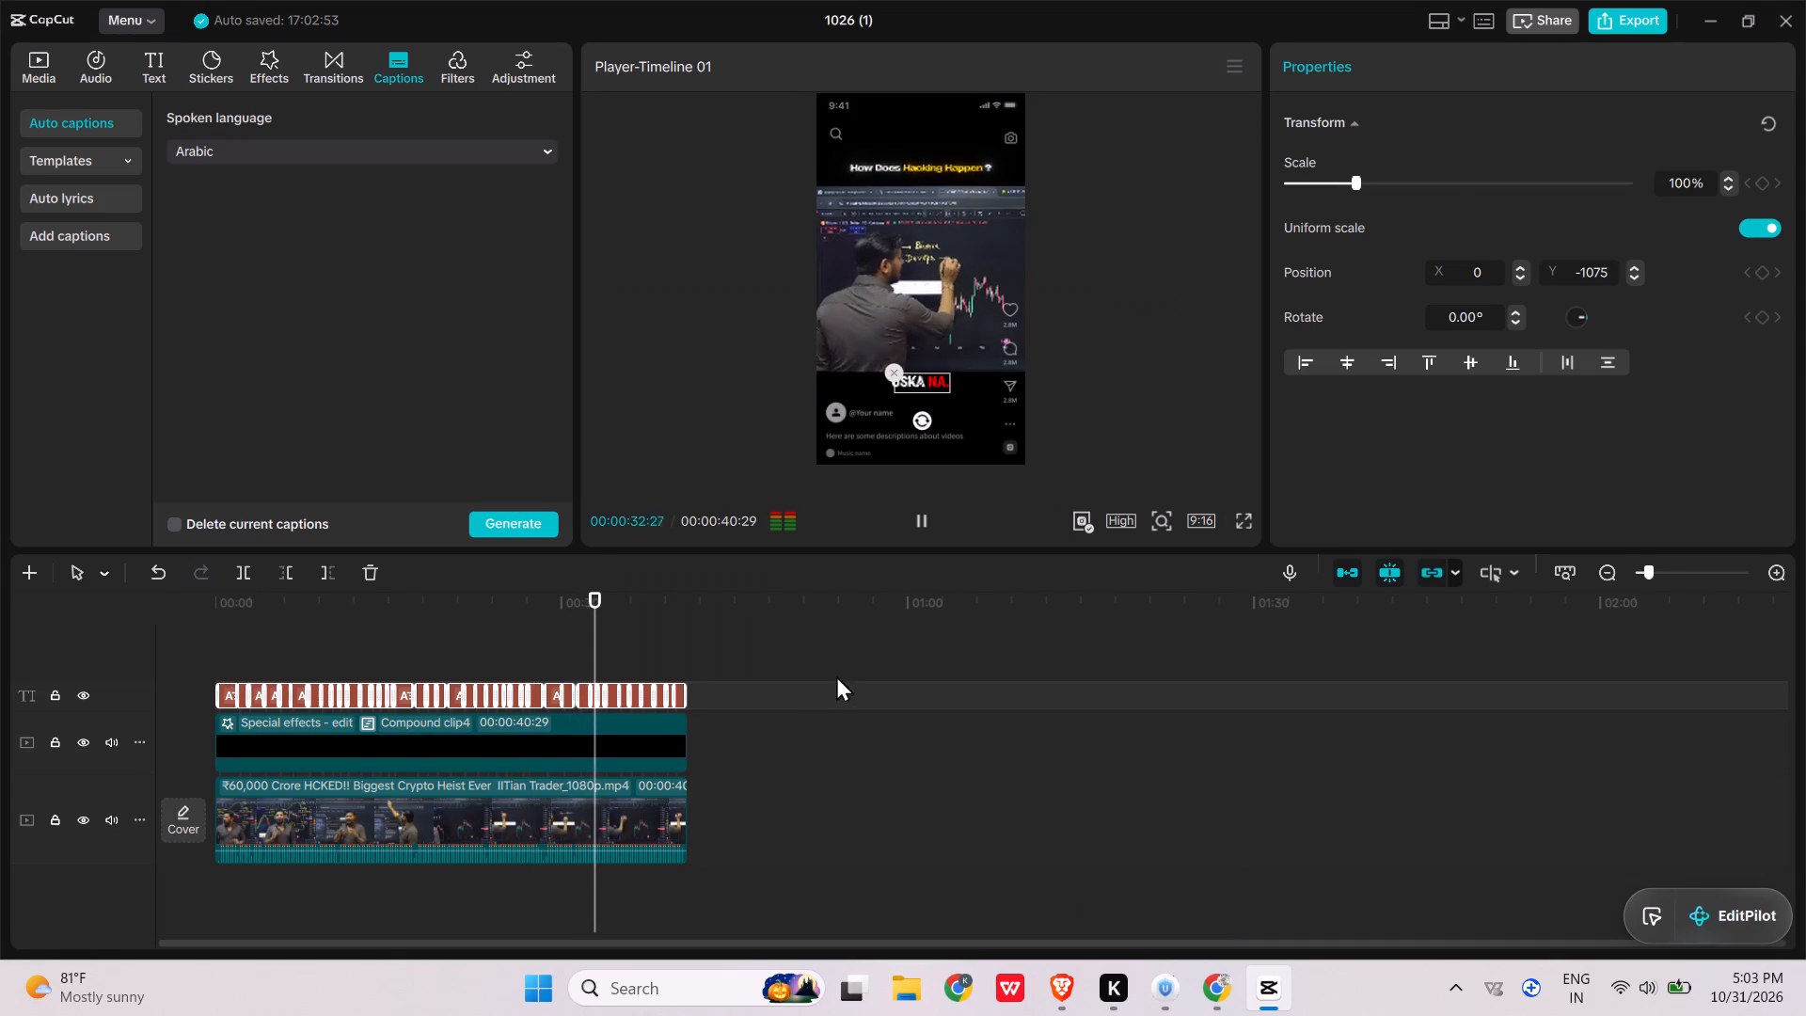
pyautogui.moveTo(836, 675); pyautogui.dragTo(834, 694)
pyautogui.click(788, 706)
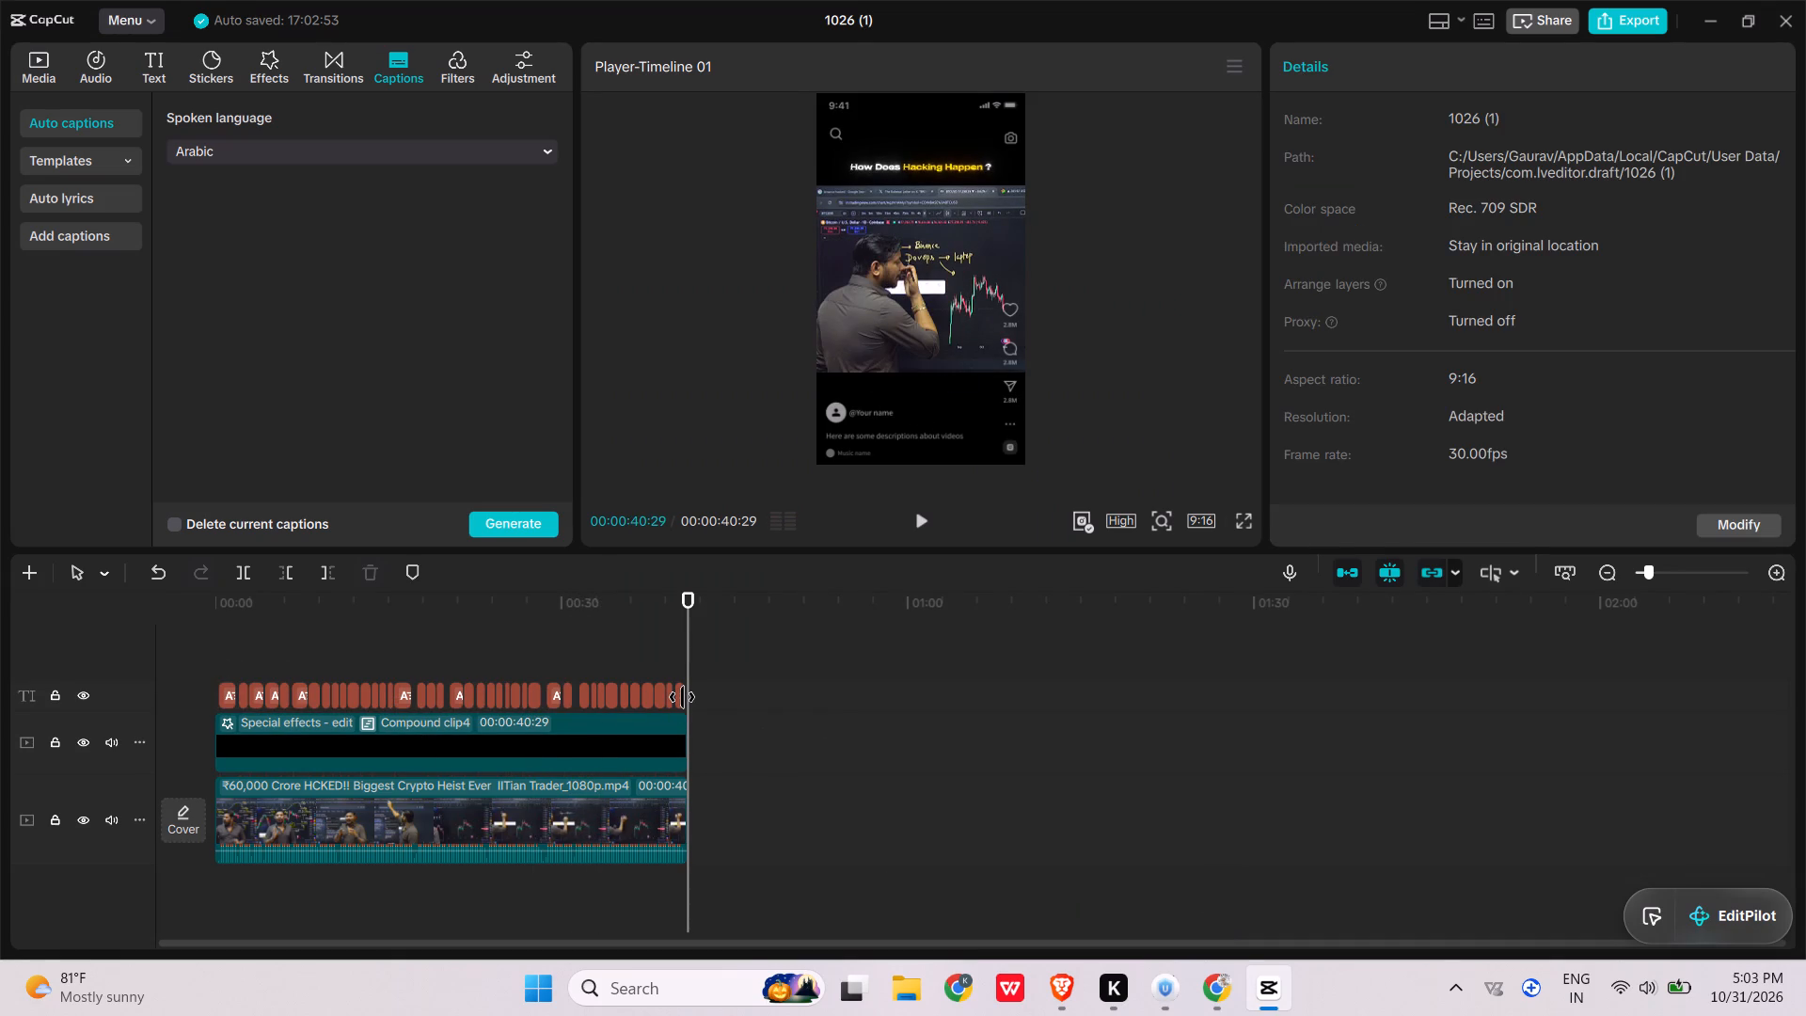
pyautogui.hotkey('ctrl', 'z')
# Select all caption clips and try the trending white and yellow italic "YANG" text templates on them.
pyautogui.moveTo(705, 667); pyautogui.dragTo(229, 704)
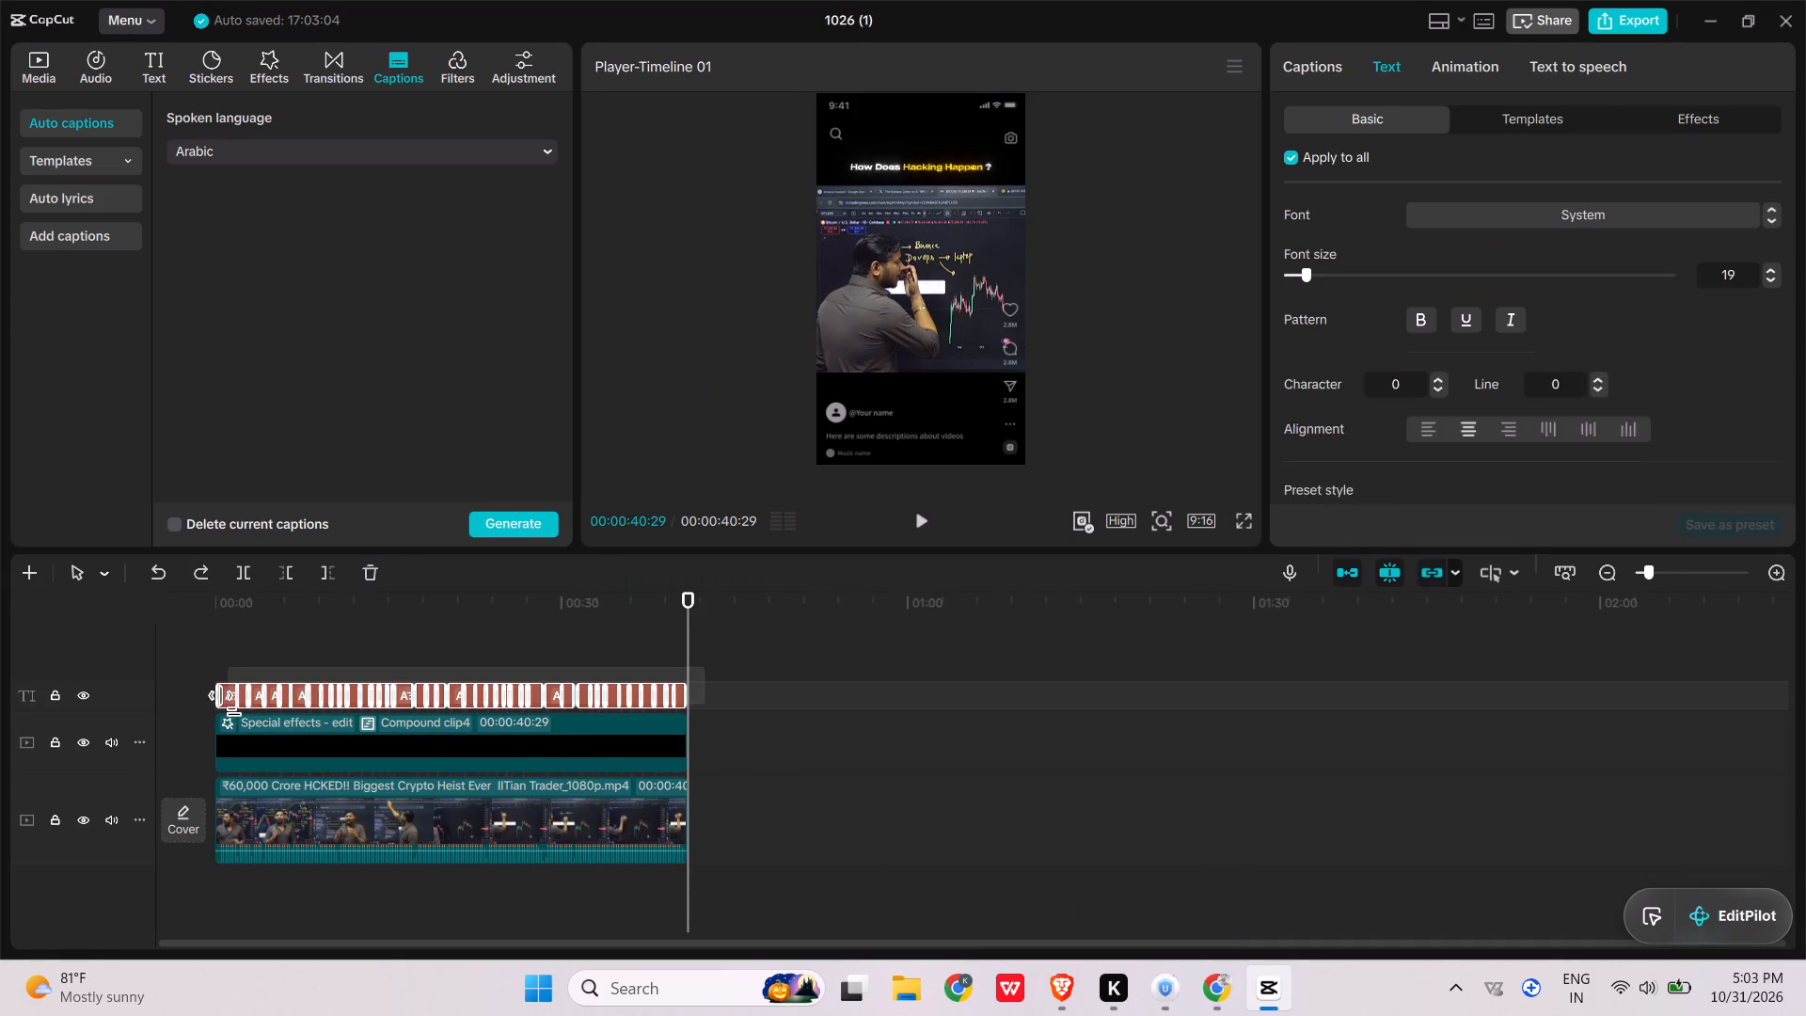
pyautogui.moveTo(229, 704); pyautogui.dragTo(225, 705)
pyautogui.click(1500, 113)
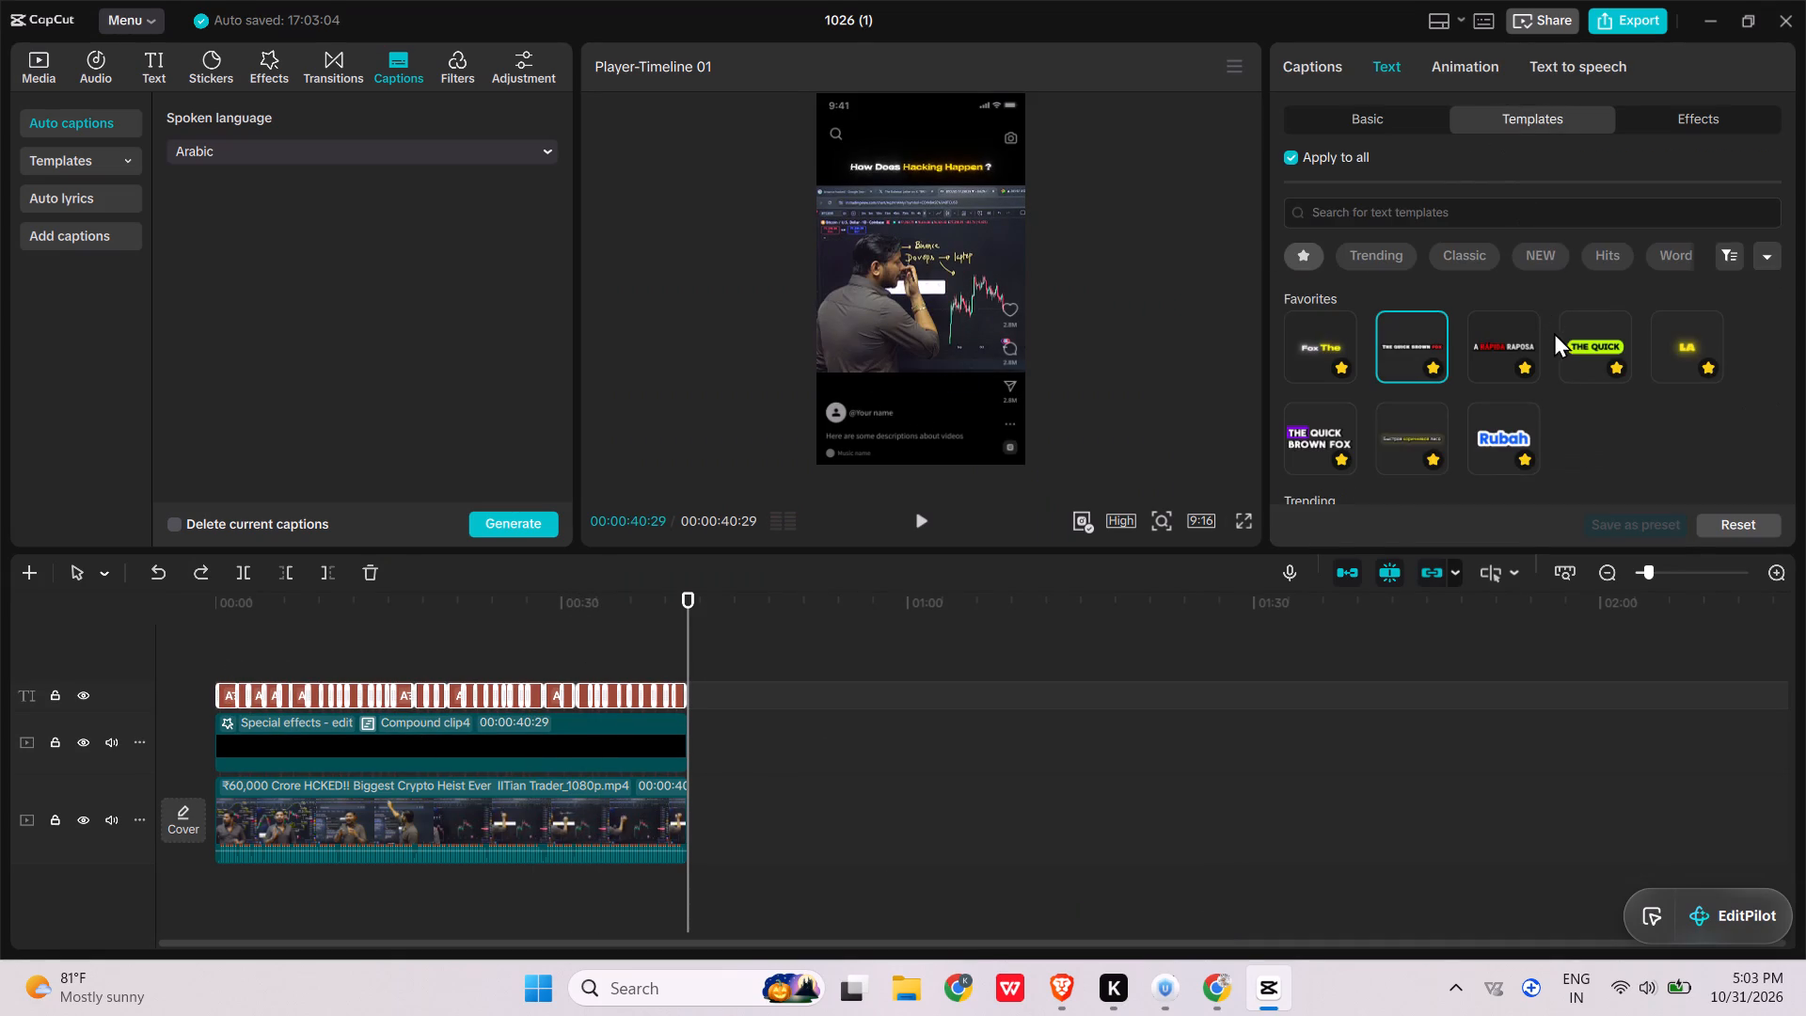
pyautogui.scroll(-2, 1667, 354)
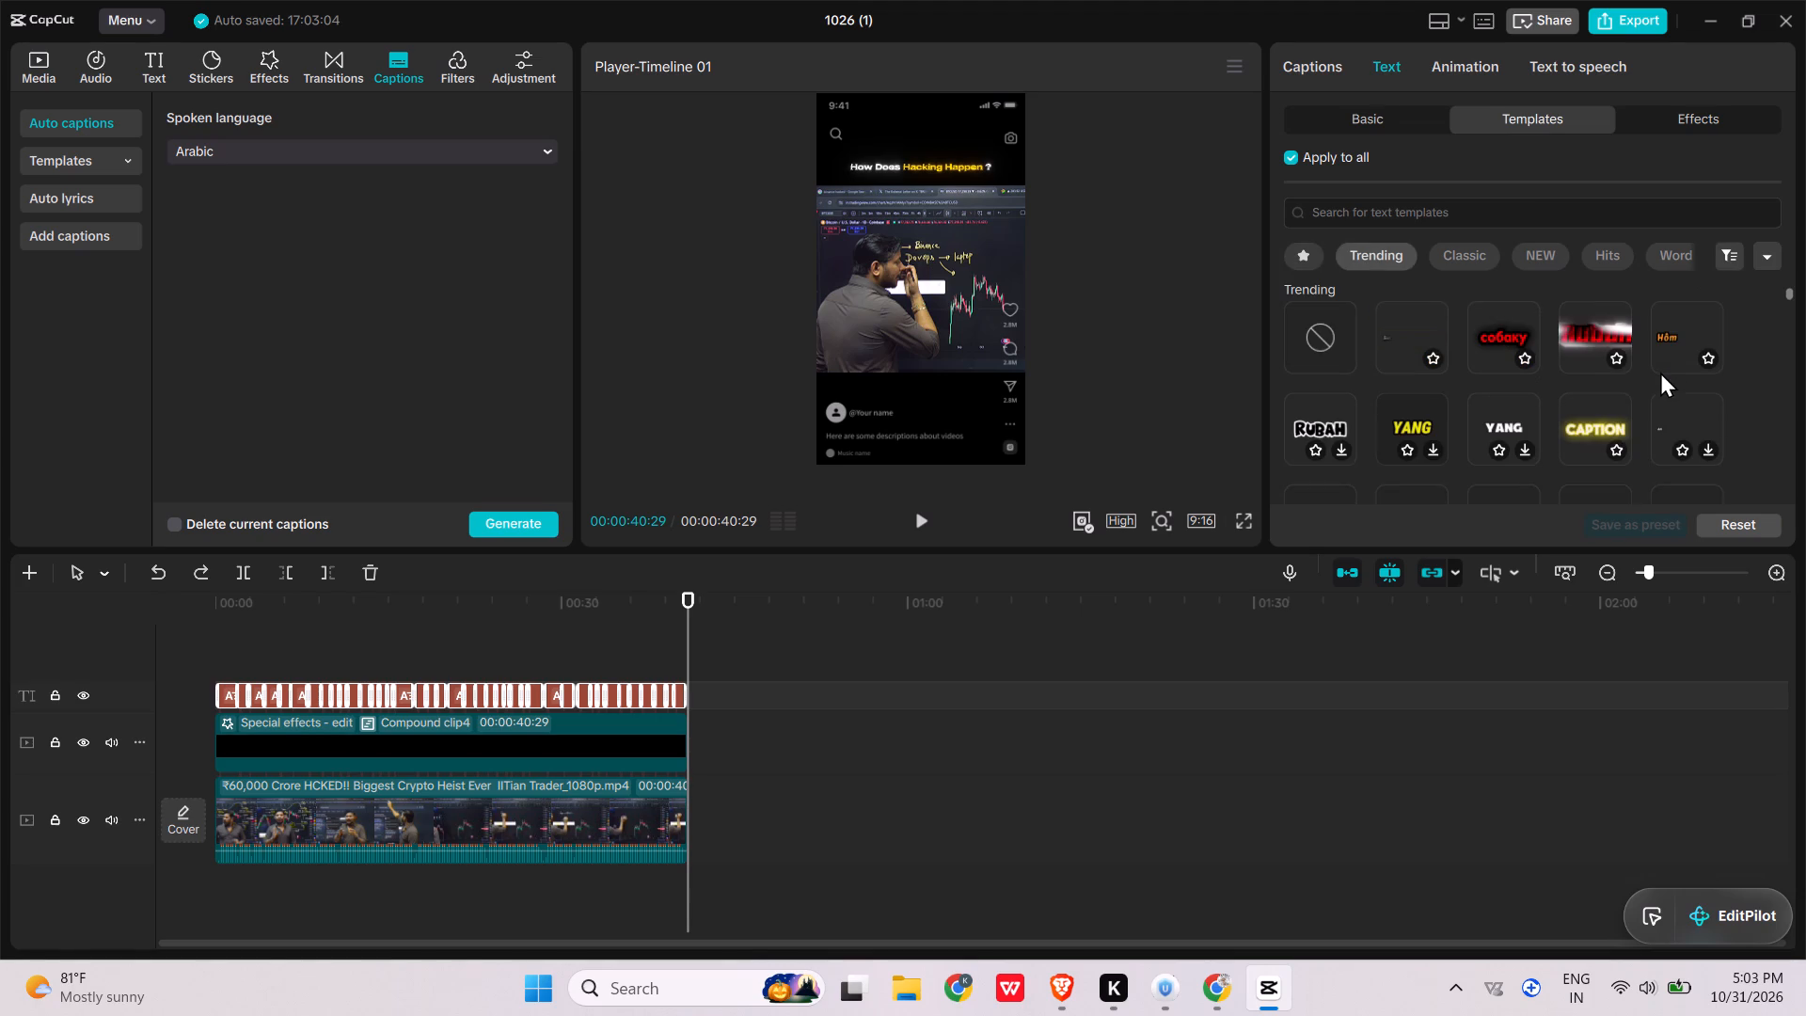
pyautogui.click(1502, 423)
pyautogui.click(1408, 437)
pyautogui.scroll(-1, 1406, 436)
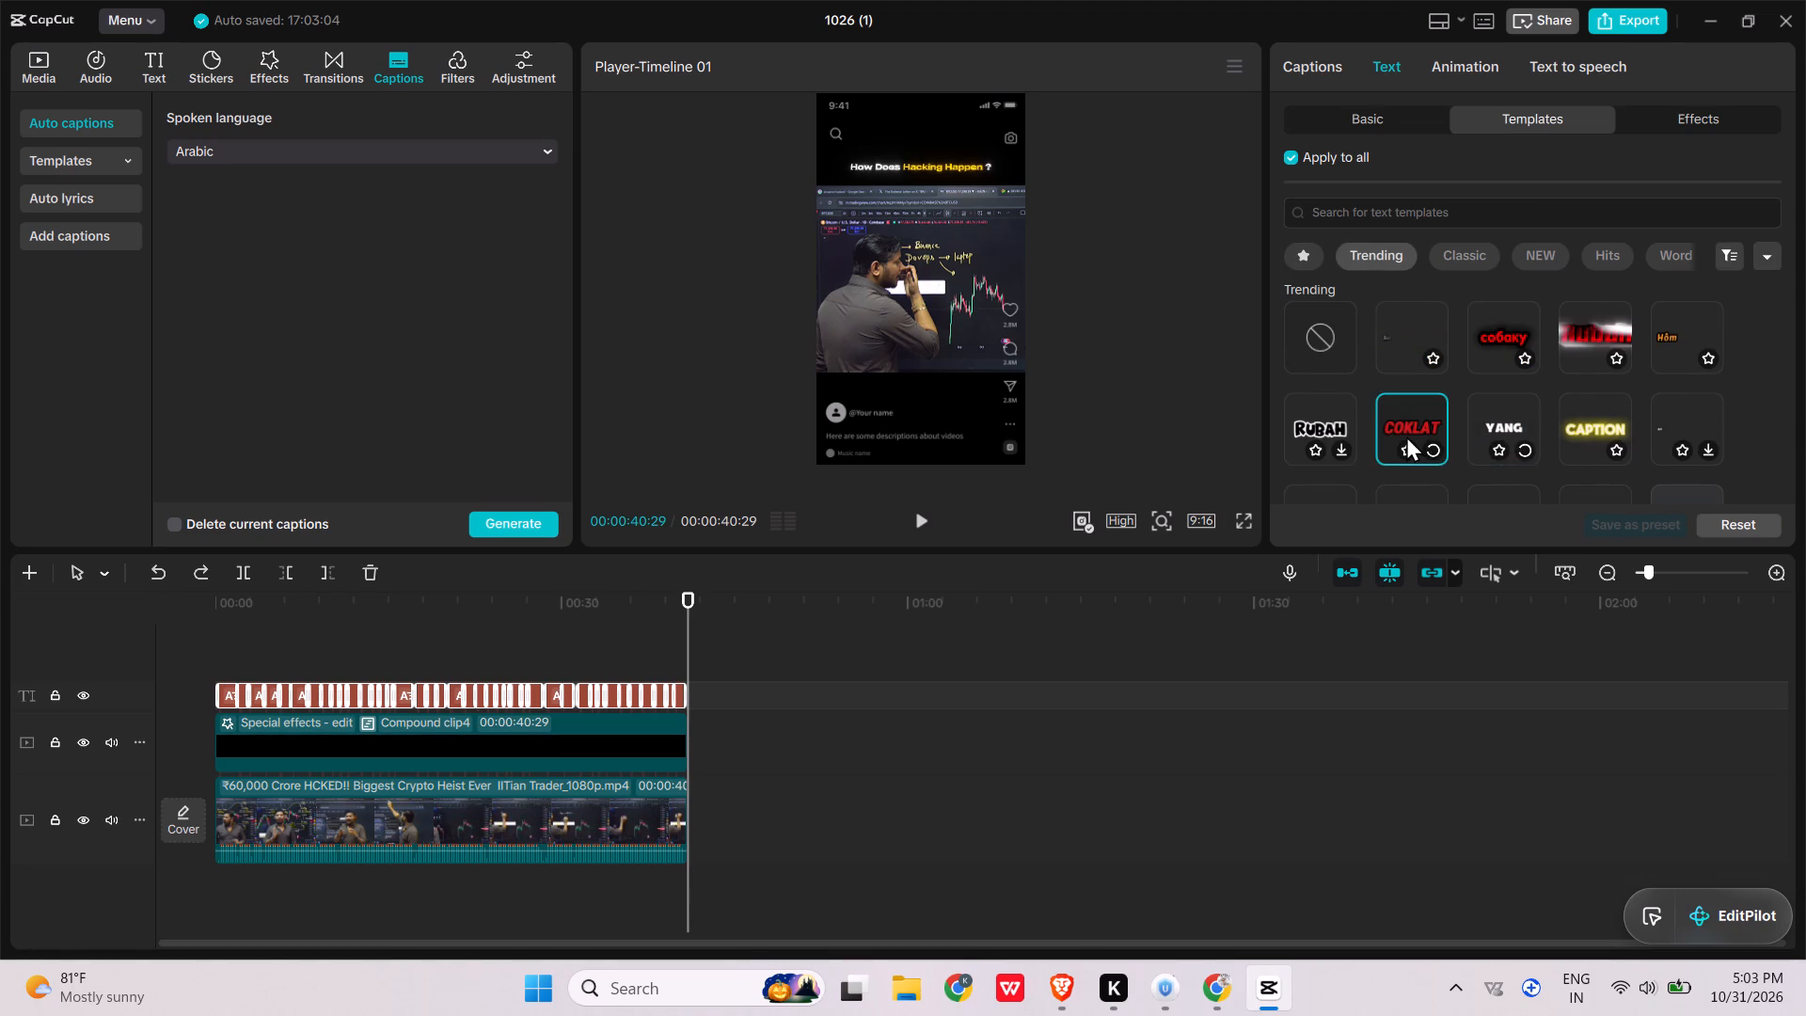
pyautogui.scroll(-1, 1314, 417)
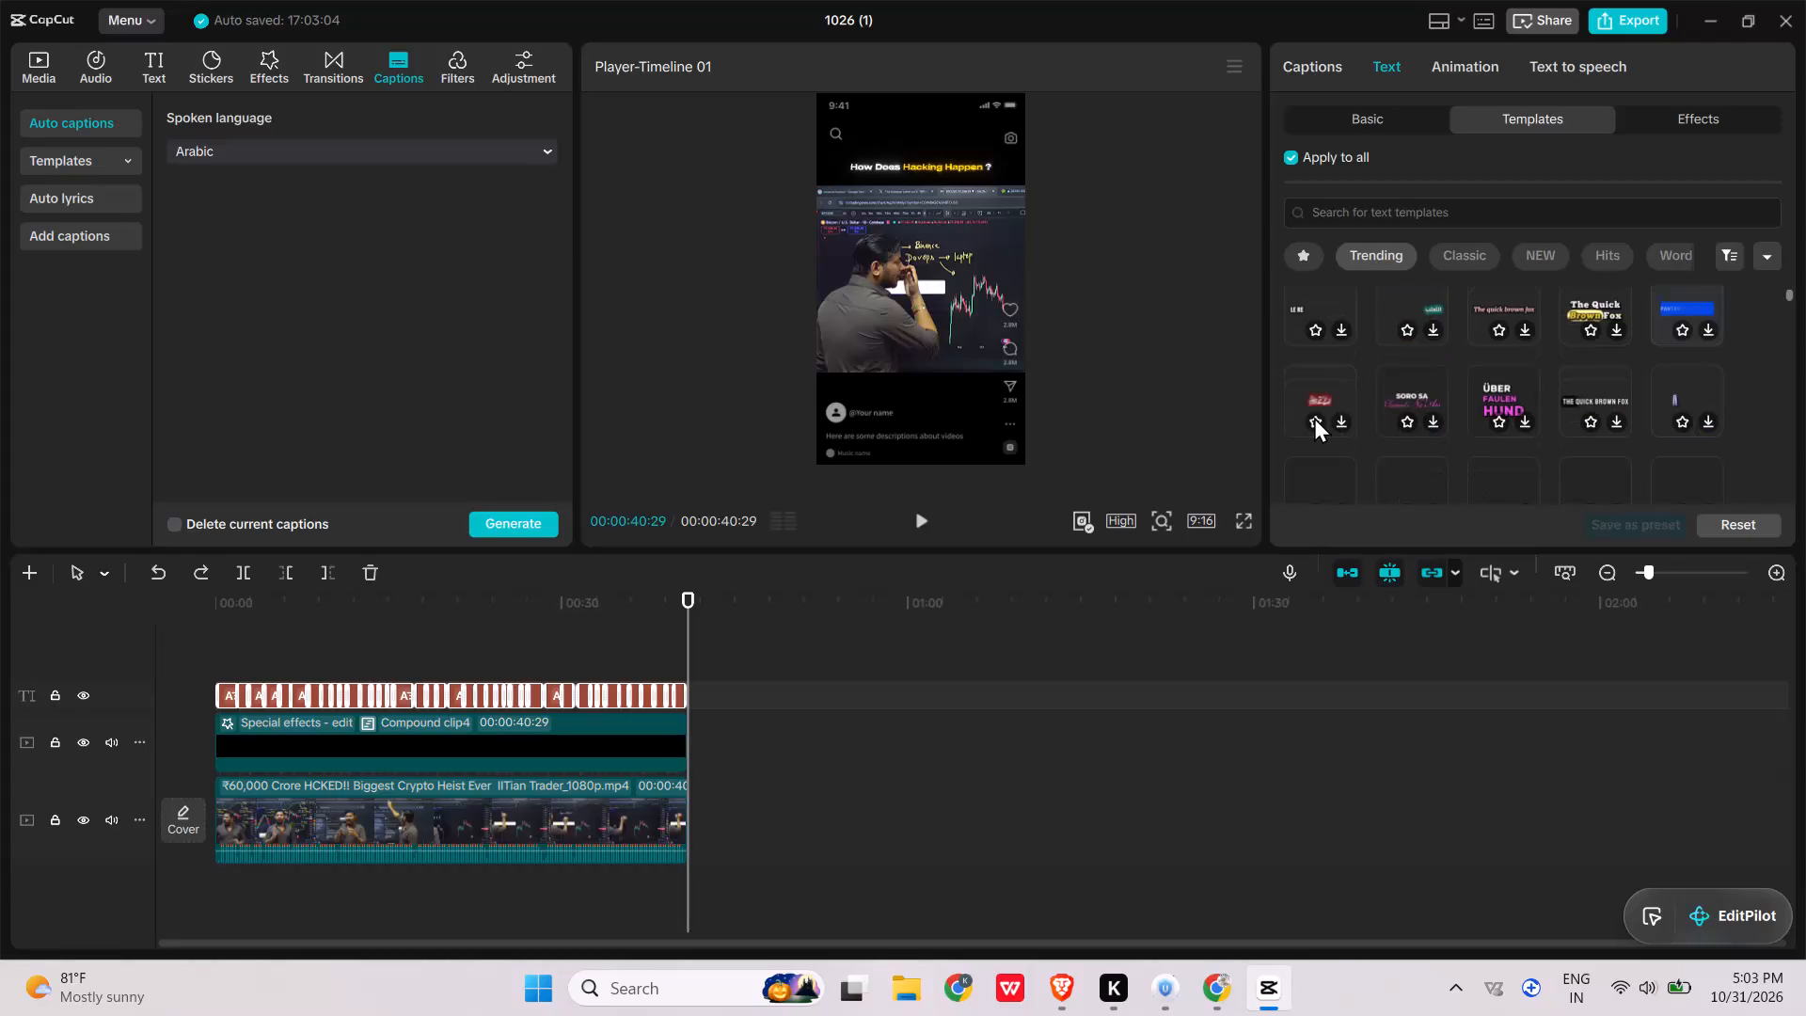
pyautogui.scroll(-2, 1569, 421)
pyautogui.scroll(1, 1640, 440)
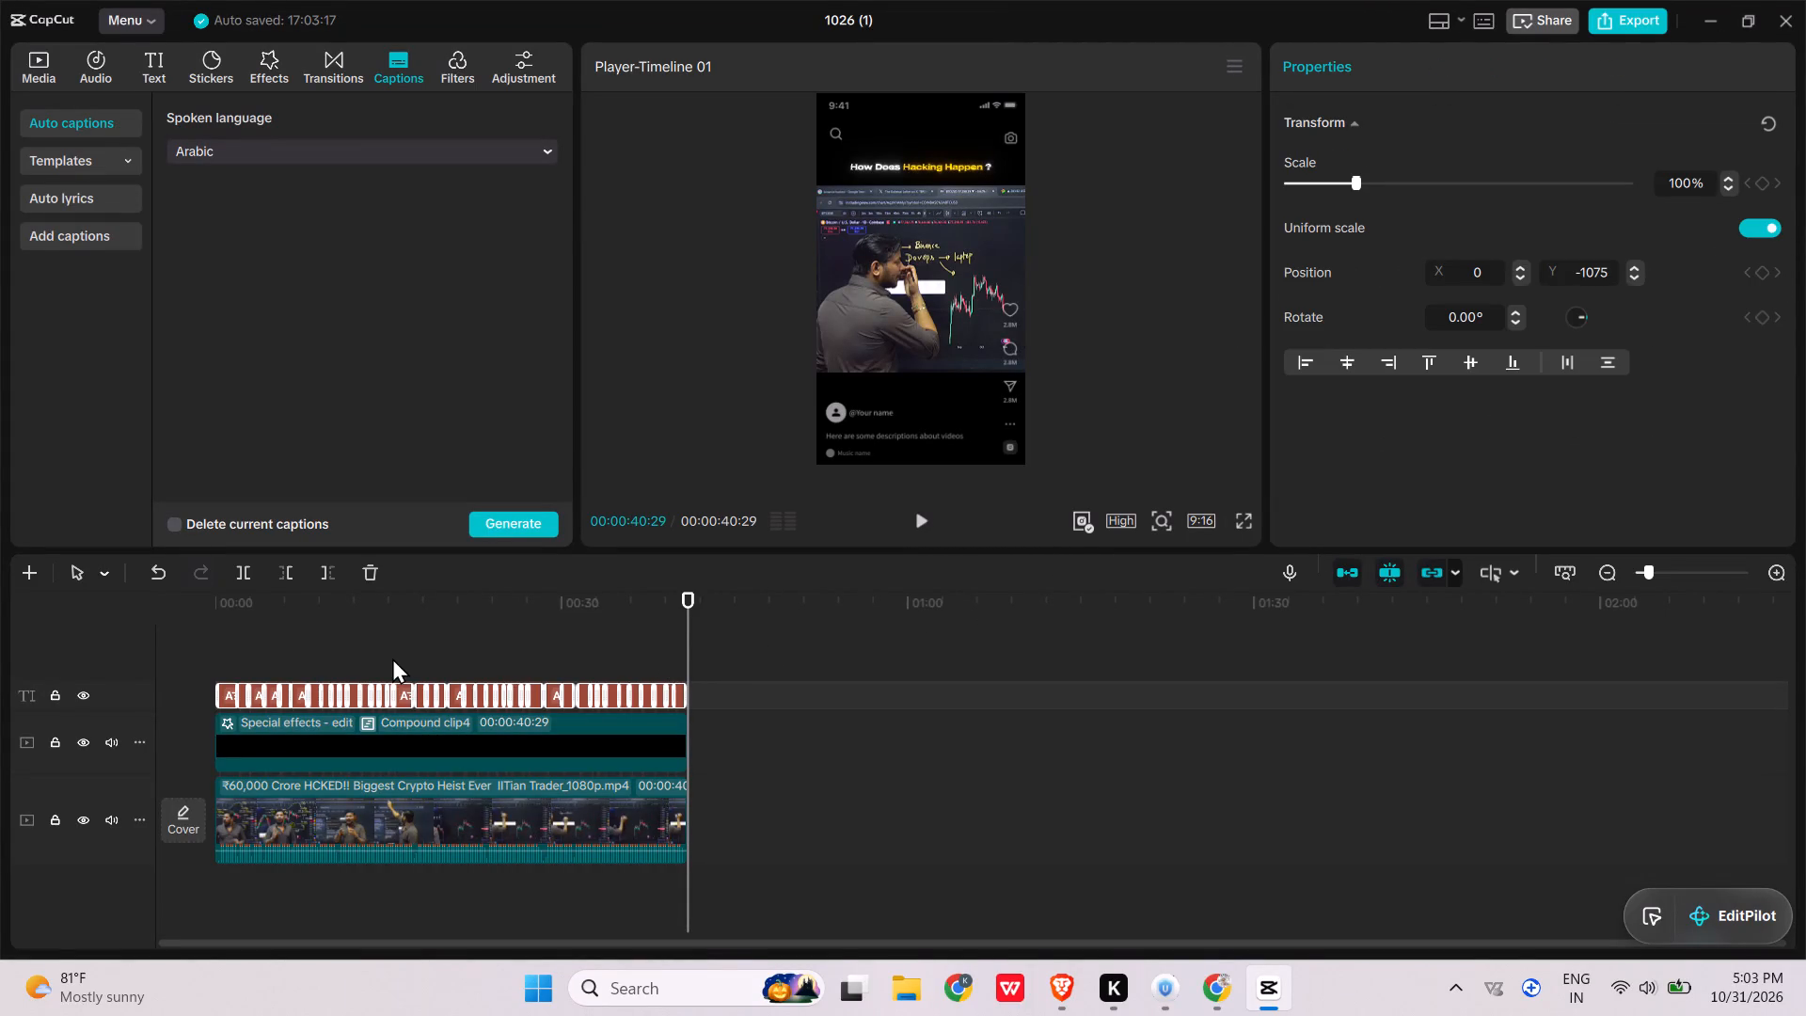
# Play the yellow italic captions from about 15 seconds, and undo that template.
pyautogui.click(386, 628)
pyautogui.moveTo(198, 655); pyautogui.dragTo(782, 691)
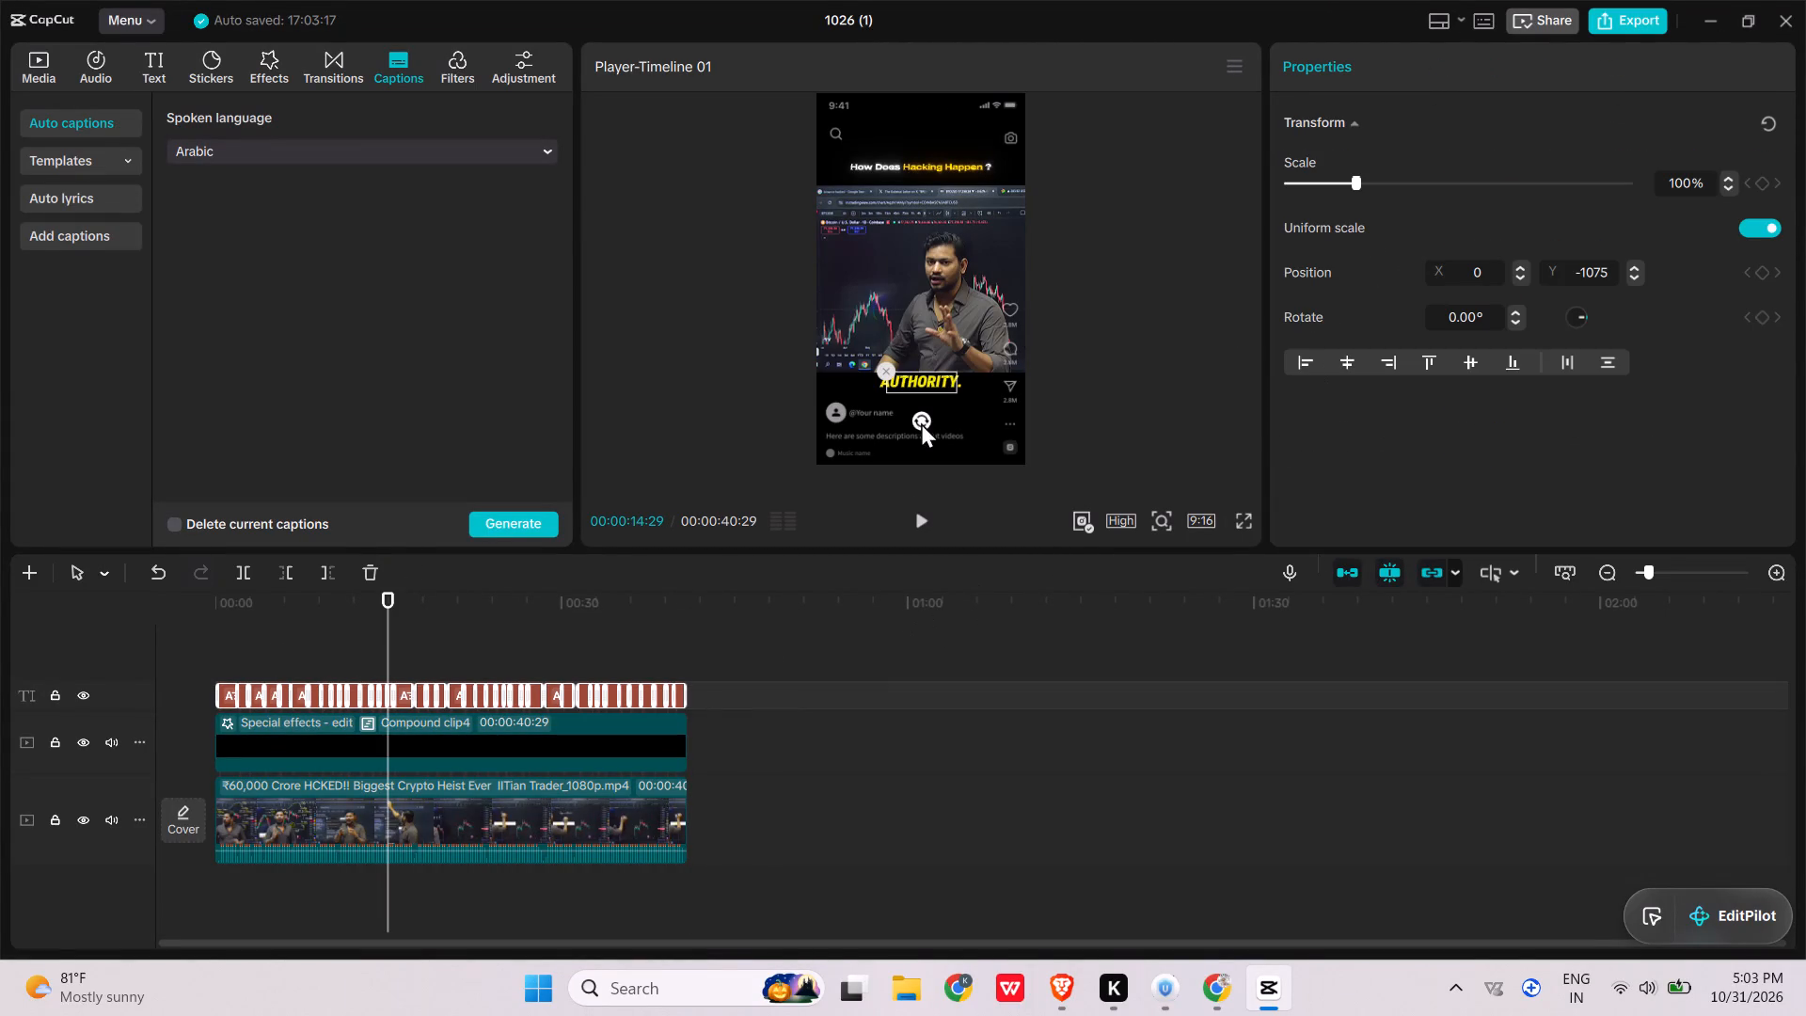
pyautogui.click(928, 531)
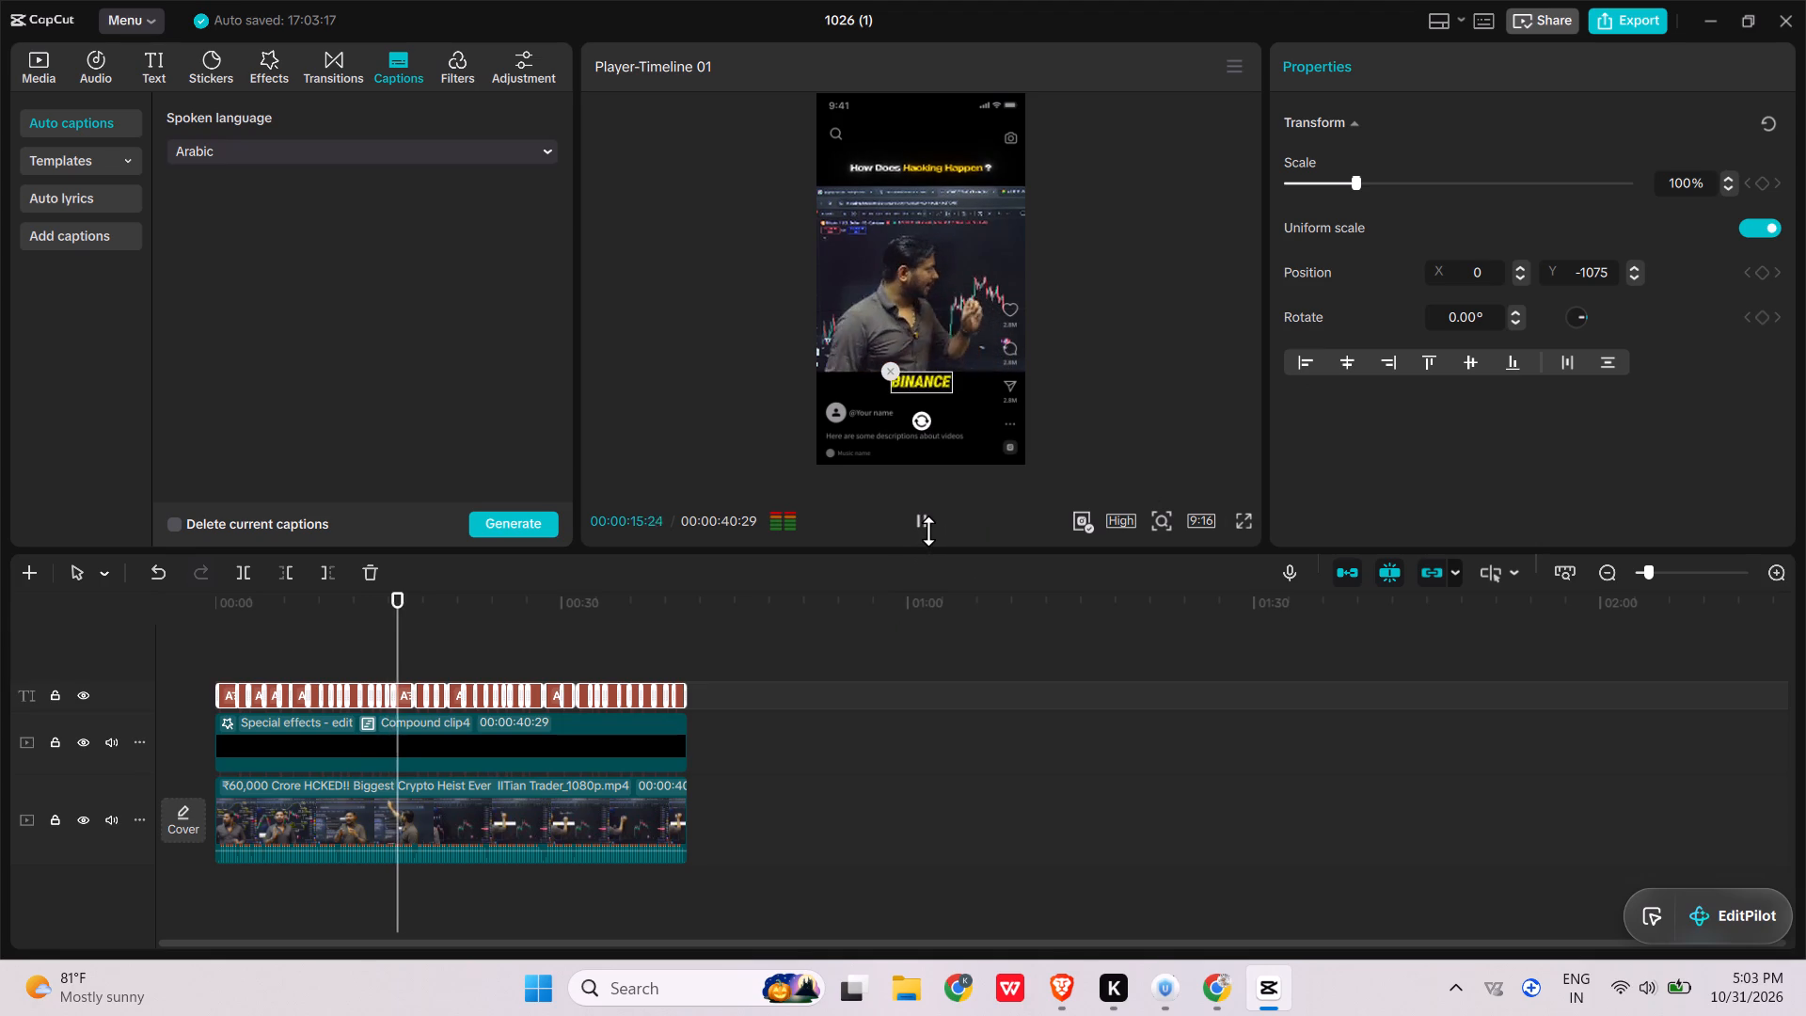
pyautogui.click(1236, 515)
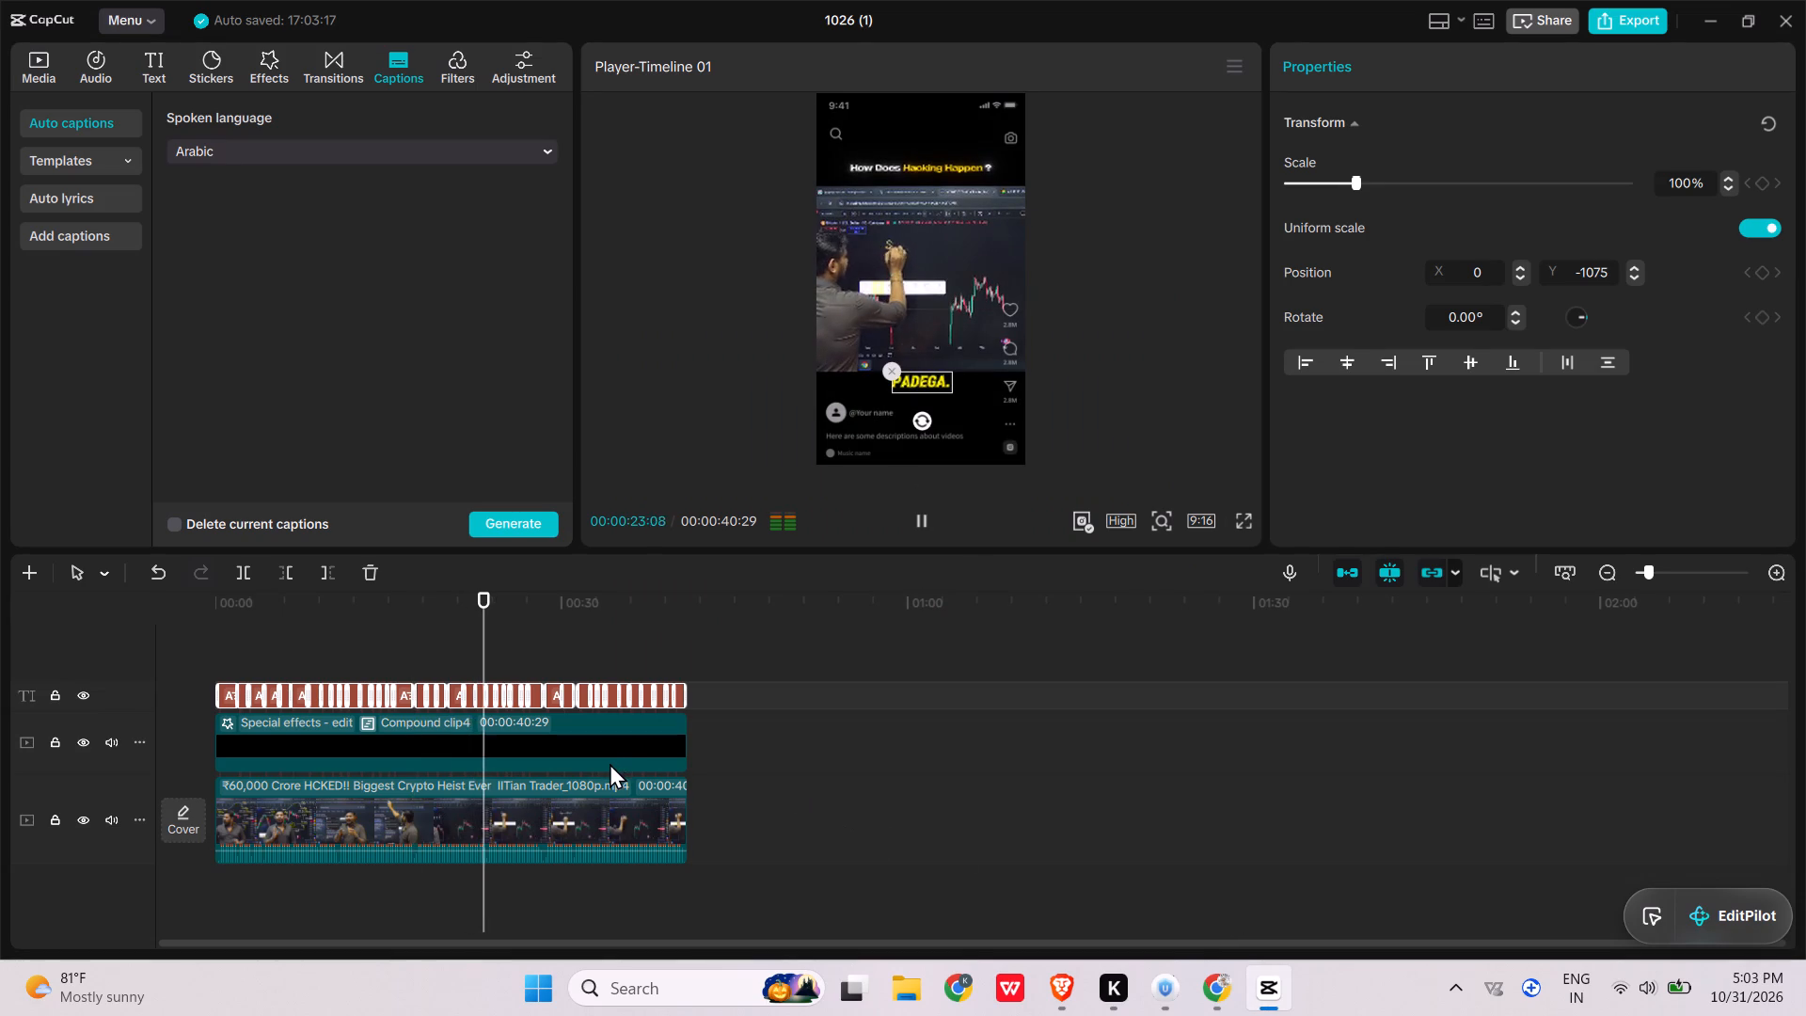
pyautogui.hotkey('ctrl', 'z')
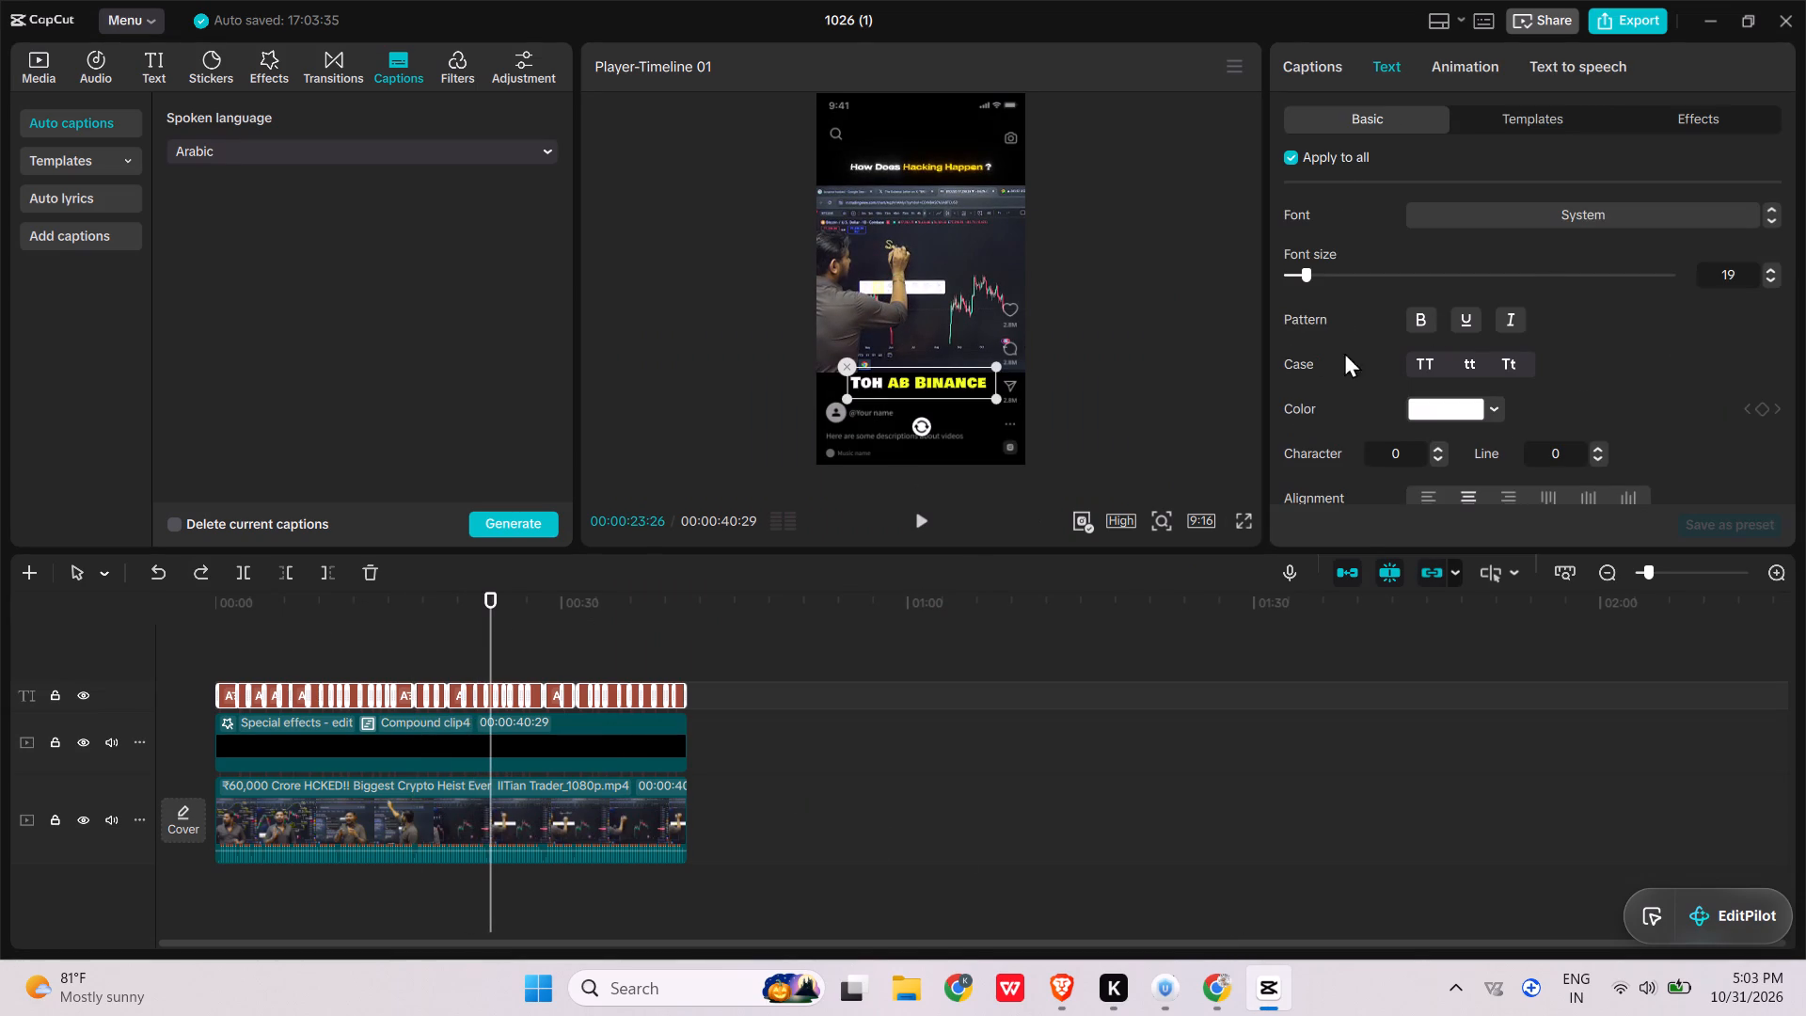
# Look through the trending text templates for another style for all captions.
pyautogui.click(1545, 127)
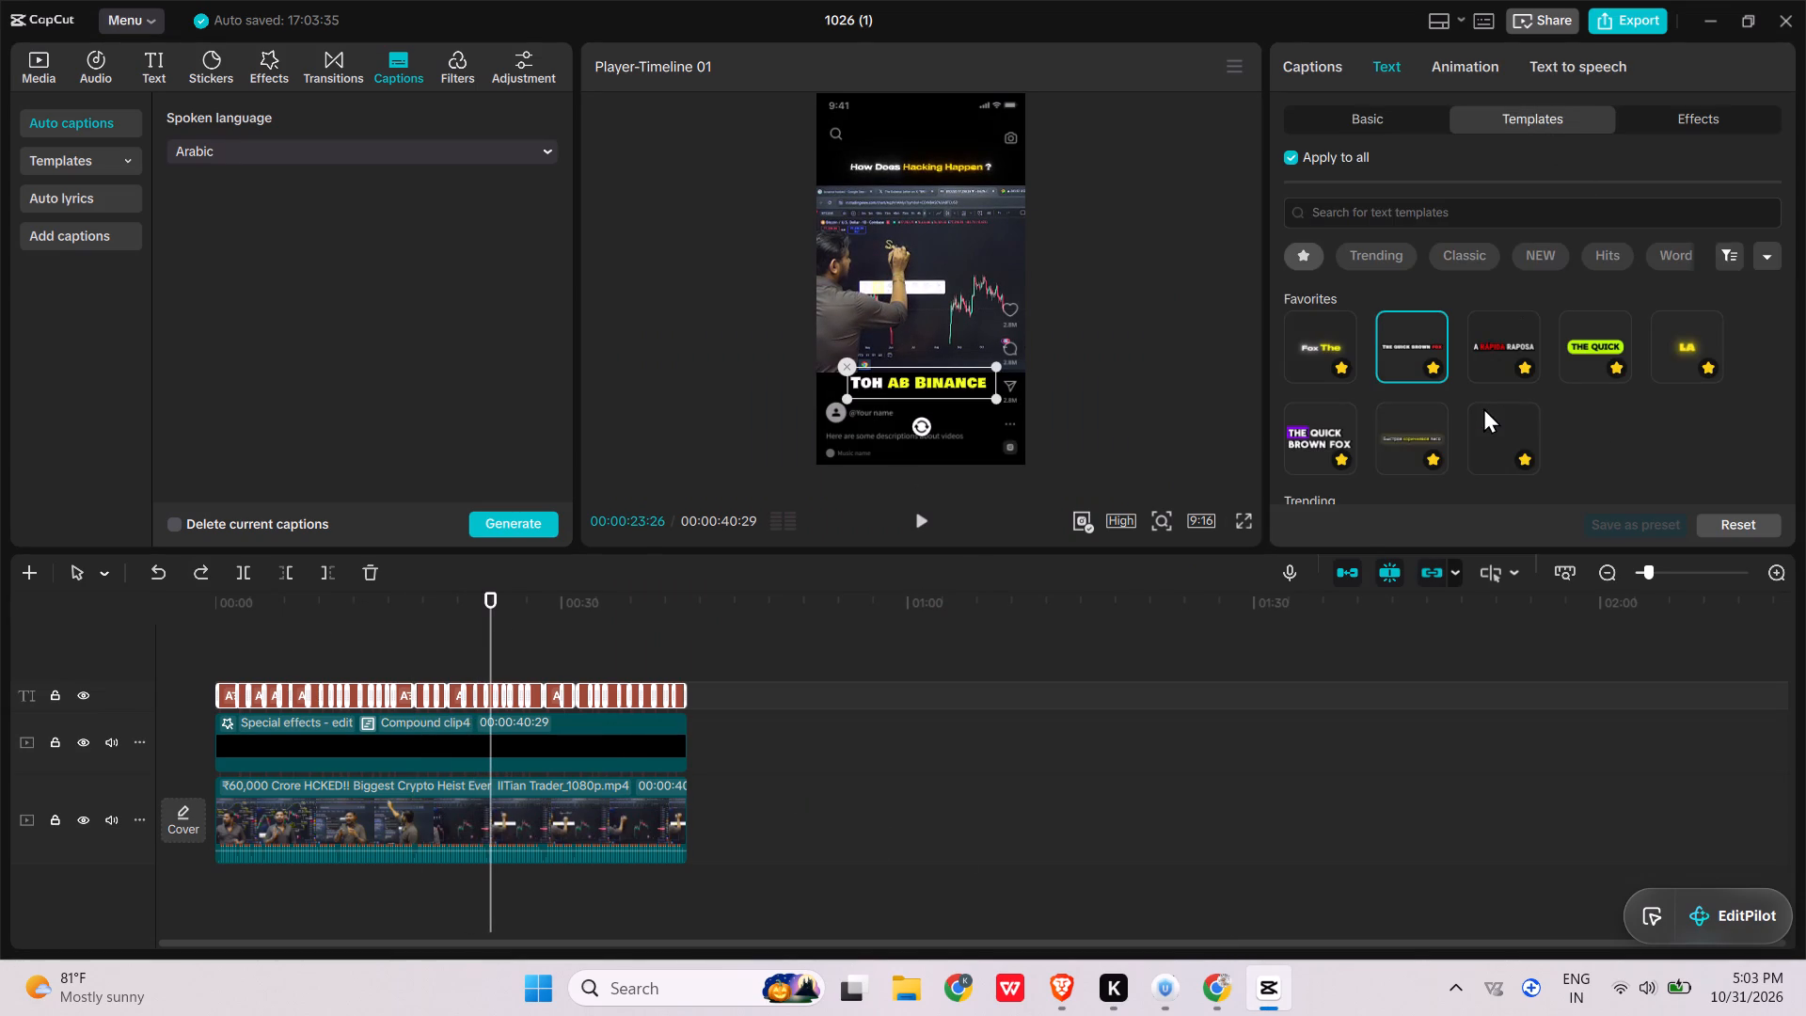
pyautogui.scroll(-5, 1483, 407)
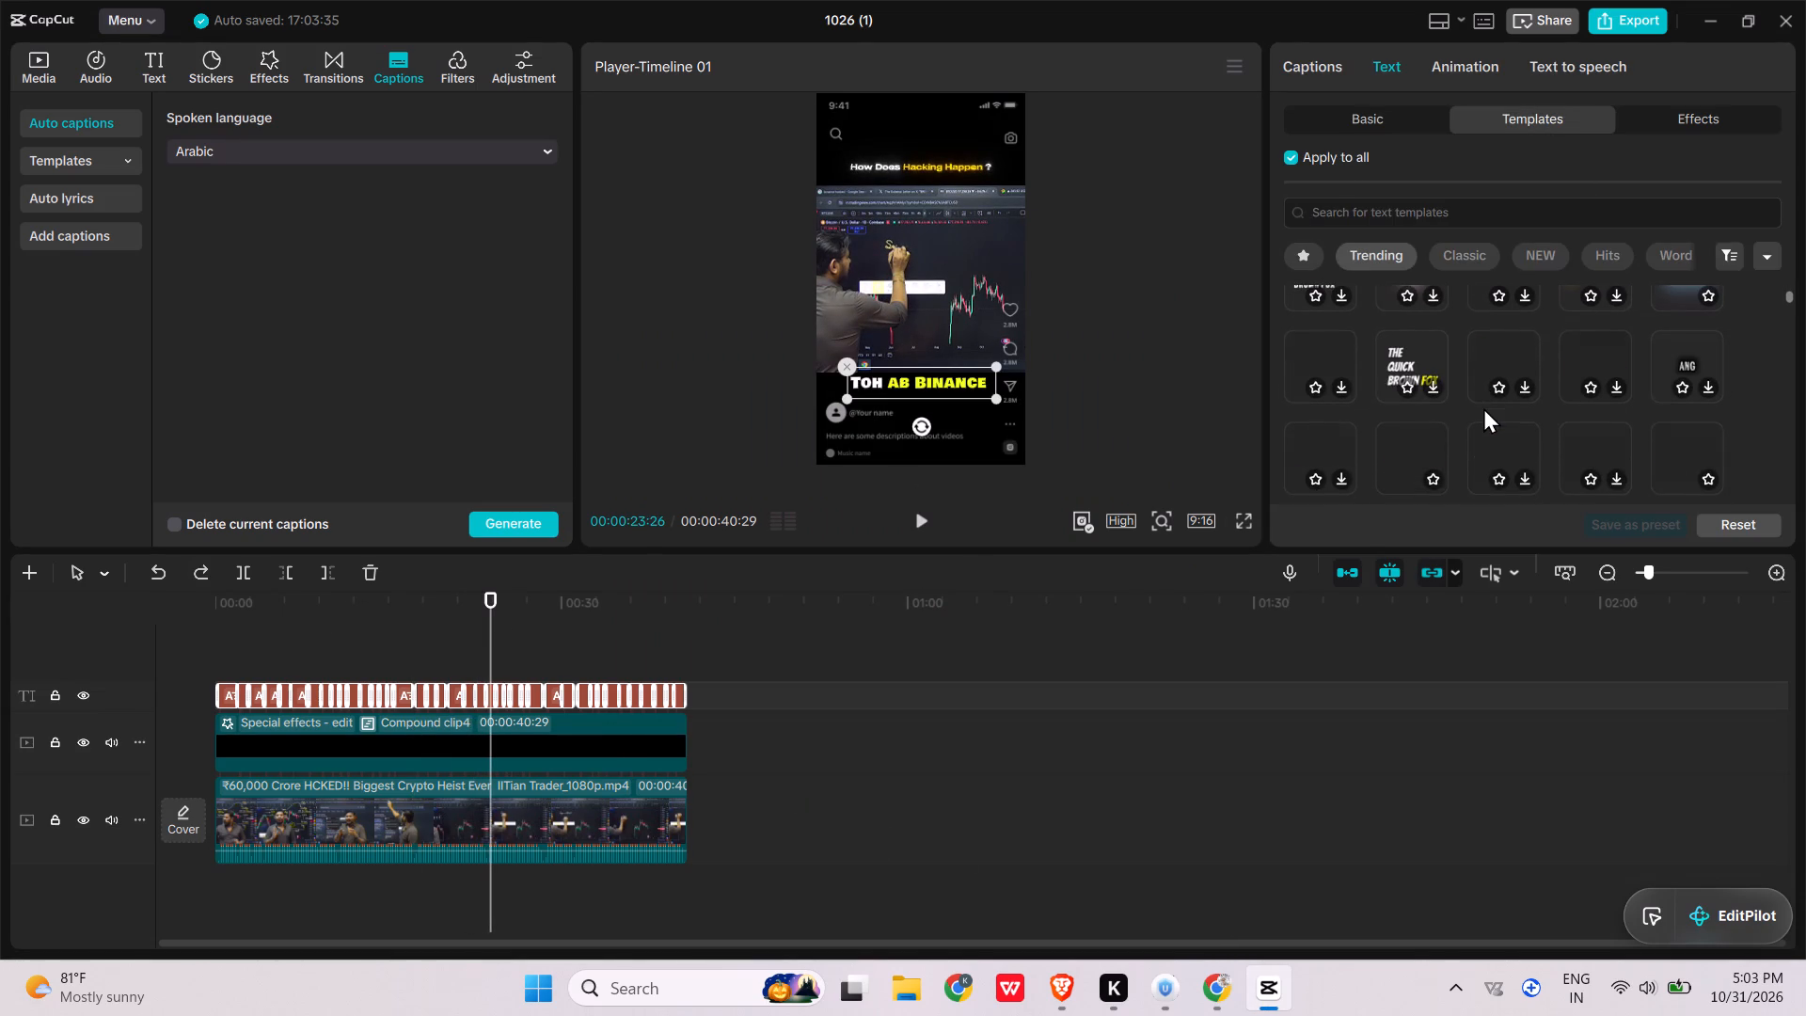
pyautogui.scroll(-1, 1483, 407)
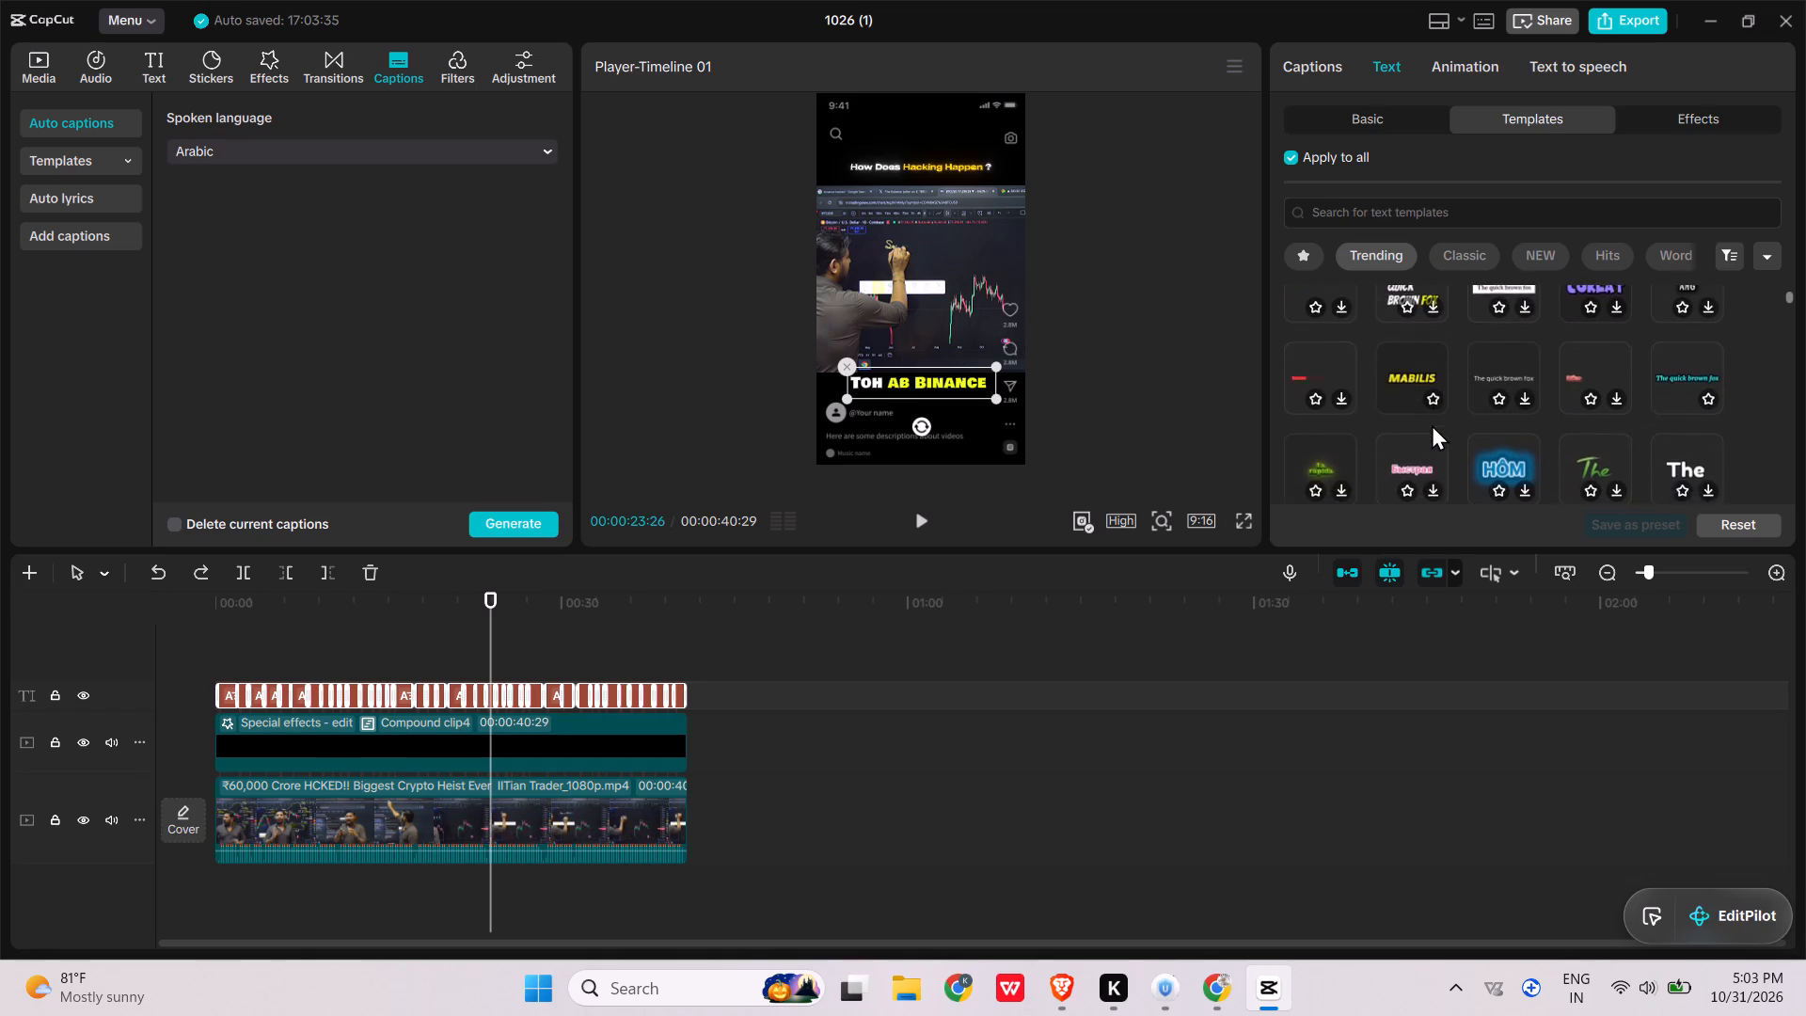
pyautogui.scroll(-2, 1432, 424)
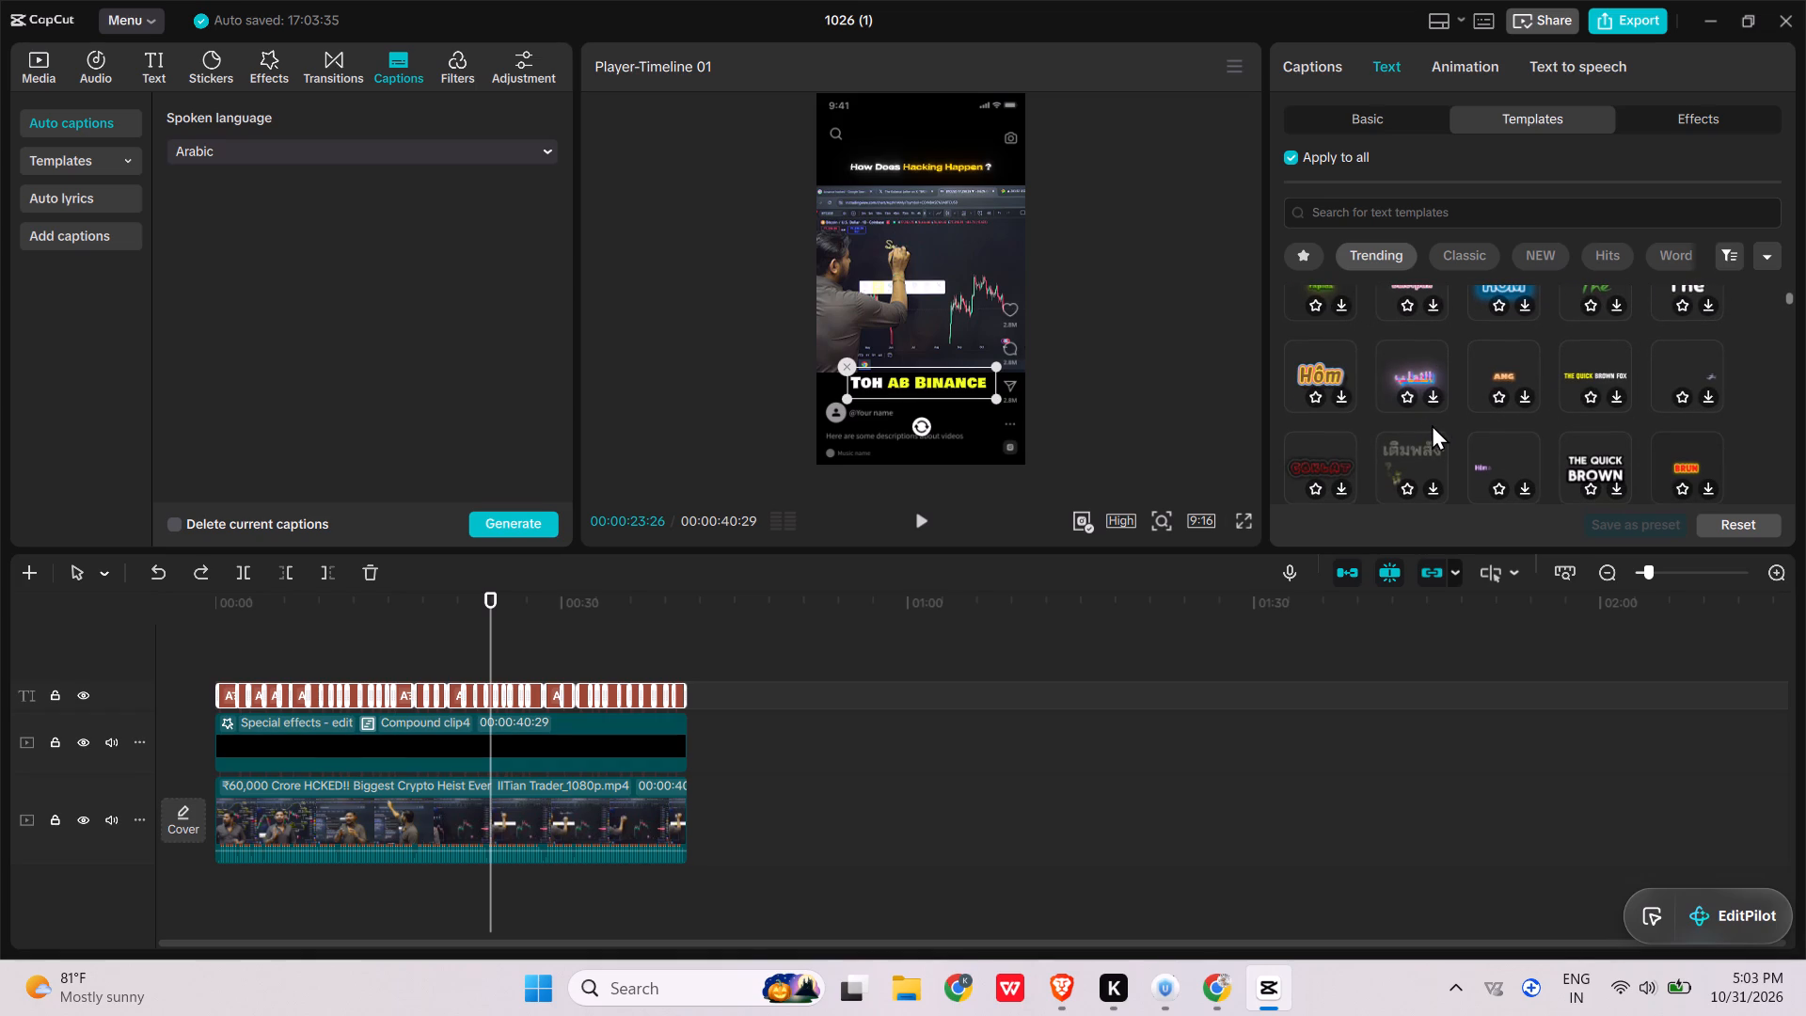
pyautogui.click(1613, 364)
pyautogui.scroll(-2, 1613, 364)
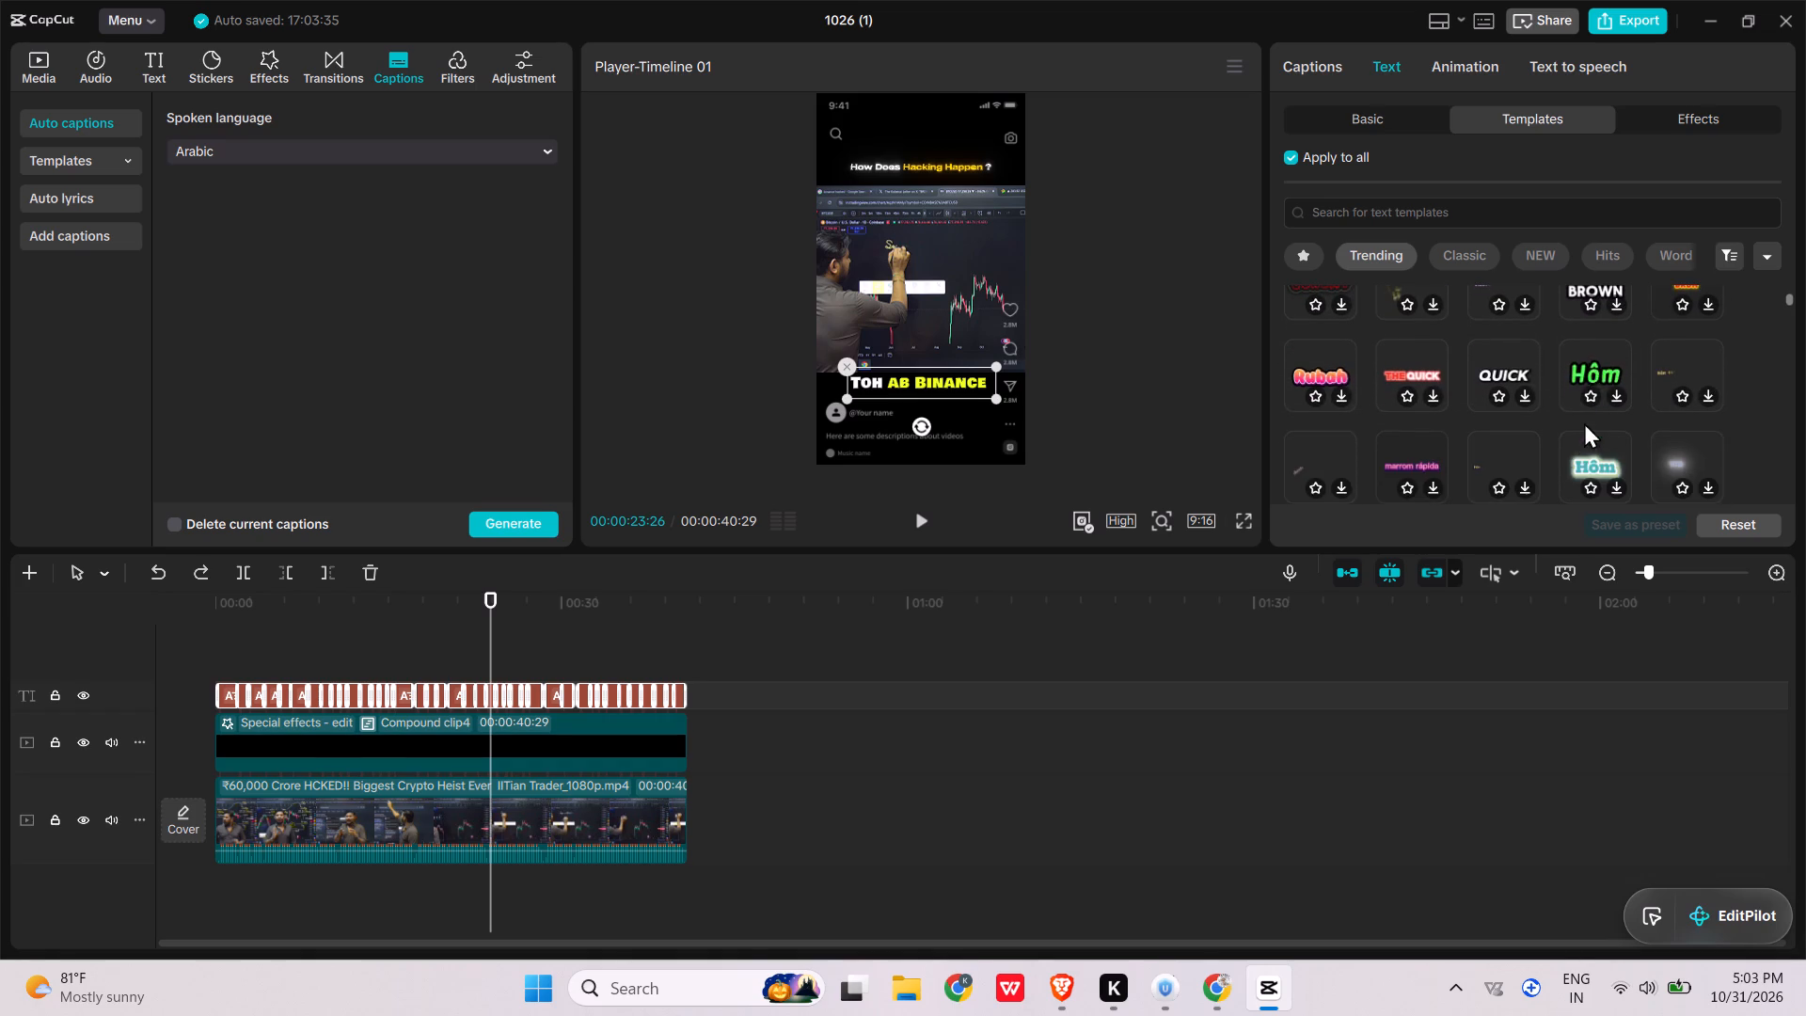
pyautogui.scroll(-1, 1524, 460)
pyautogui.click(1744, 437)
pyautogui.scroll(-1, 1745, 439)
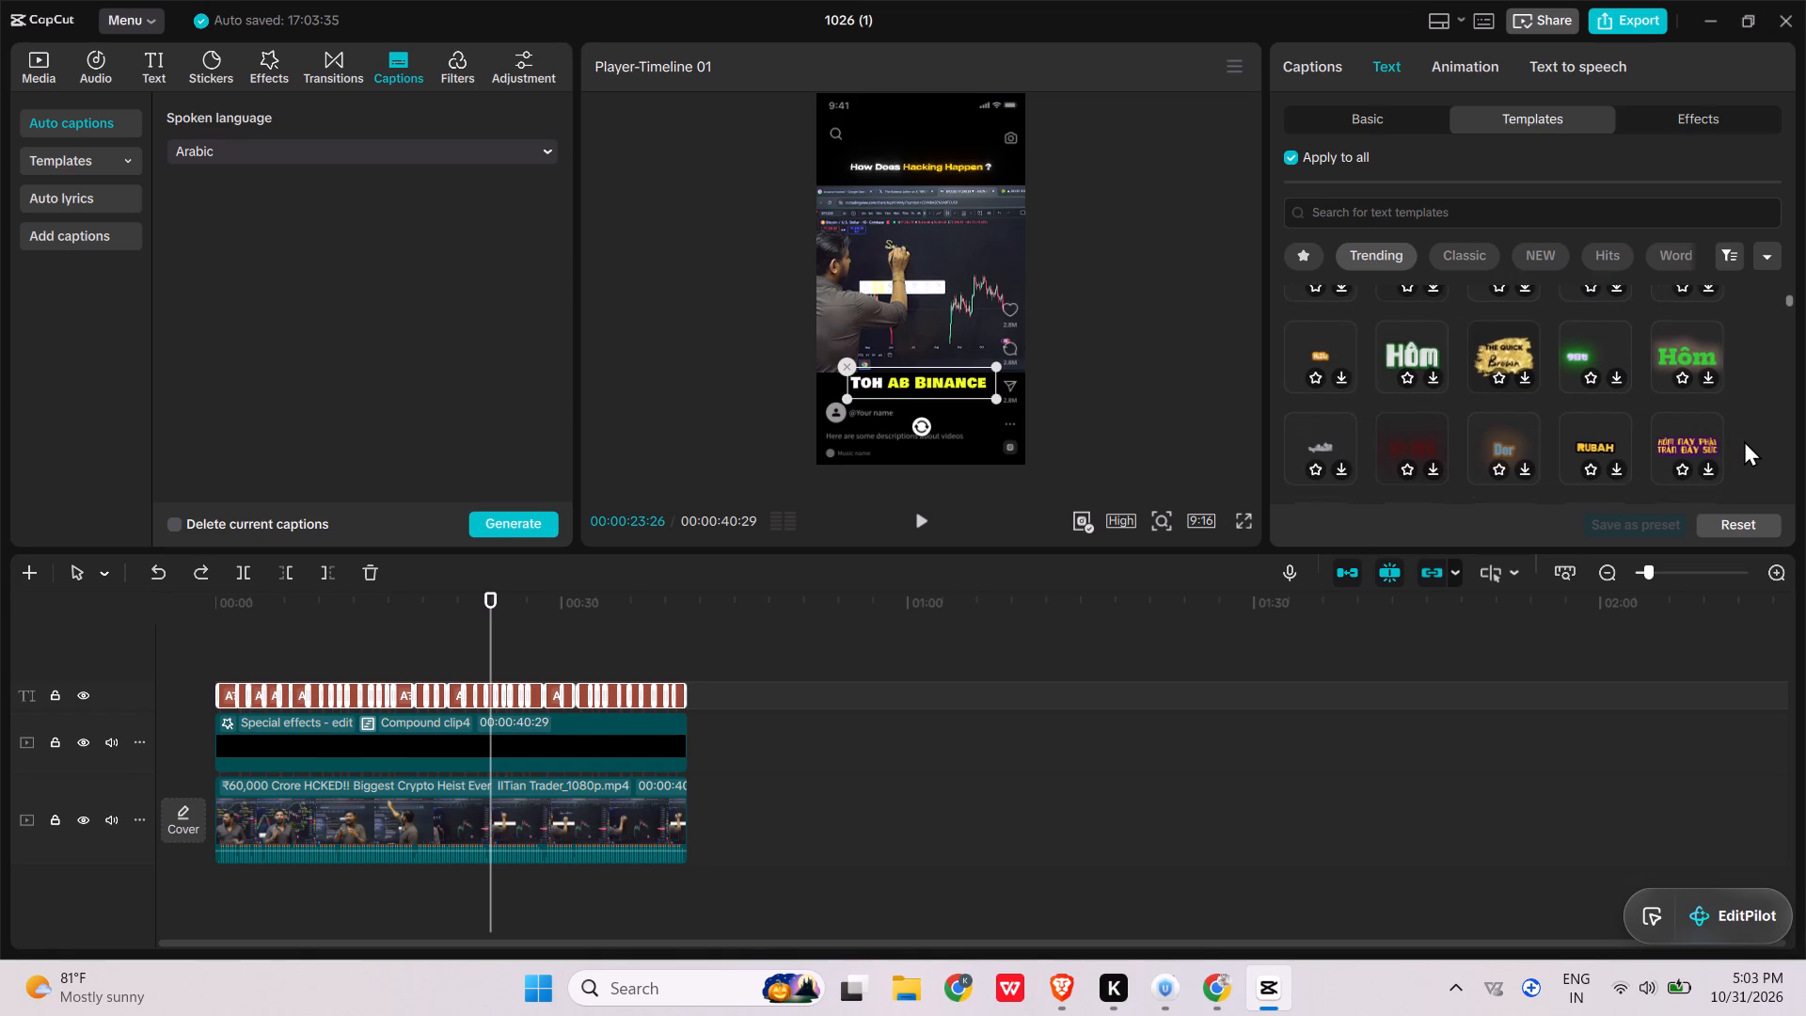
pyautogui.scroll(-4, 1744, 440)
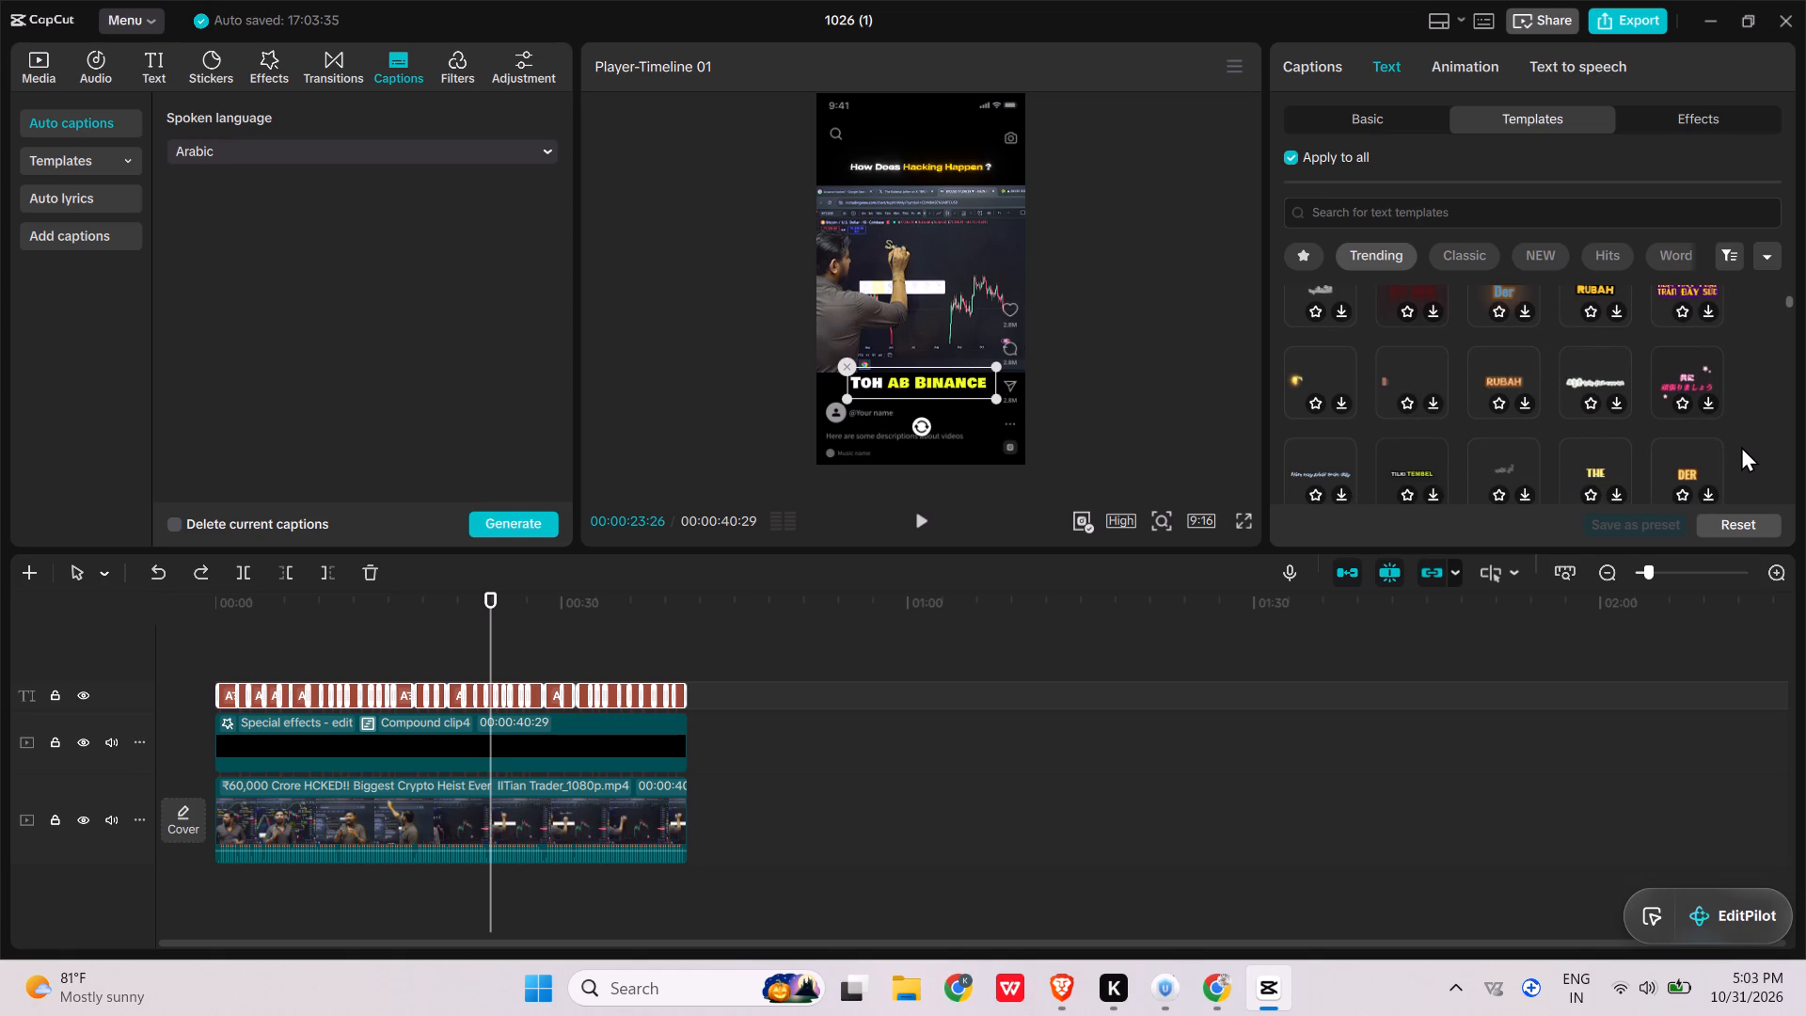
# Play the captioned video from about 24 seconds to near the end while looking through more trending templates.
pyautogui.press('space')
pyautogui.press('space')
pyautogui.press('space')
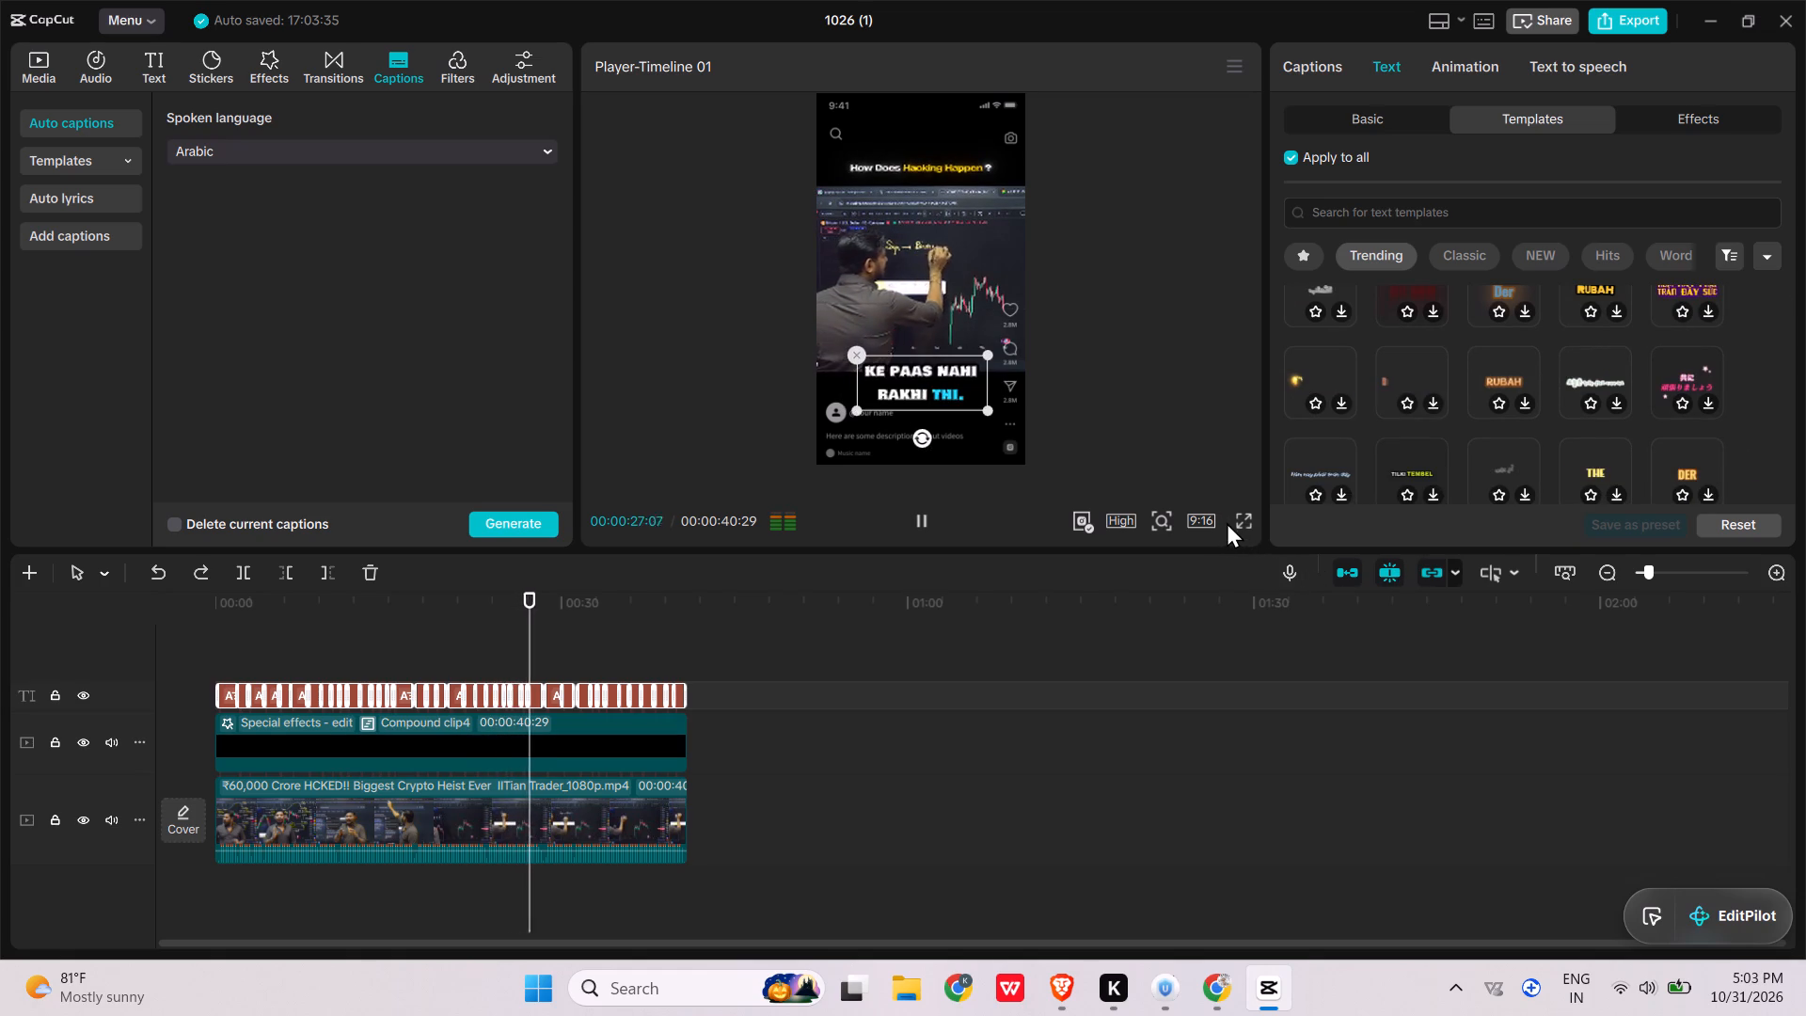
pyautogui.scroll(2, 1339, 501)
pyautogui.scroll(1, 1420, 453)
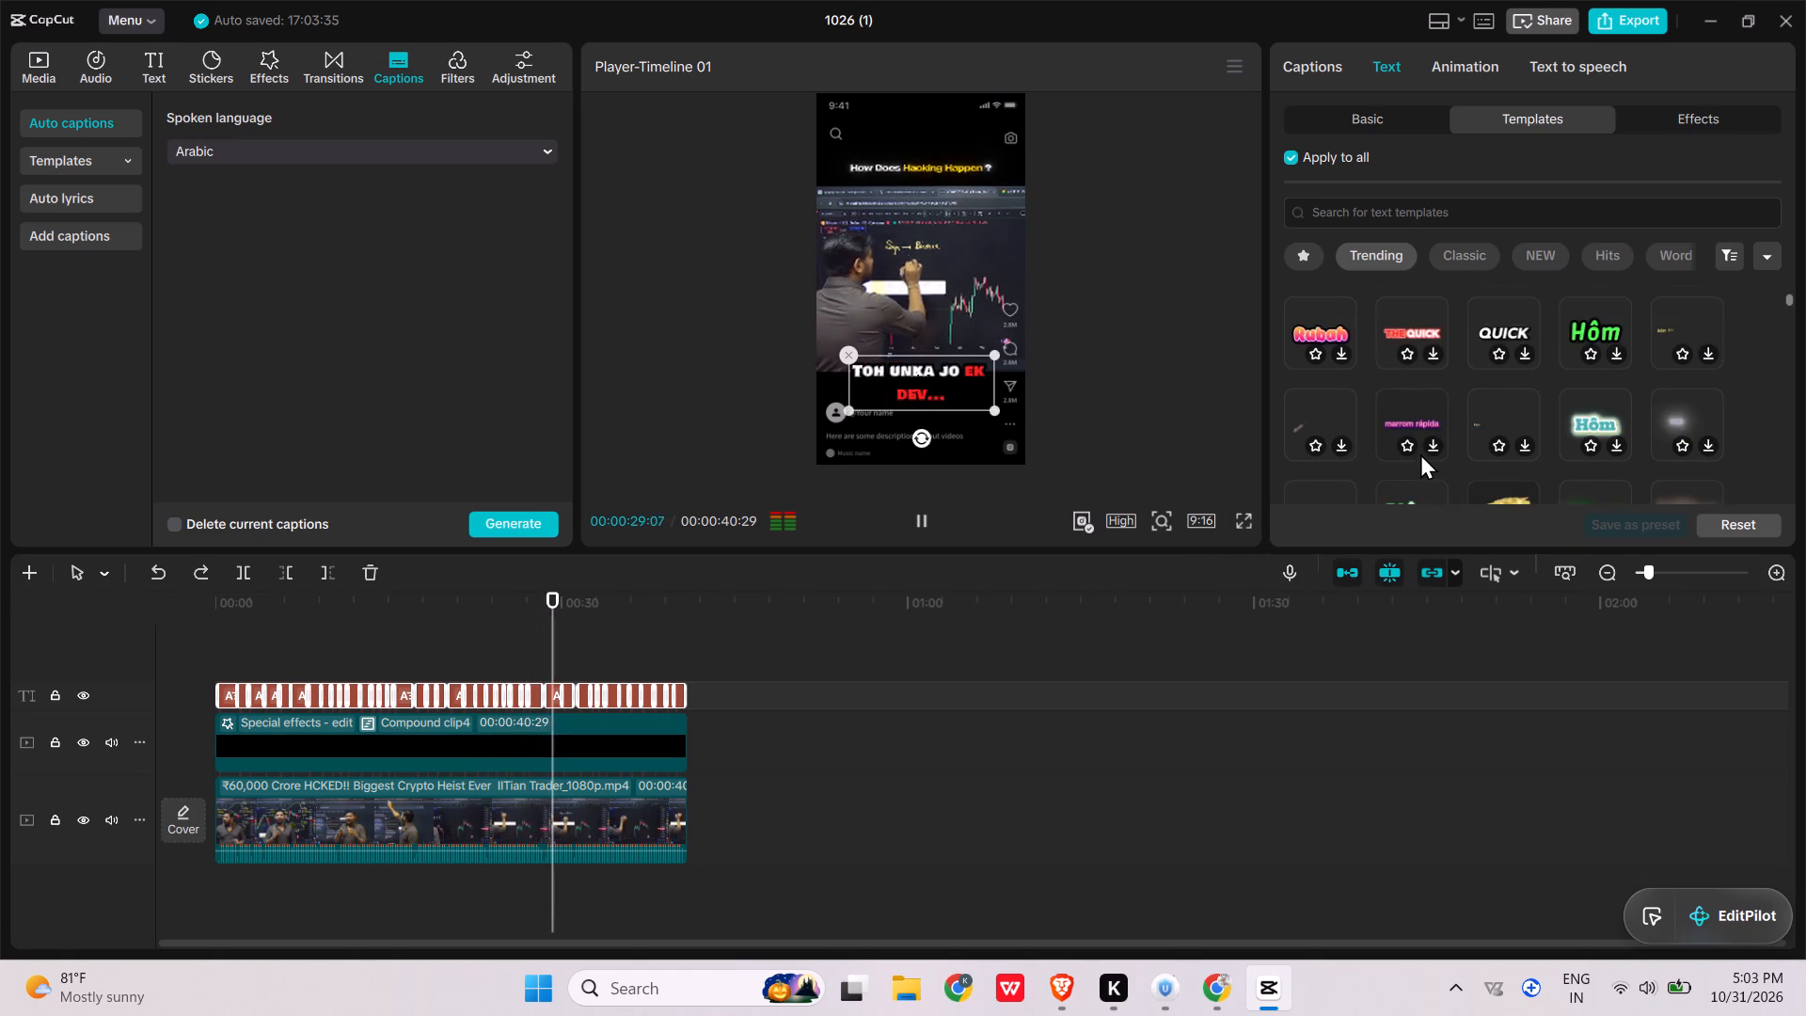
pyautogui.scroll(1, 1420, 453)
pyautogui.hscroll(-1, 1535, 443)
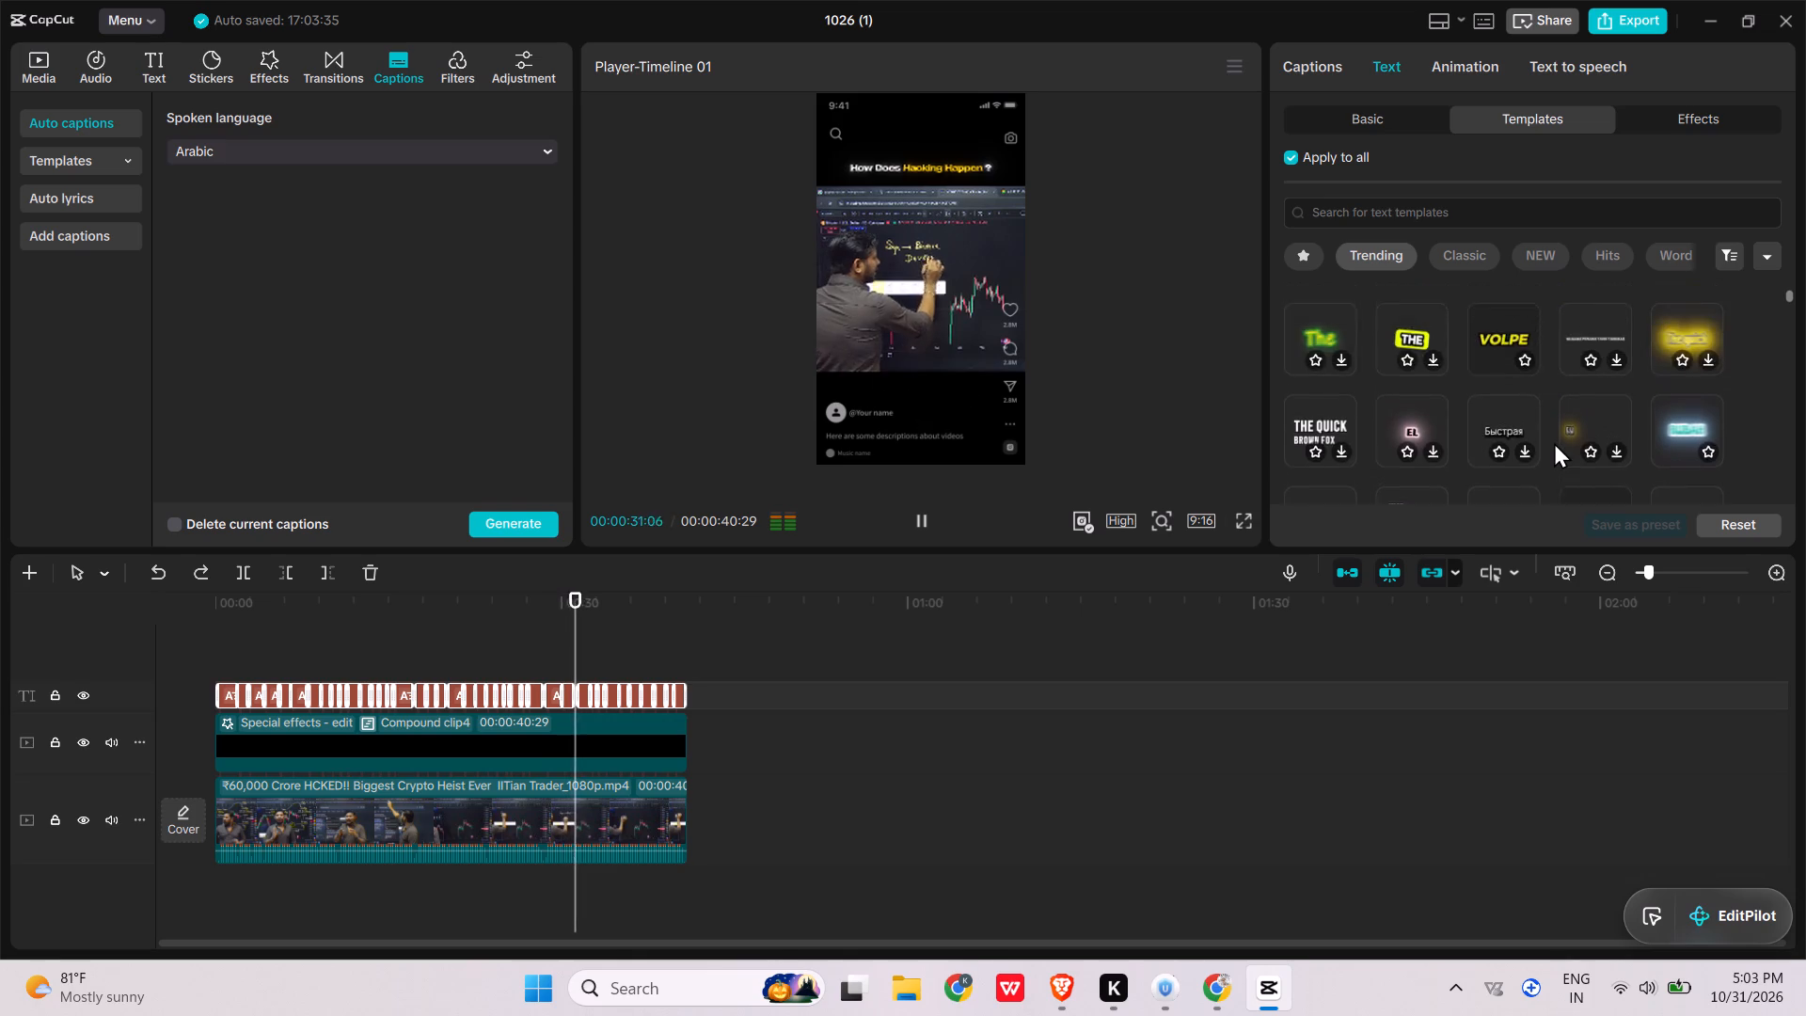
pyautogui.hscroll(-1, 1554, 442)
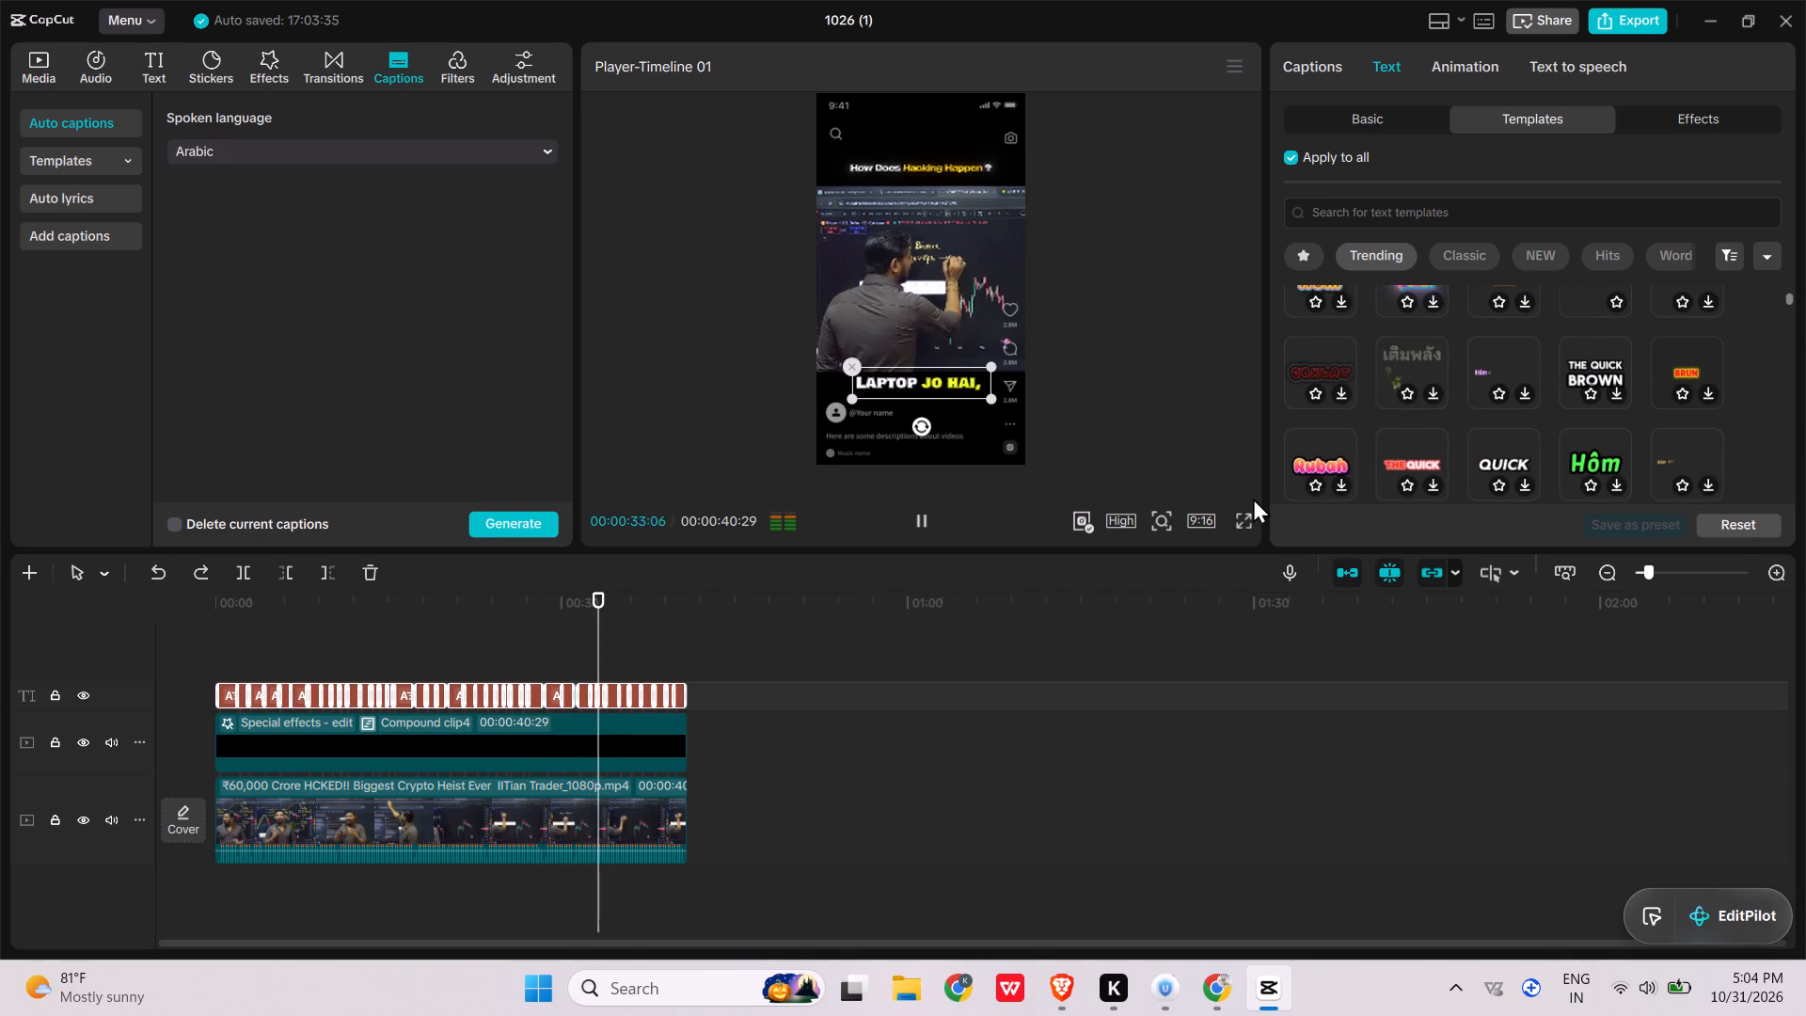
pyautogui.scroll(-1, 1397, 479)
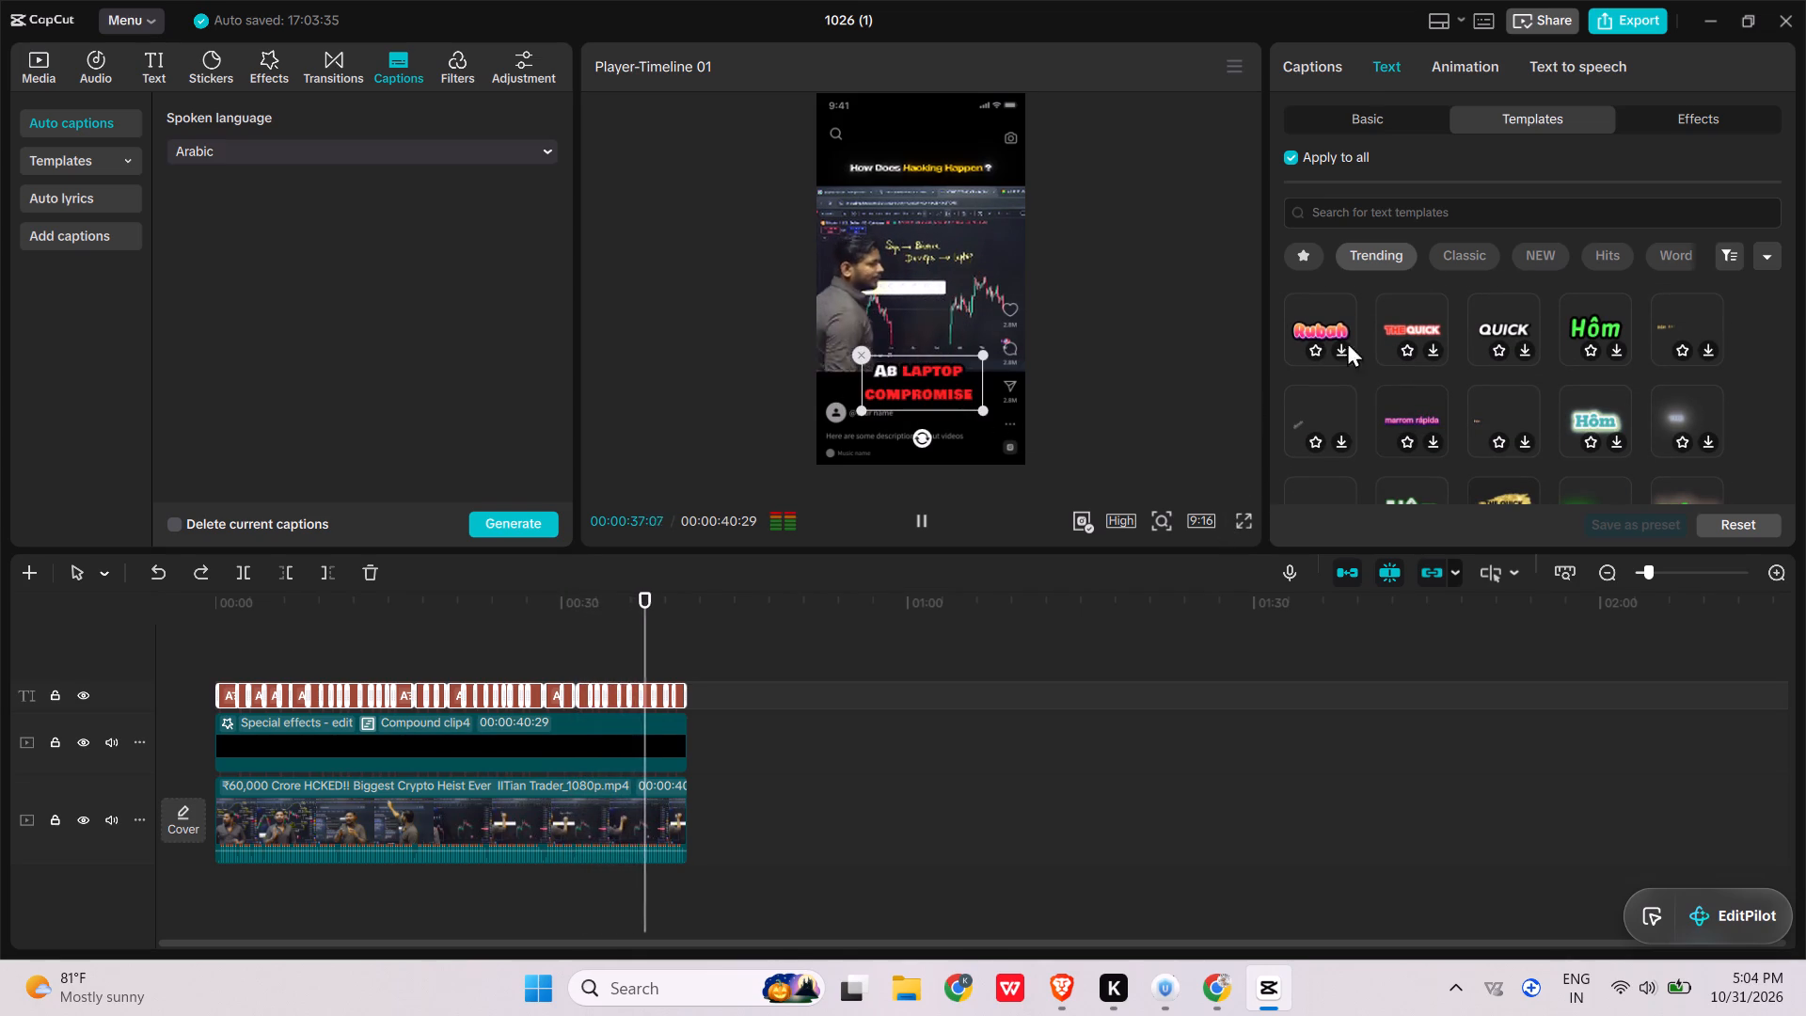
# Search the fonts for "squeal" and set the font of all captions to the favourite Sequel (sequel100wide-75).
pyautogui.click(1354, 113)
pyautogui.click(1533, 214)
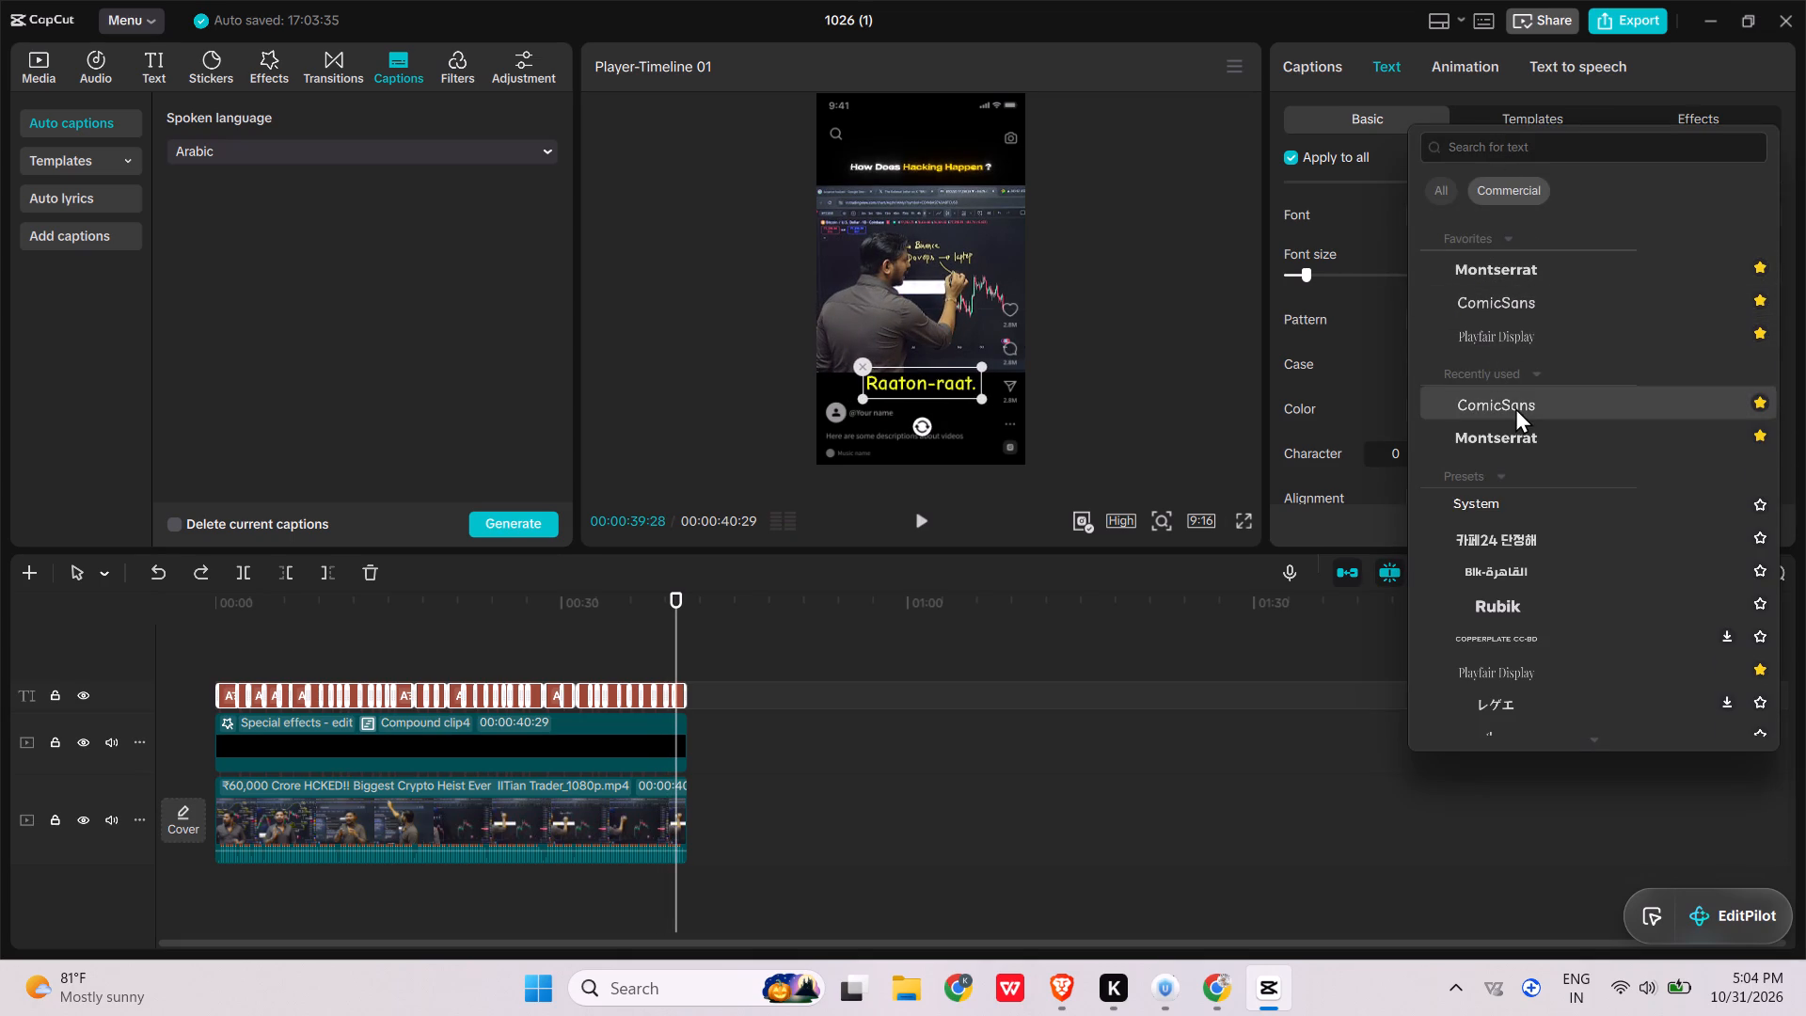
pyautogui.click(1481, 143)
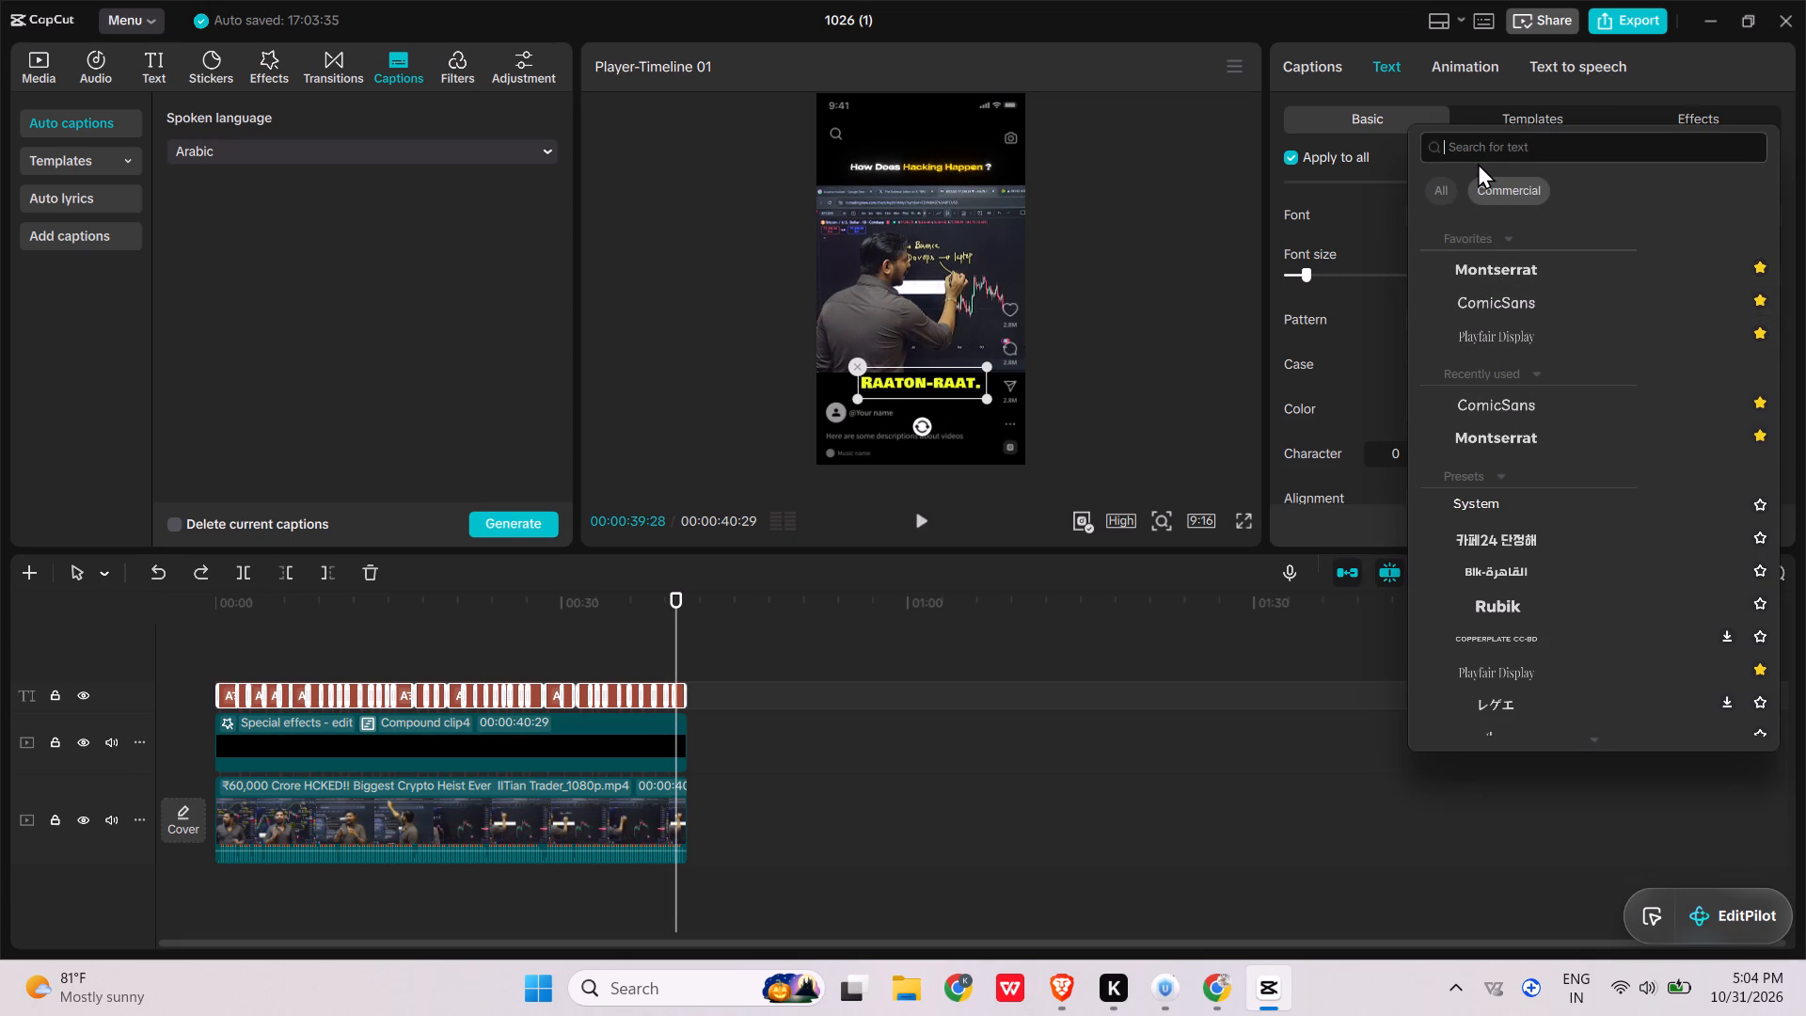
pyautogui.write('sq')
pyautogui.write('ueal')
pyautogui.press('Return')
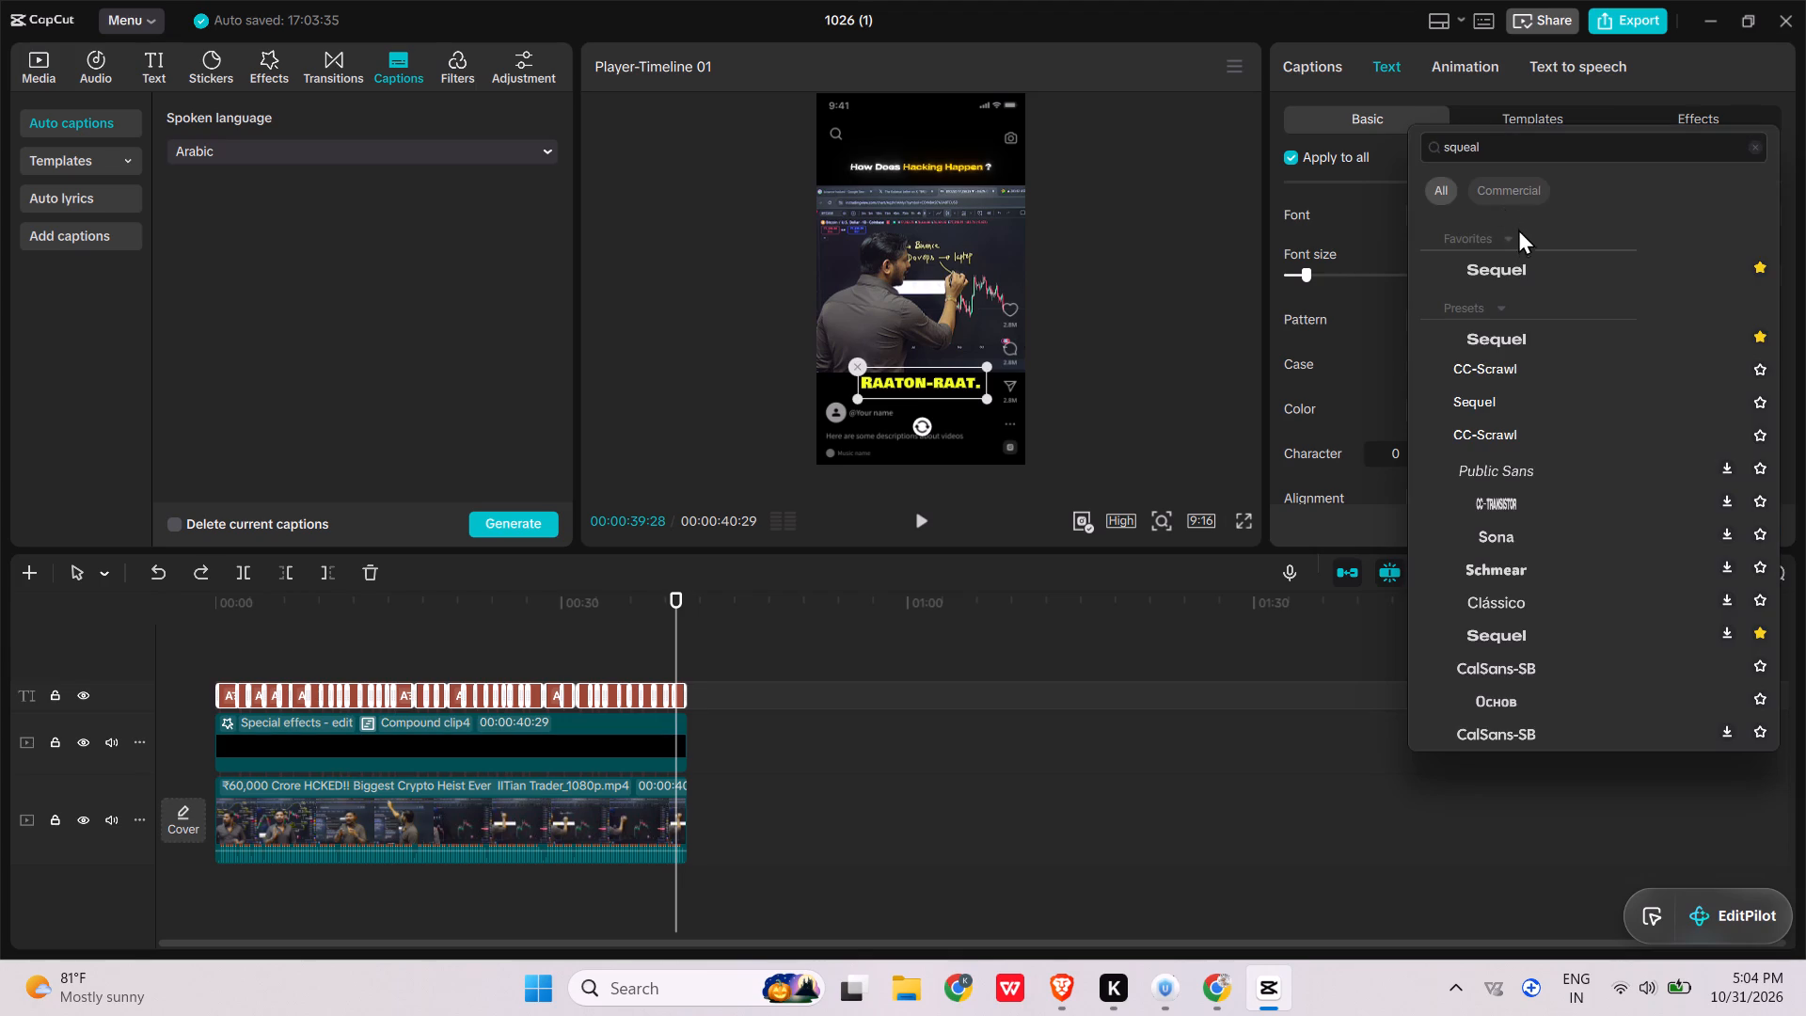
pyautogui.click(1526, 257)
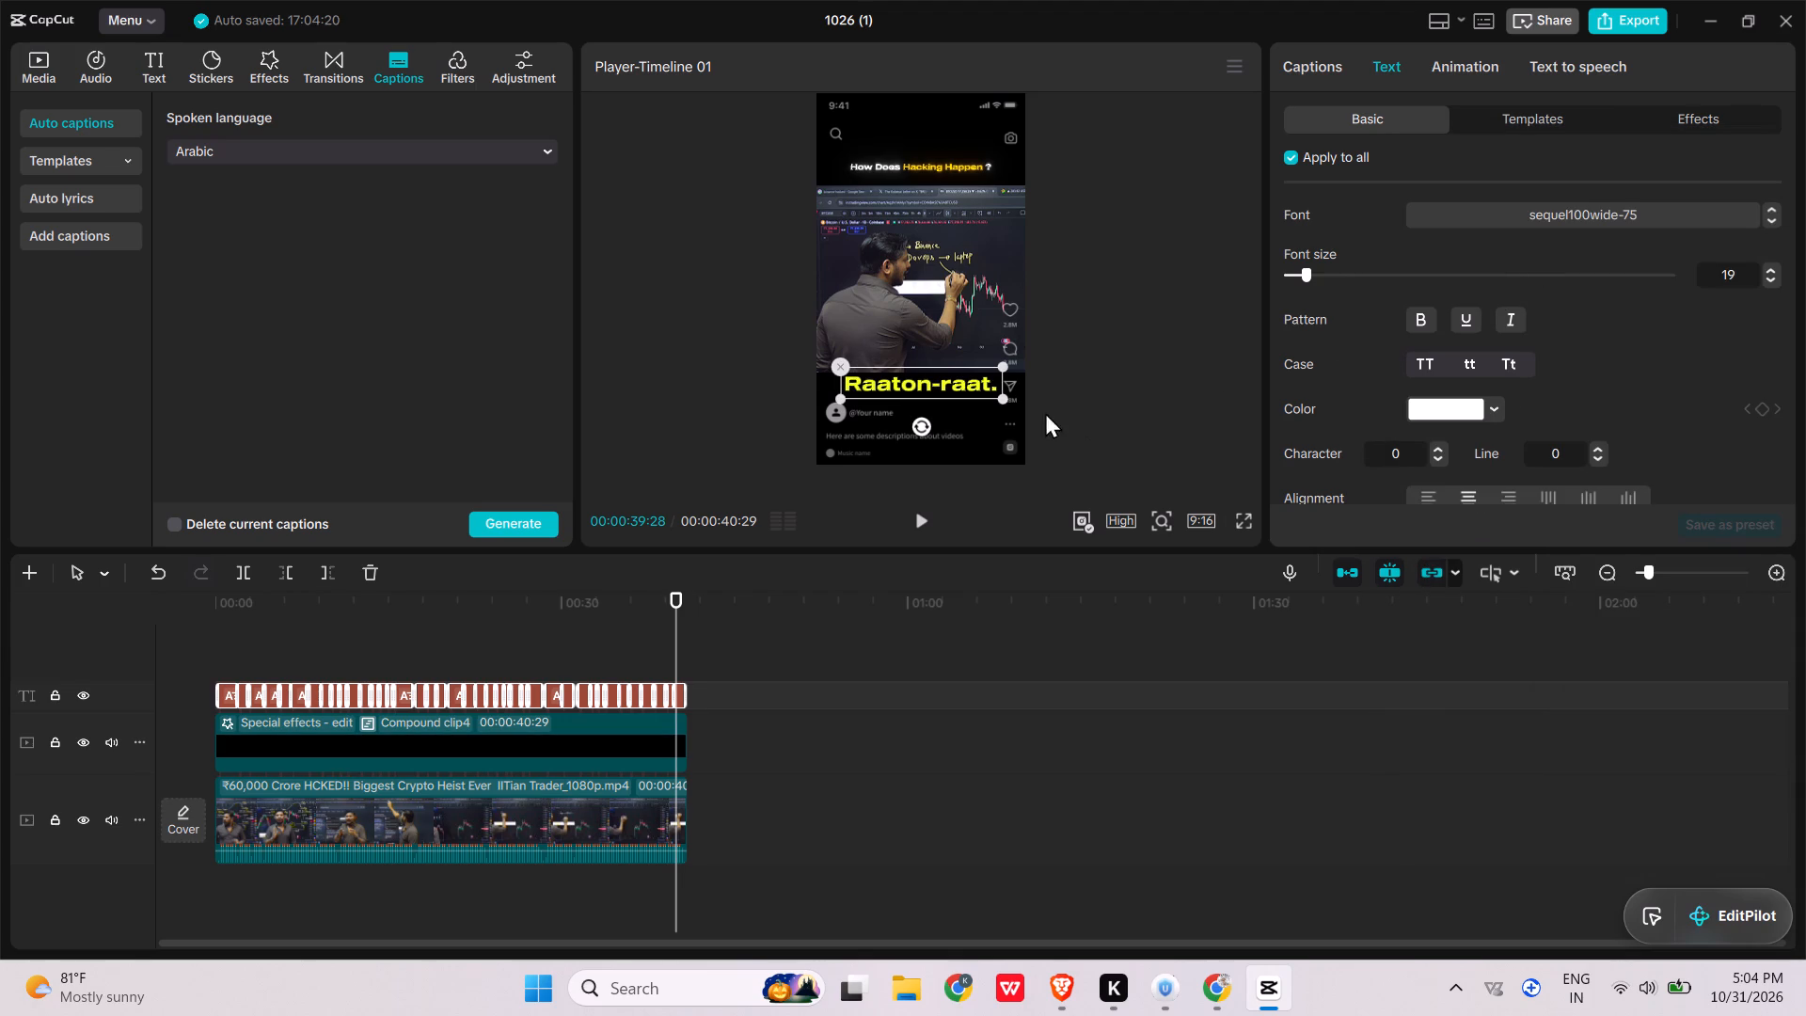
# Scale all captions down and move them up onto the lower part of the trader footage.
pyautogui.moveTo(996, 398); pyautogui.dragTo(950, 389)
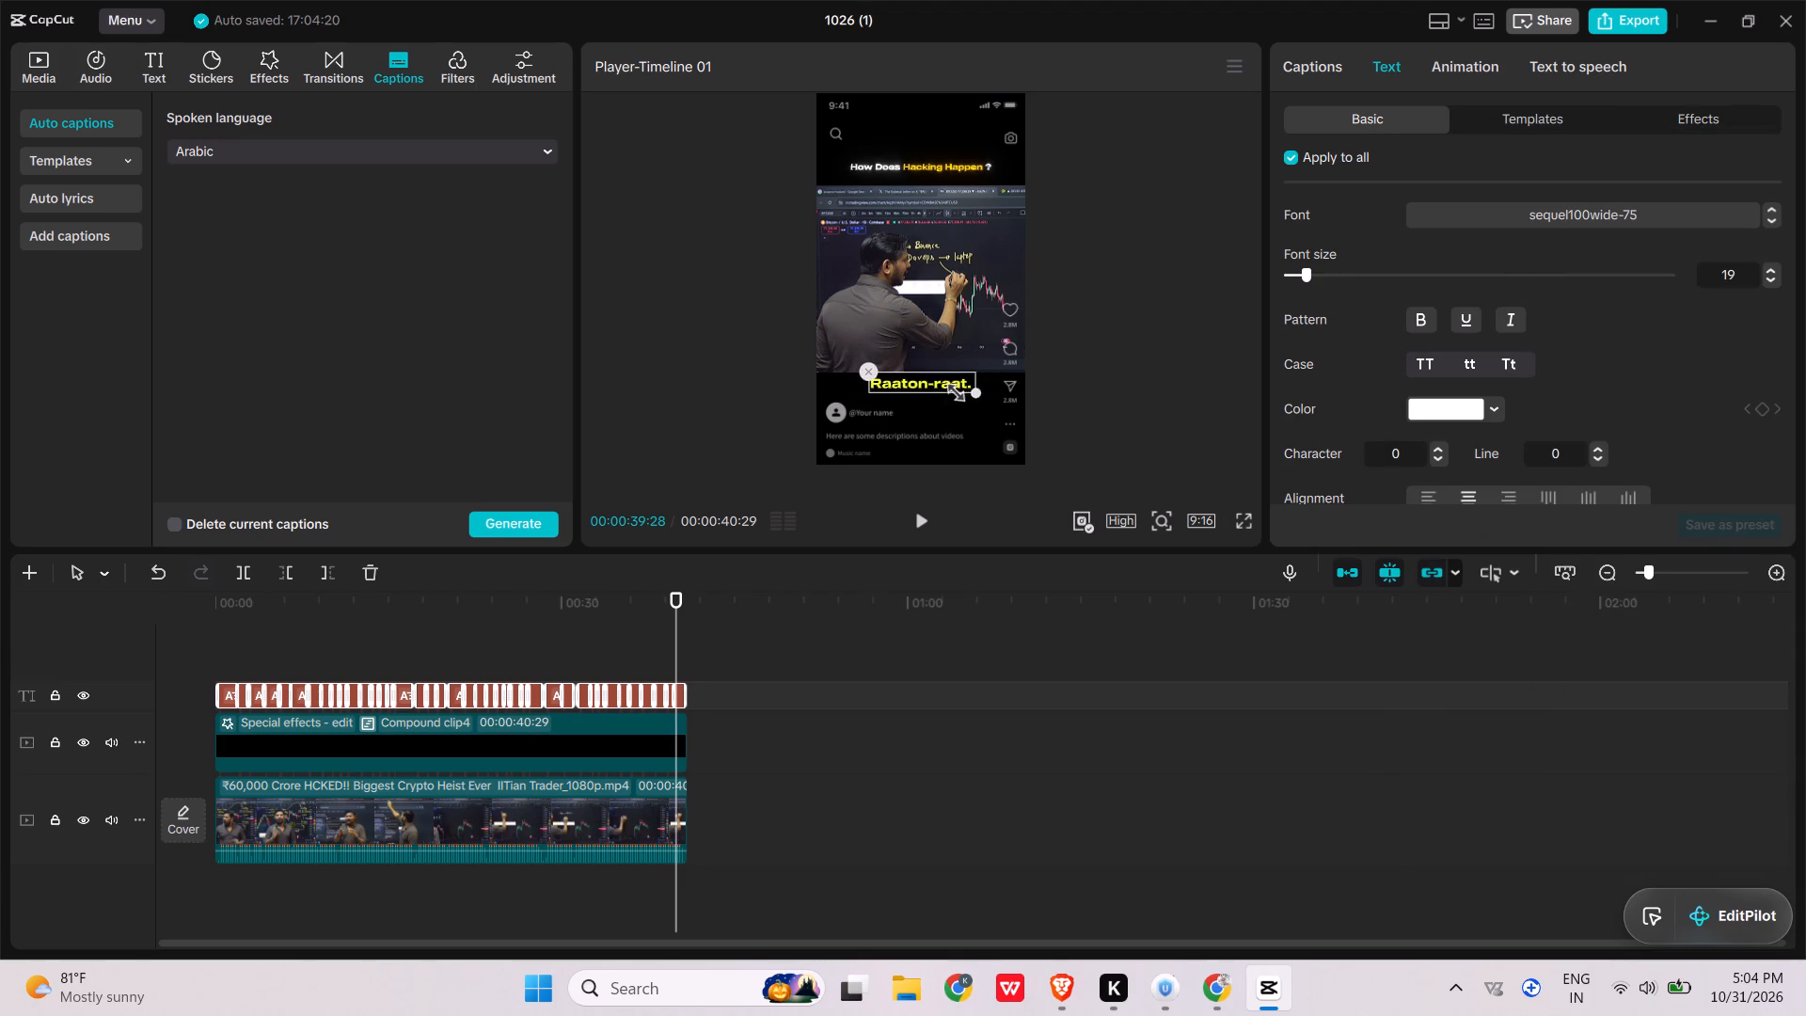
pyautogui.moveTo(950, 389); pyautogui.dragTo(949, 389)
pyautogui.moveTo(947, 388); pyautogui.dragTo(939, 351)
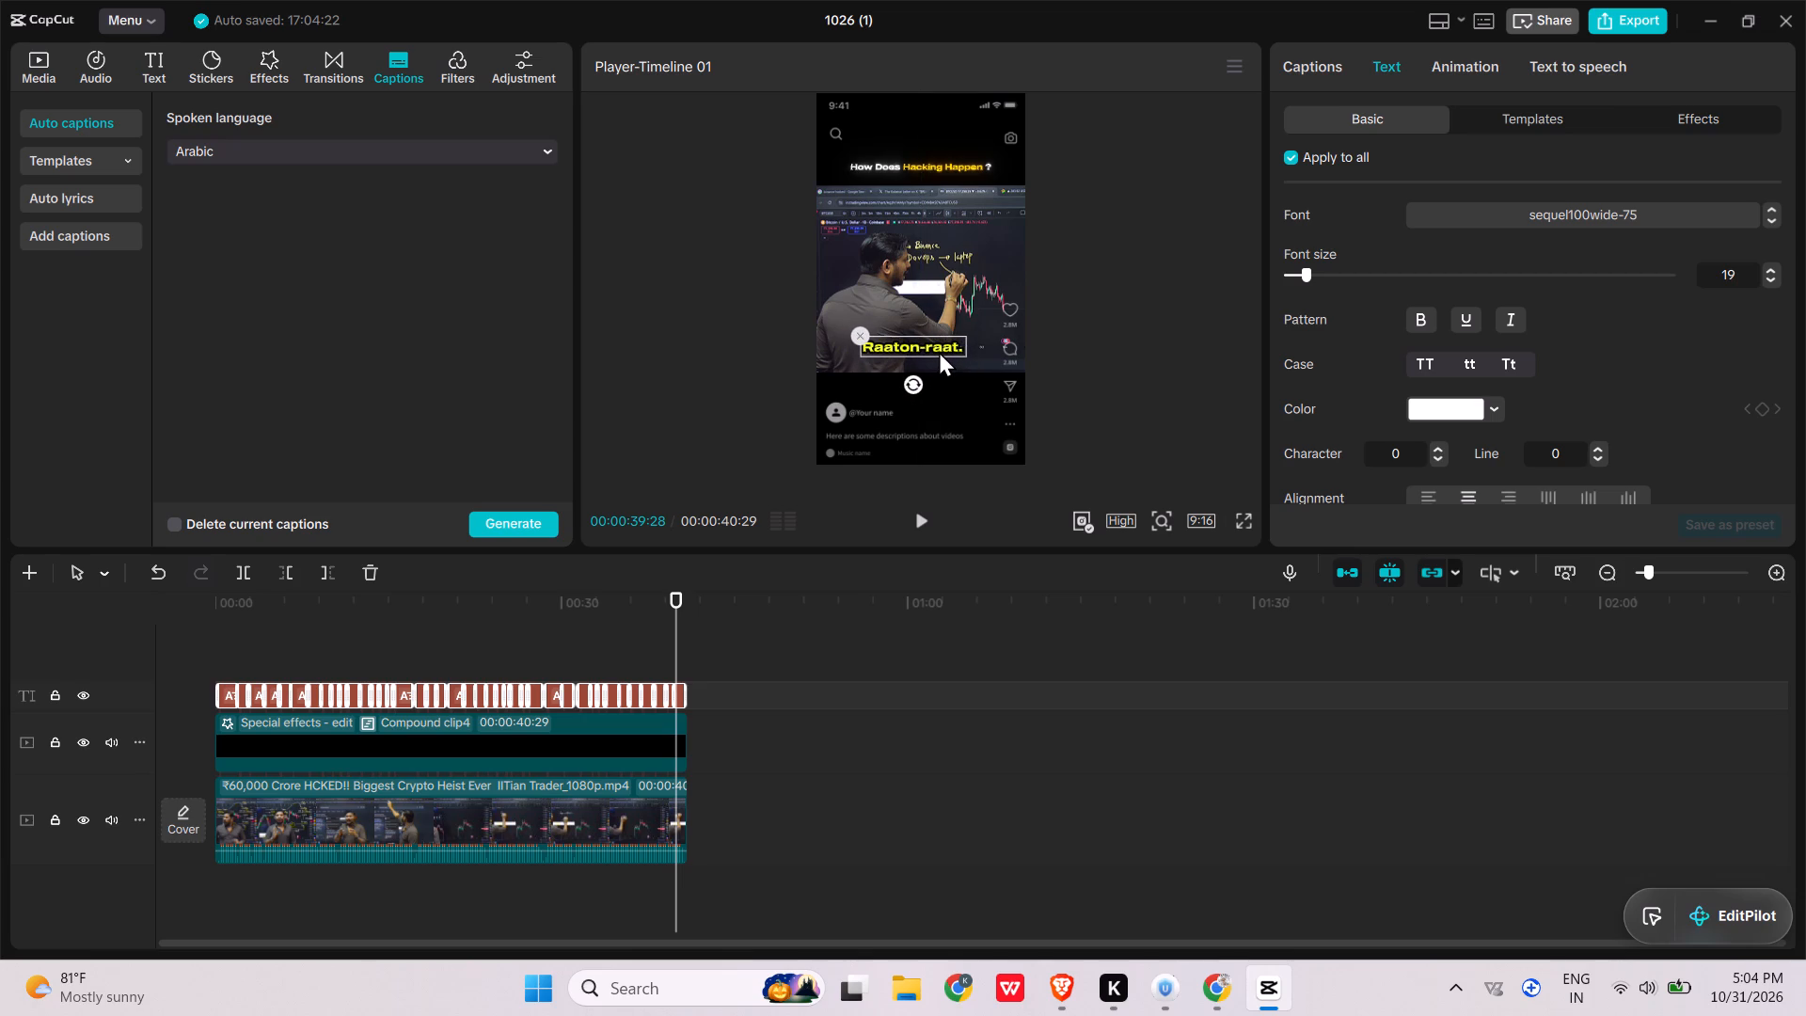
pyautogui.moveTo(939, 351); pyautogui.dragTo(955, 351)
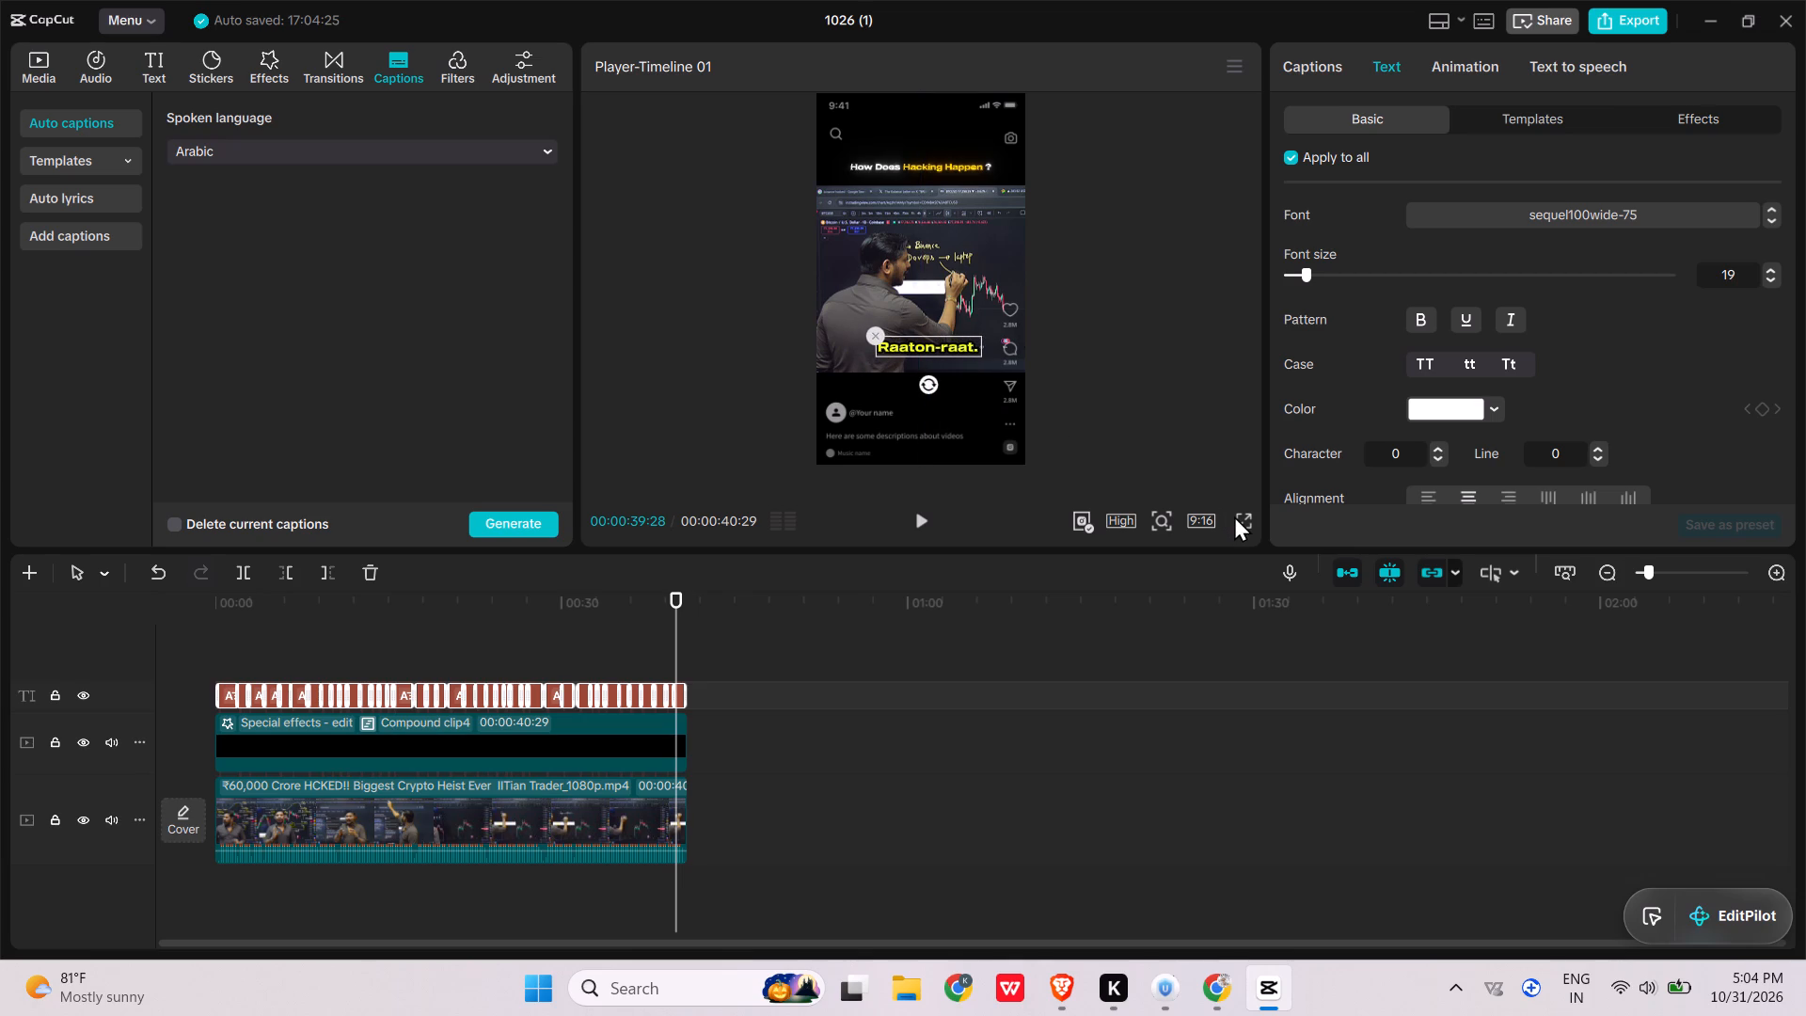
# Play the captioned video full screen to check the caption size and position.
pyautogui.click(1235, 514)
pyautogui.click(1238, 522)
pyautogui.press('space')
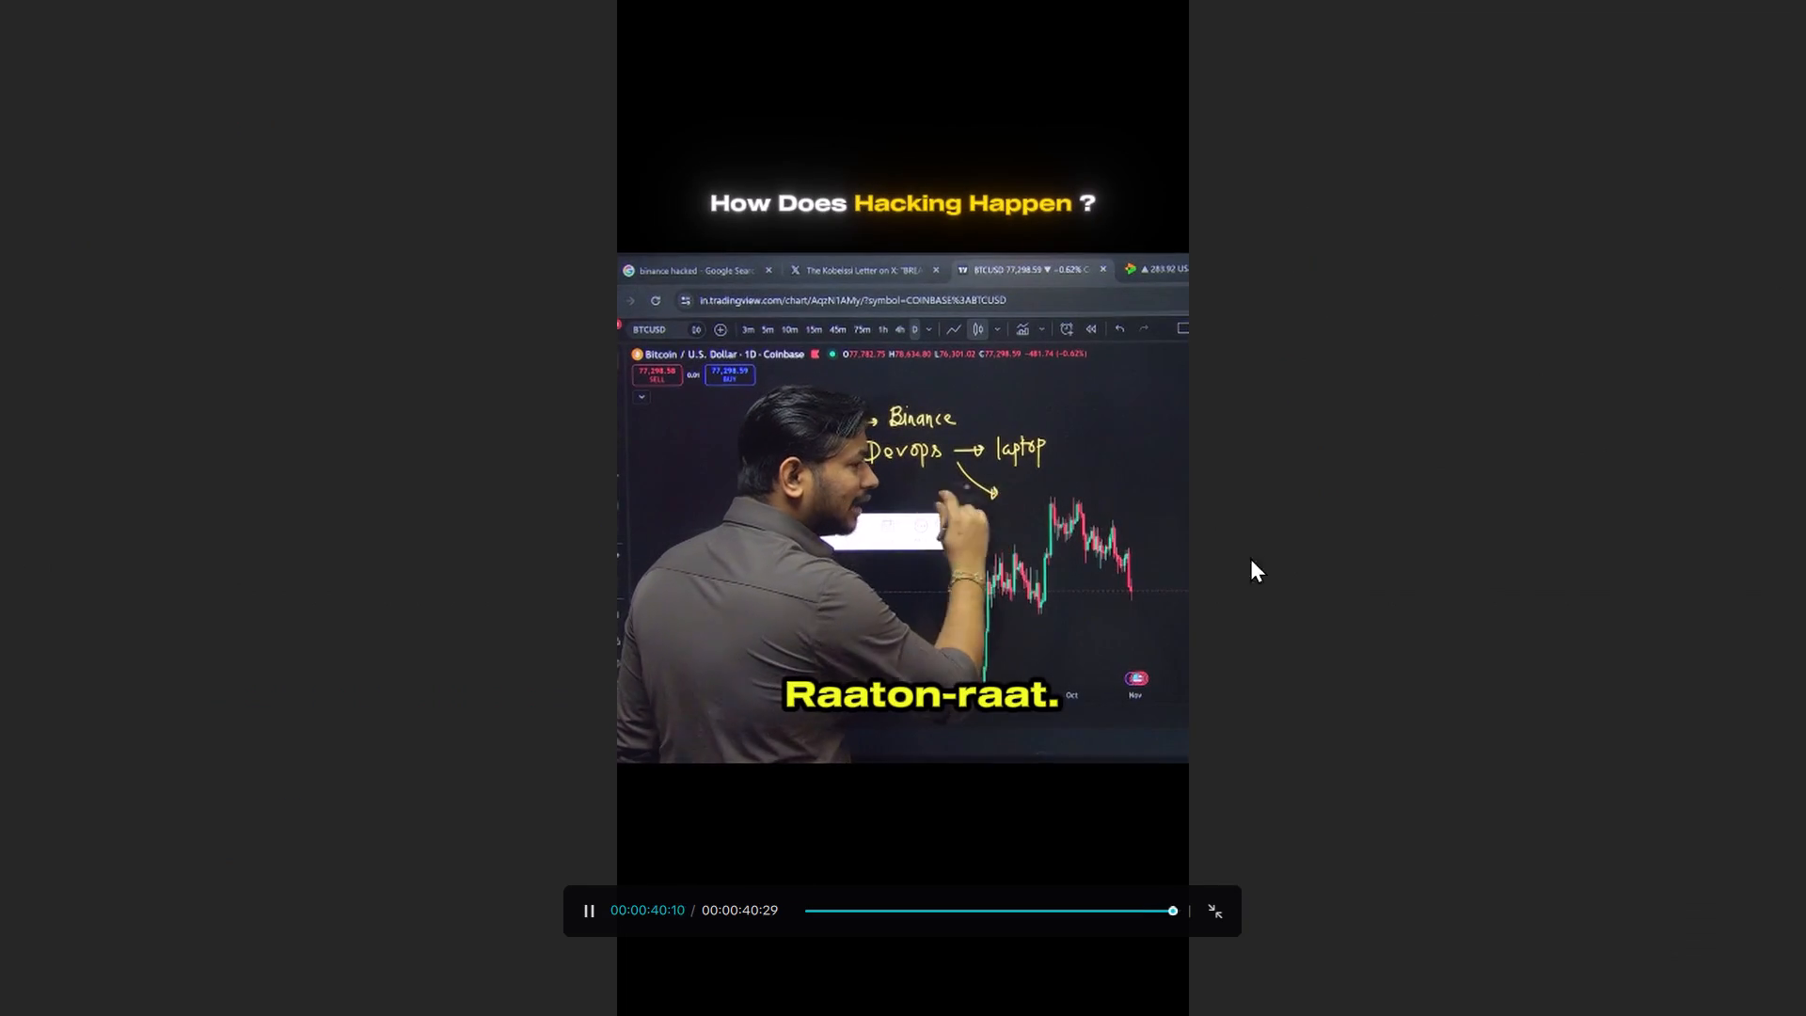
pyautogui.press('space')
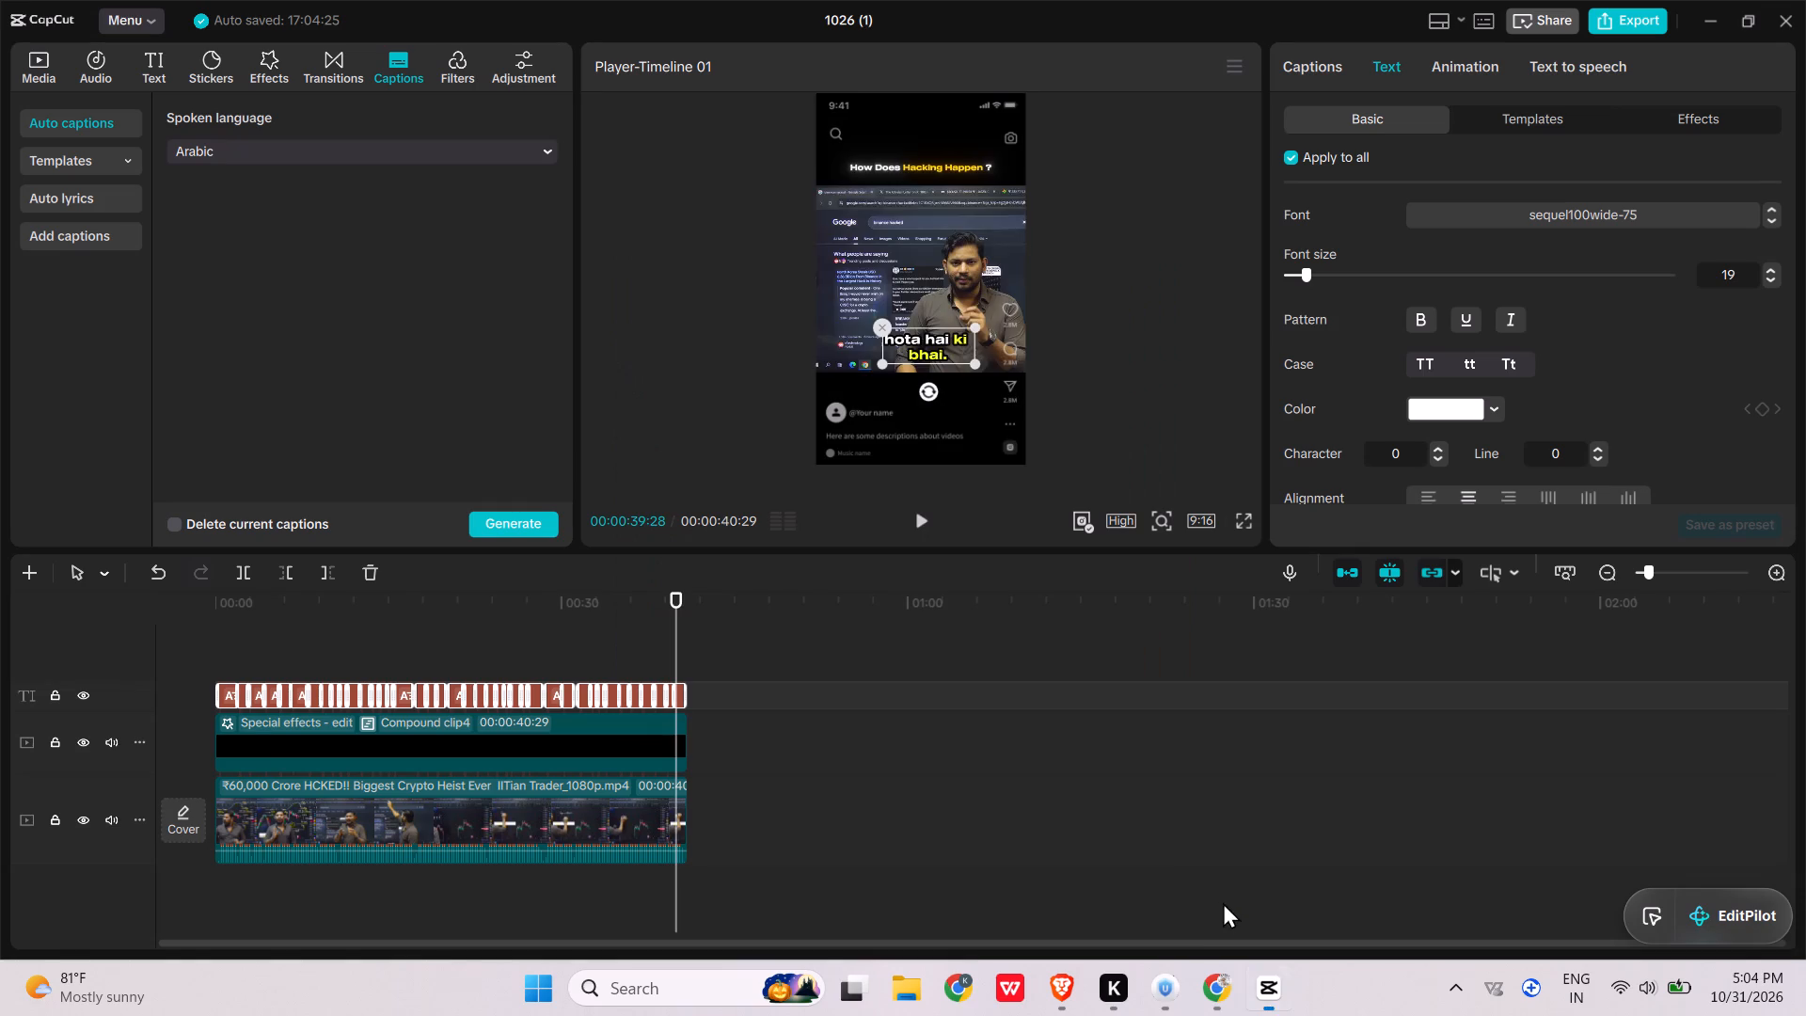
pyautogui.press('space')
pyautogui.press('space')
pyautogui.press('space')
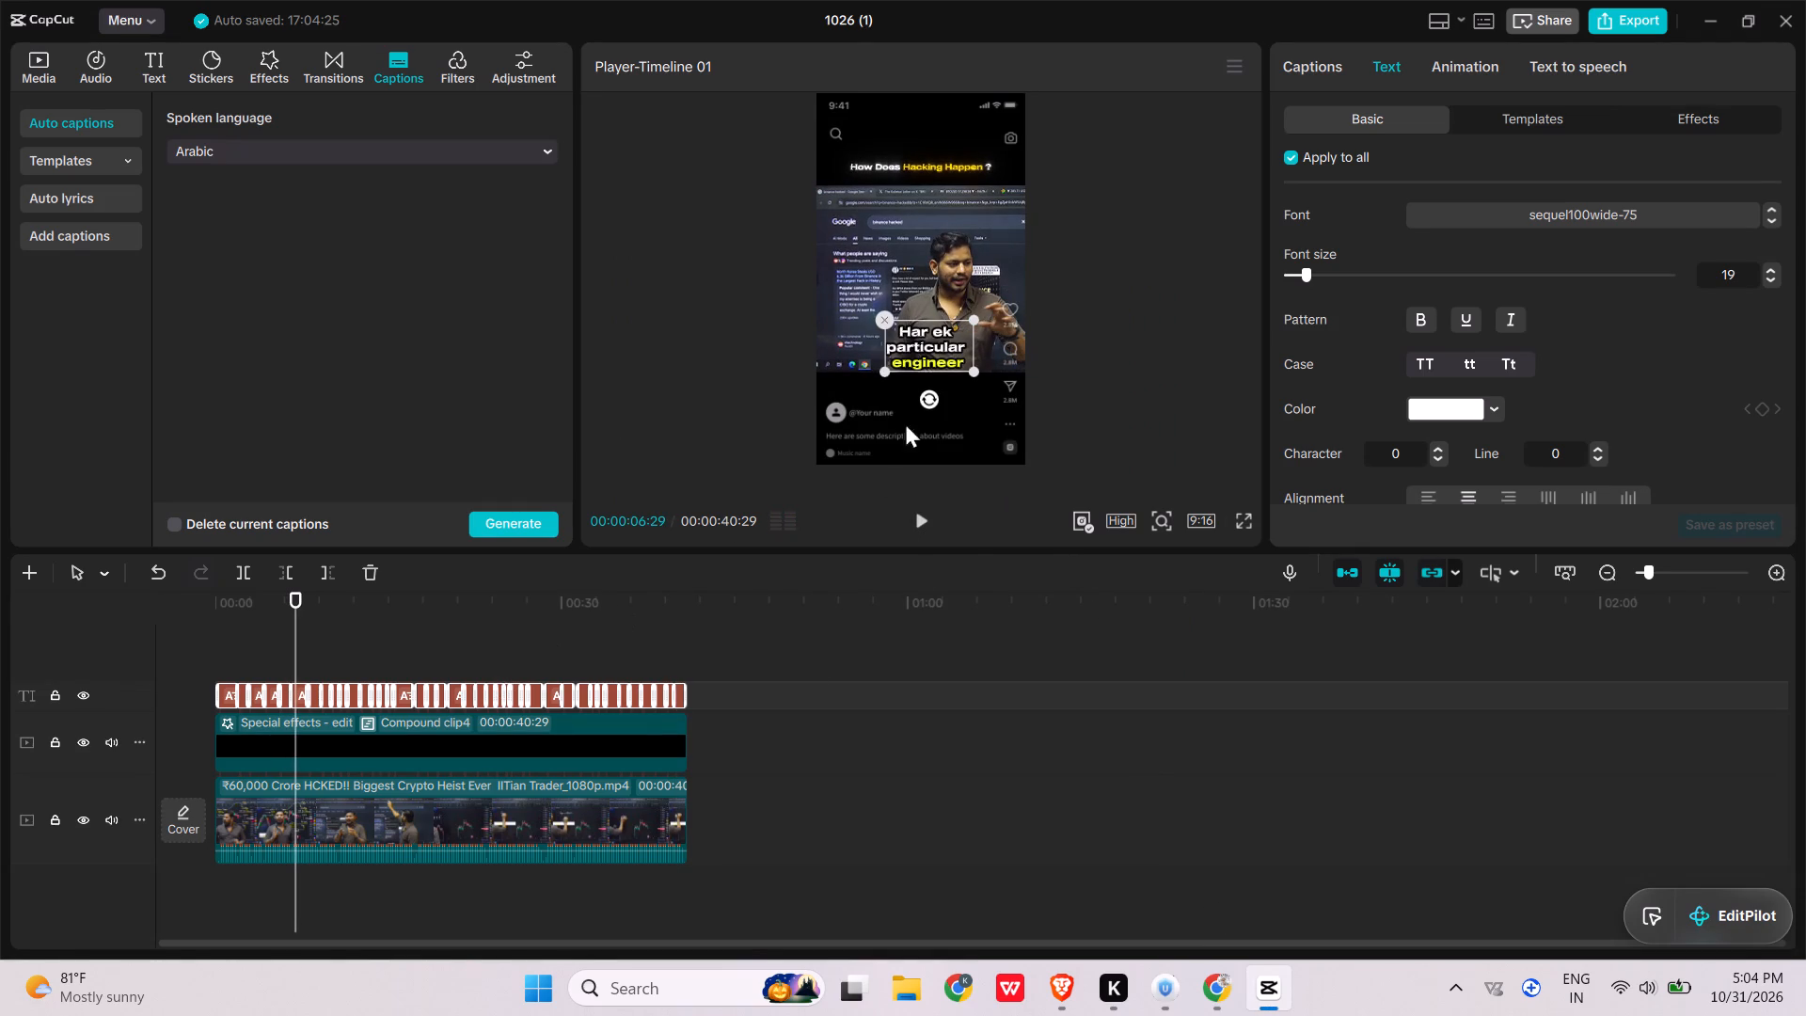
# Try resizing the captions in the preview, and reduce the font size of all captions to 7.
pyautogui.moveTo(970, 373); pyautogui.dragTo(1034, 393)
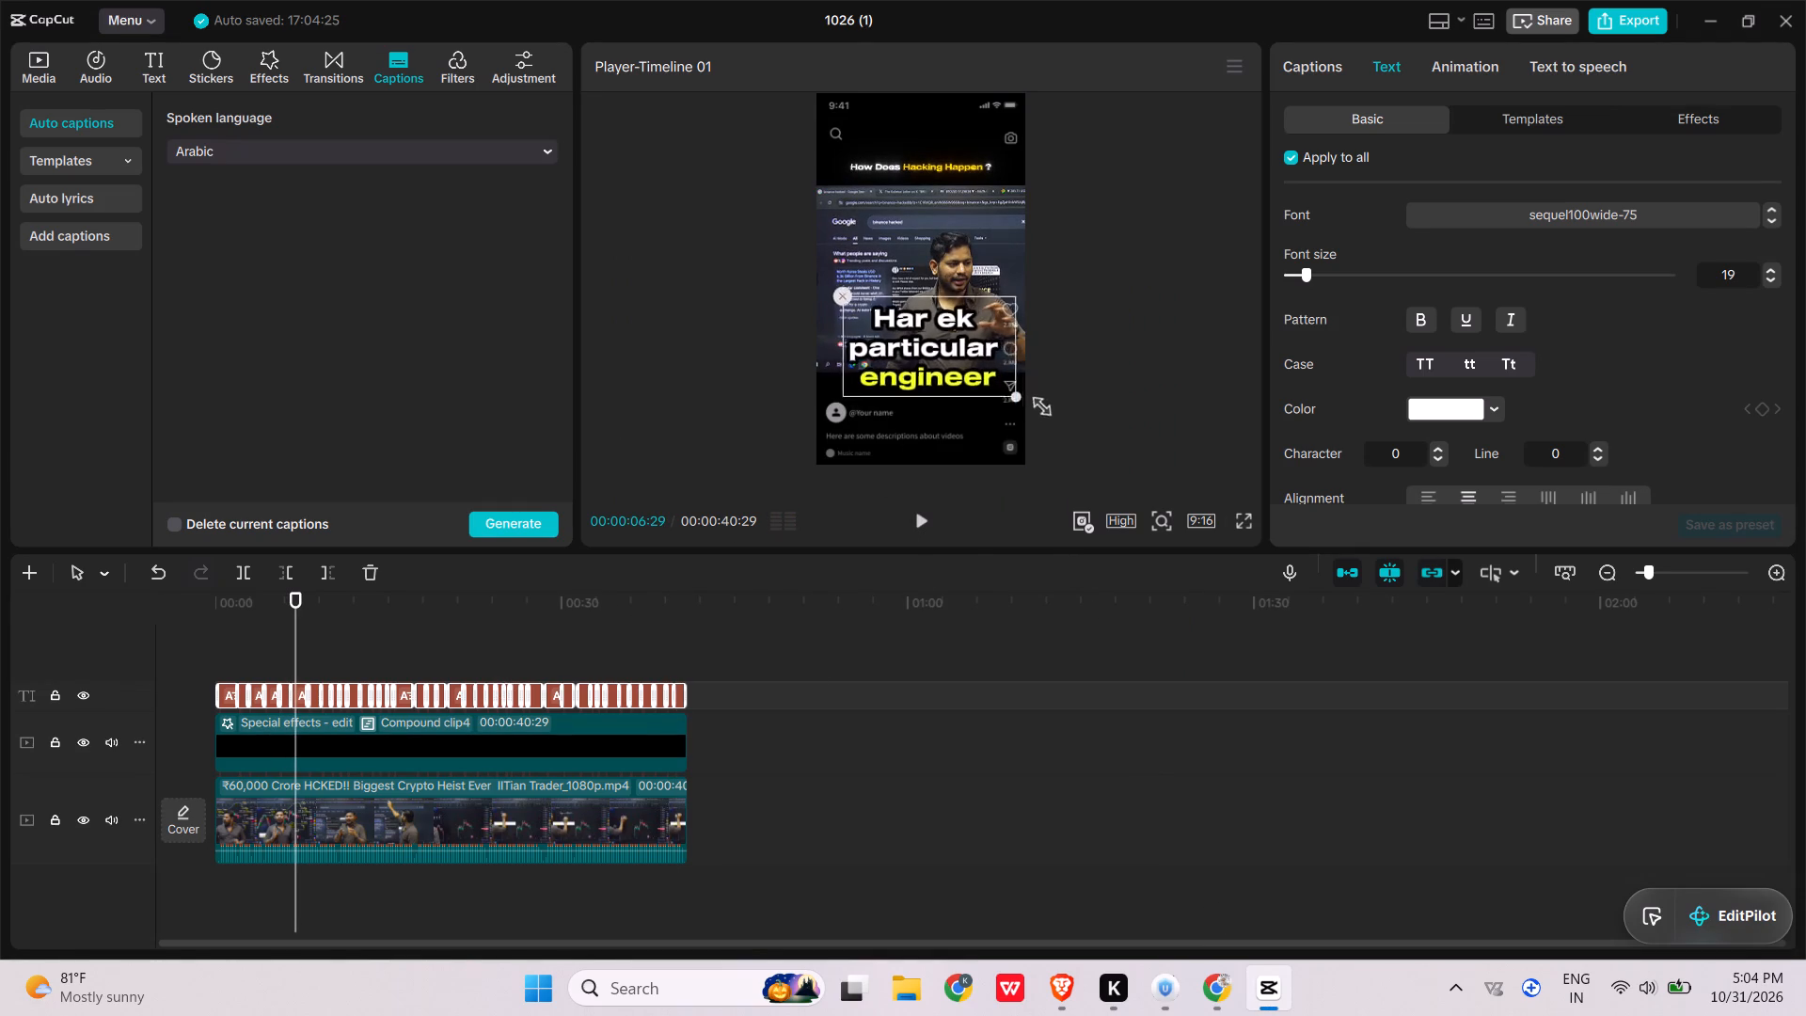
pyautogui.moveTo(1034, 393); pyautogui.dragTo(982, 352)
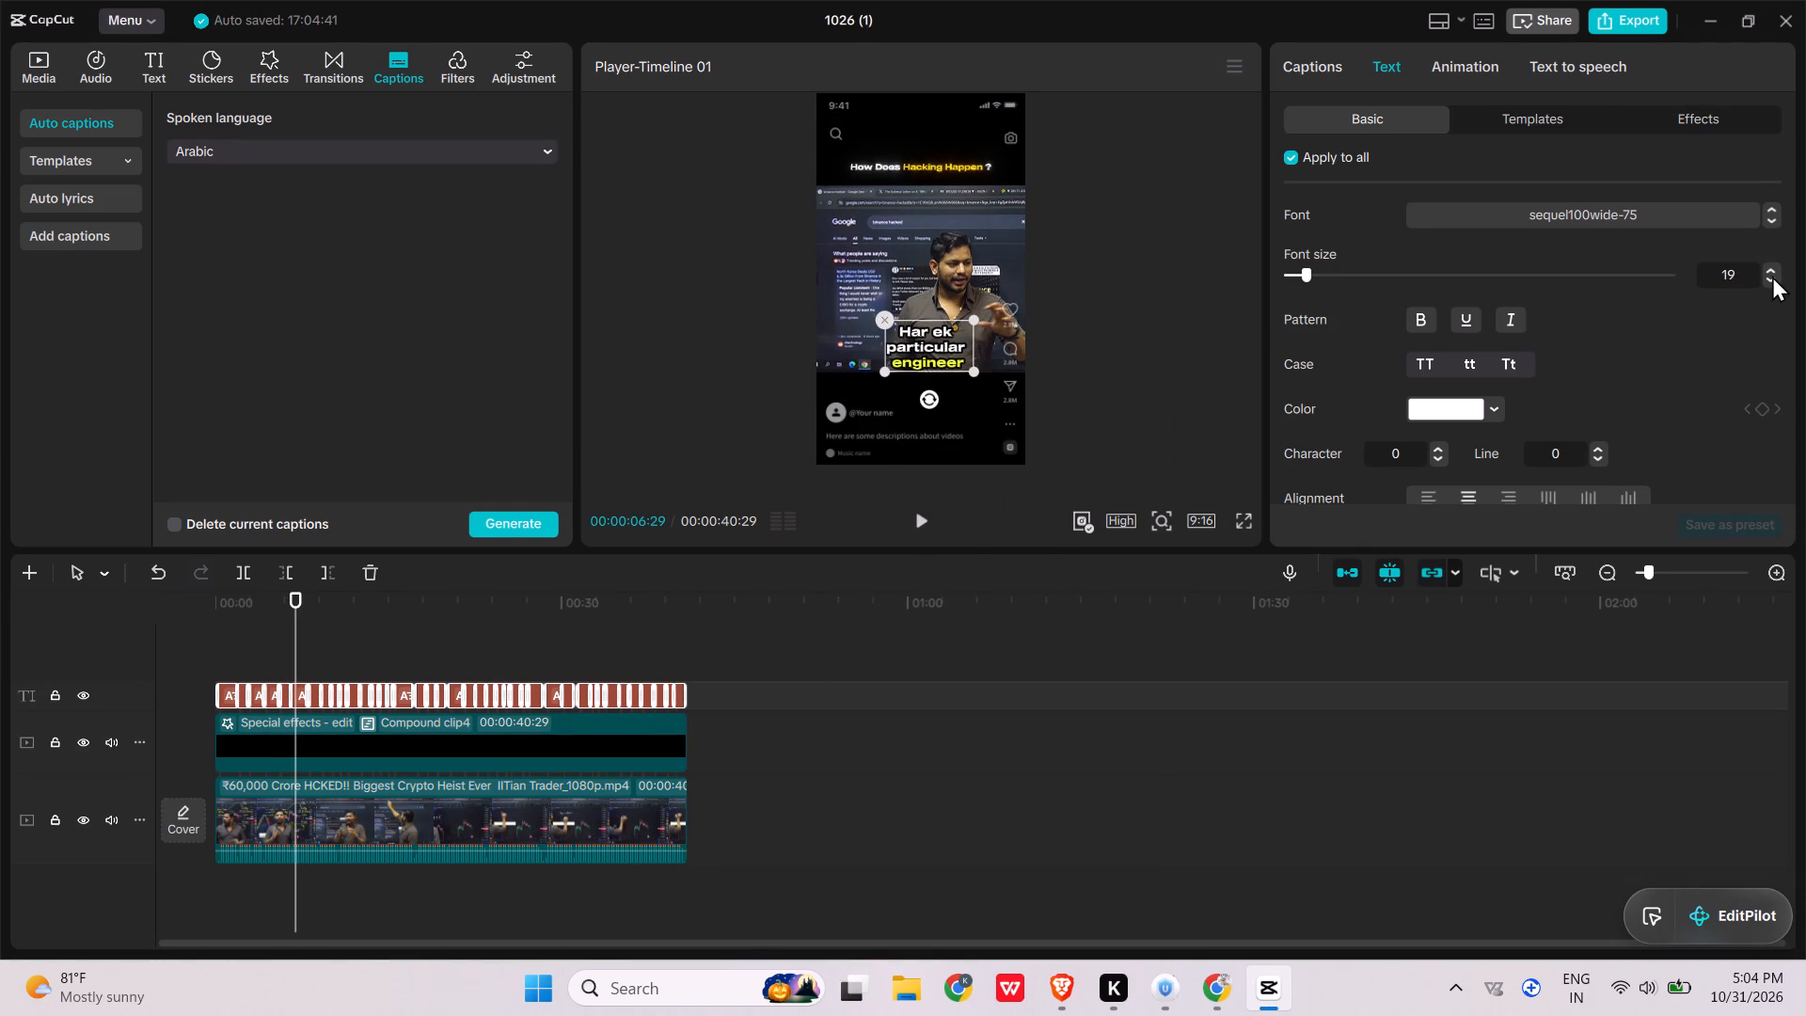
pyautogui.click(1772, 276)
pyautogui.click(1771, 289)
pyautogui.tripleClick(1771, 282)
pyautogui.tripleClick(1771, 282)
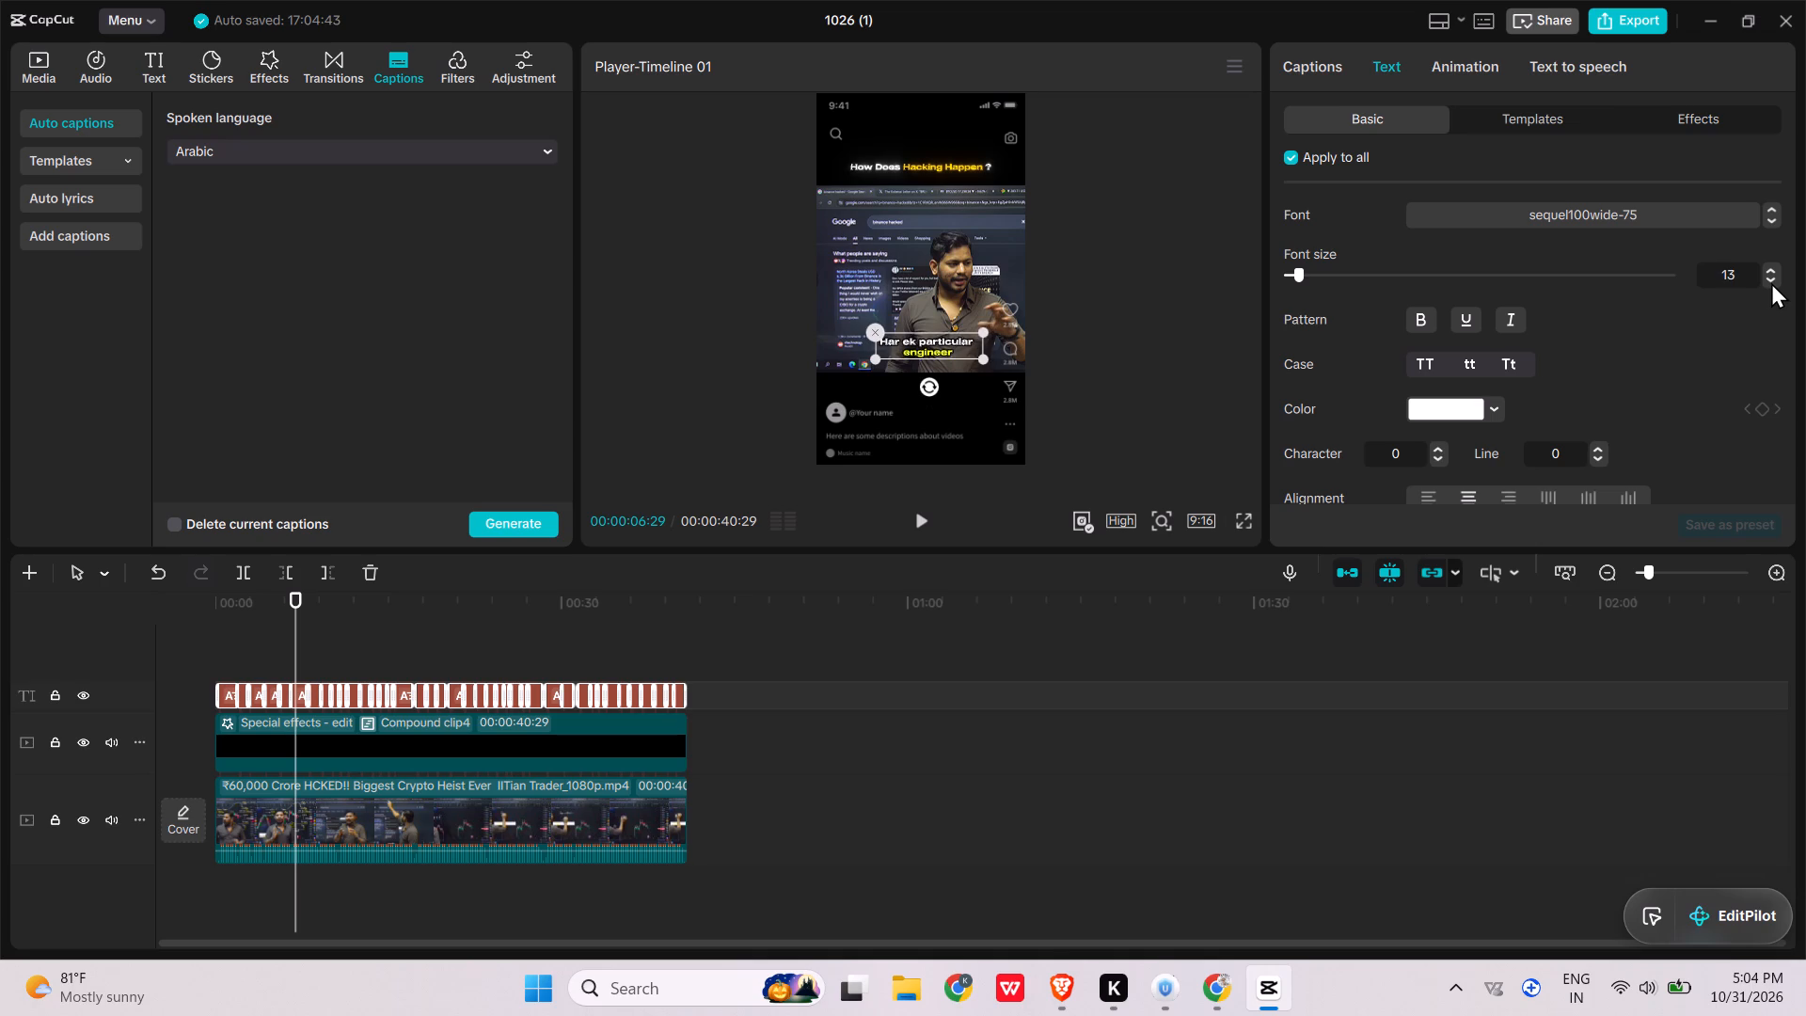
pyautogui.tripleClick(1771, 282)
pyautogui.doubleClick(1771, 282)
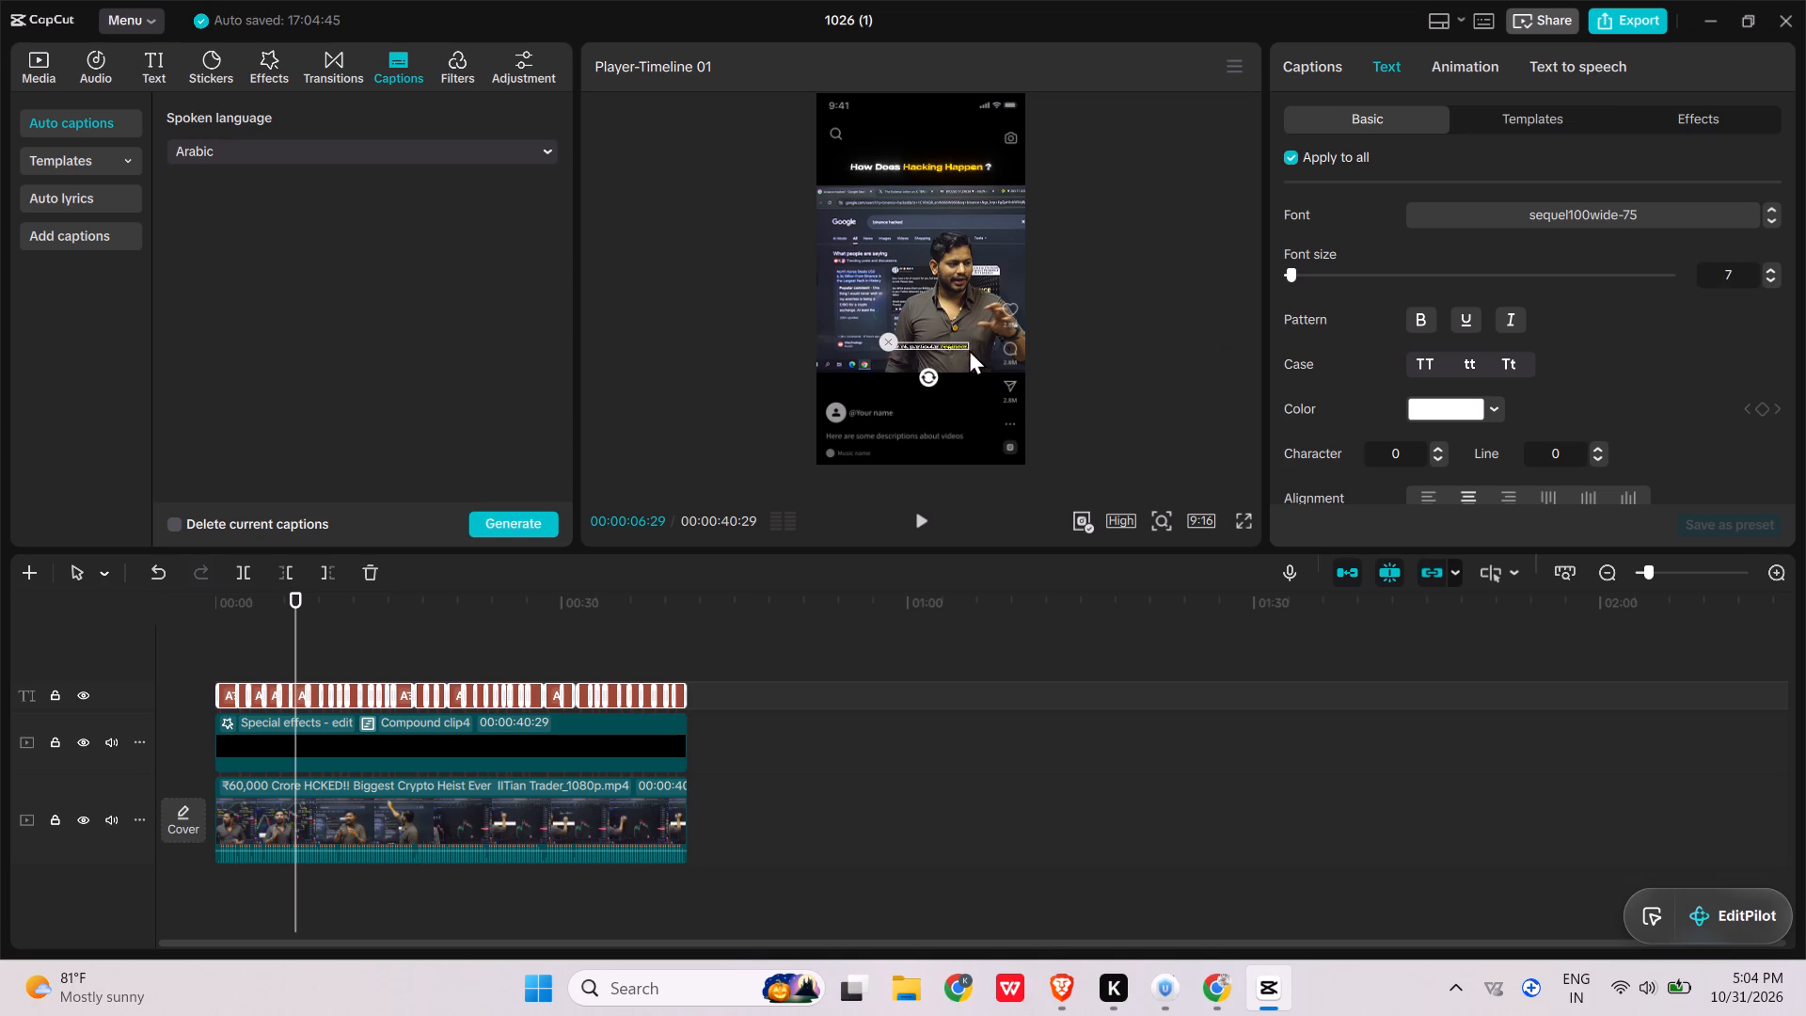
# Shift the caption sideways in the preview and raise the scale of all main captions to 126%.
pyautogui.click(955, 346)
pyautogui.click(969, 345)
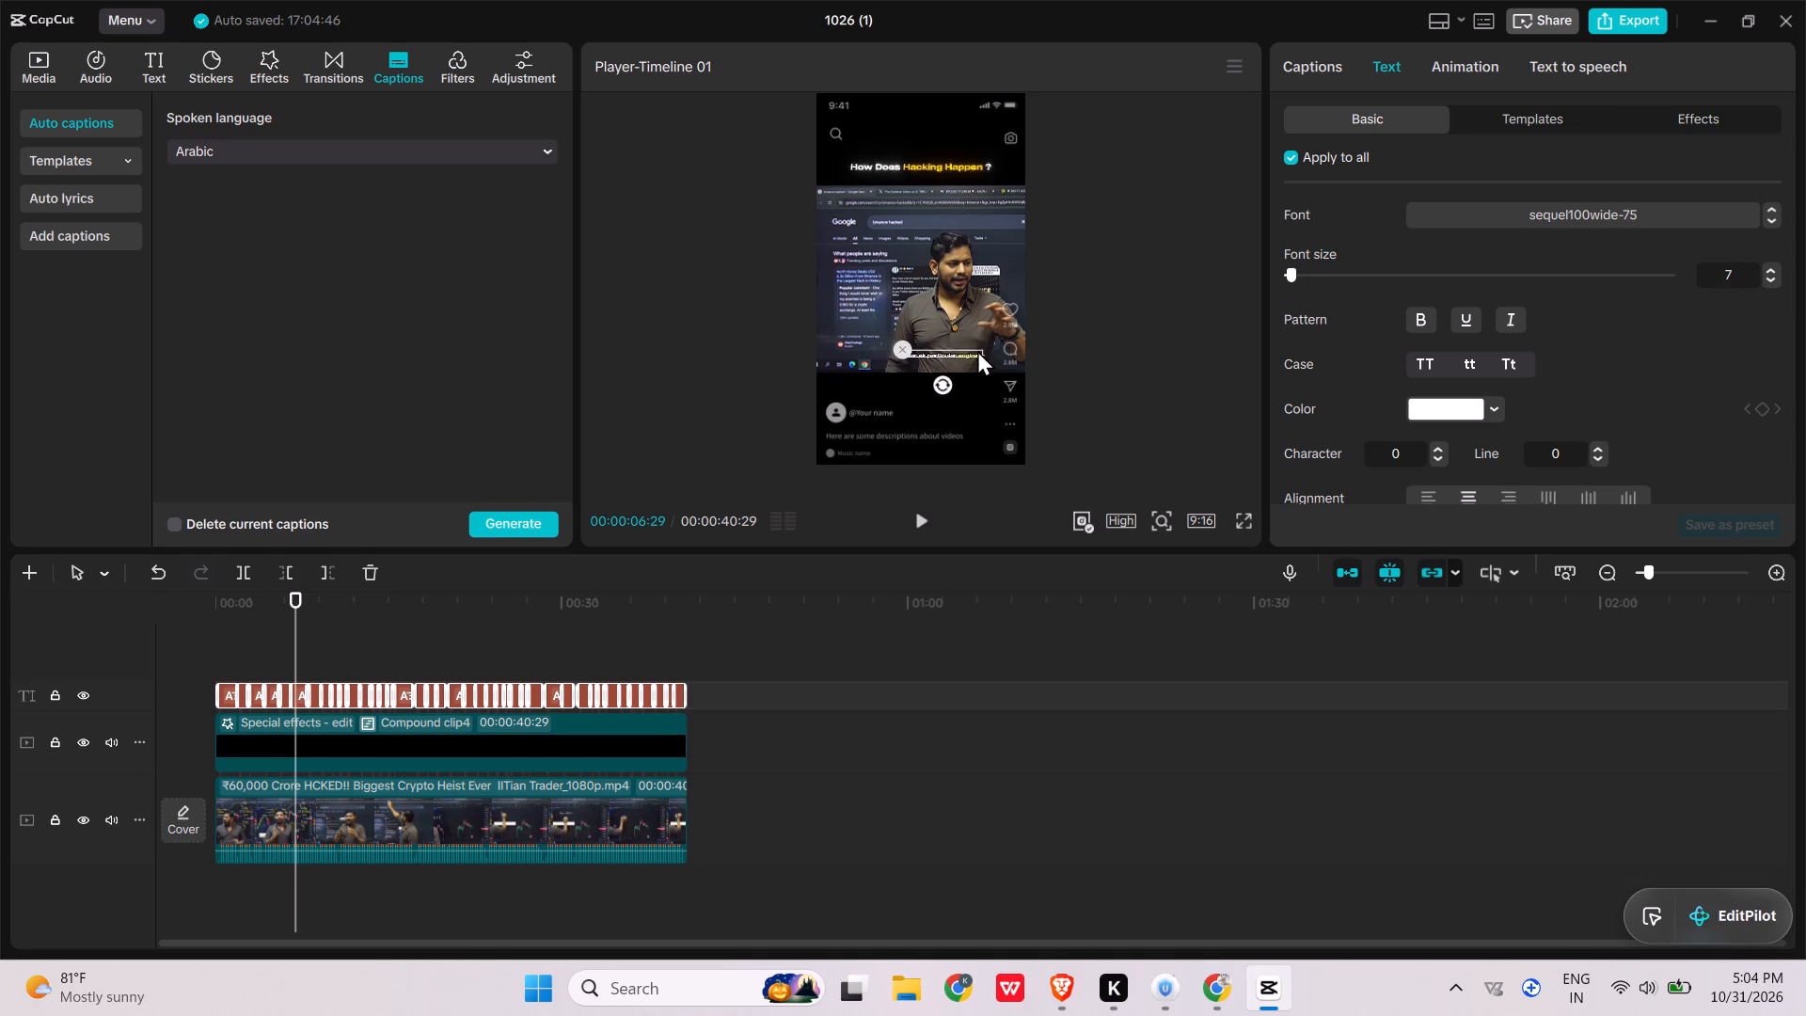
pyautogui.click(961, 343)
pyautogui.click(946, 346)
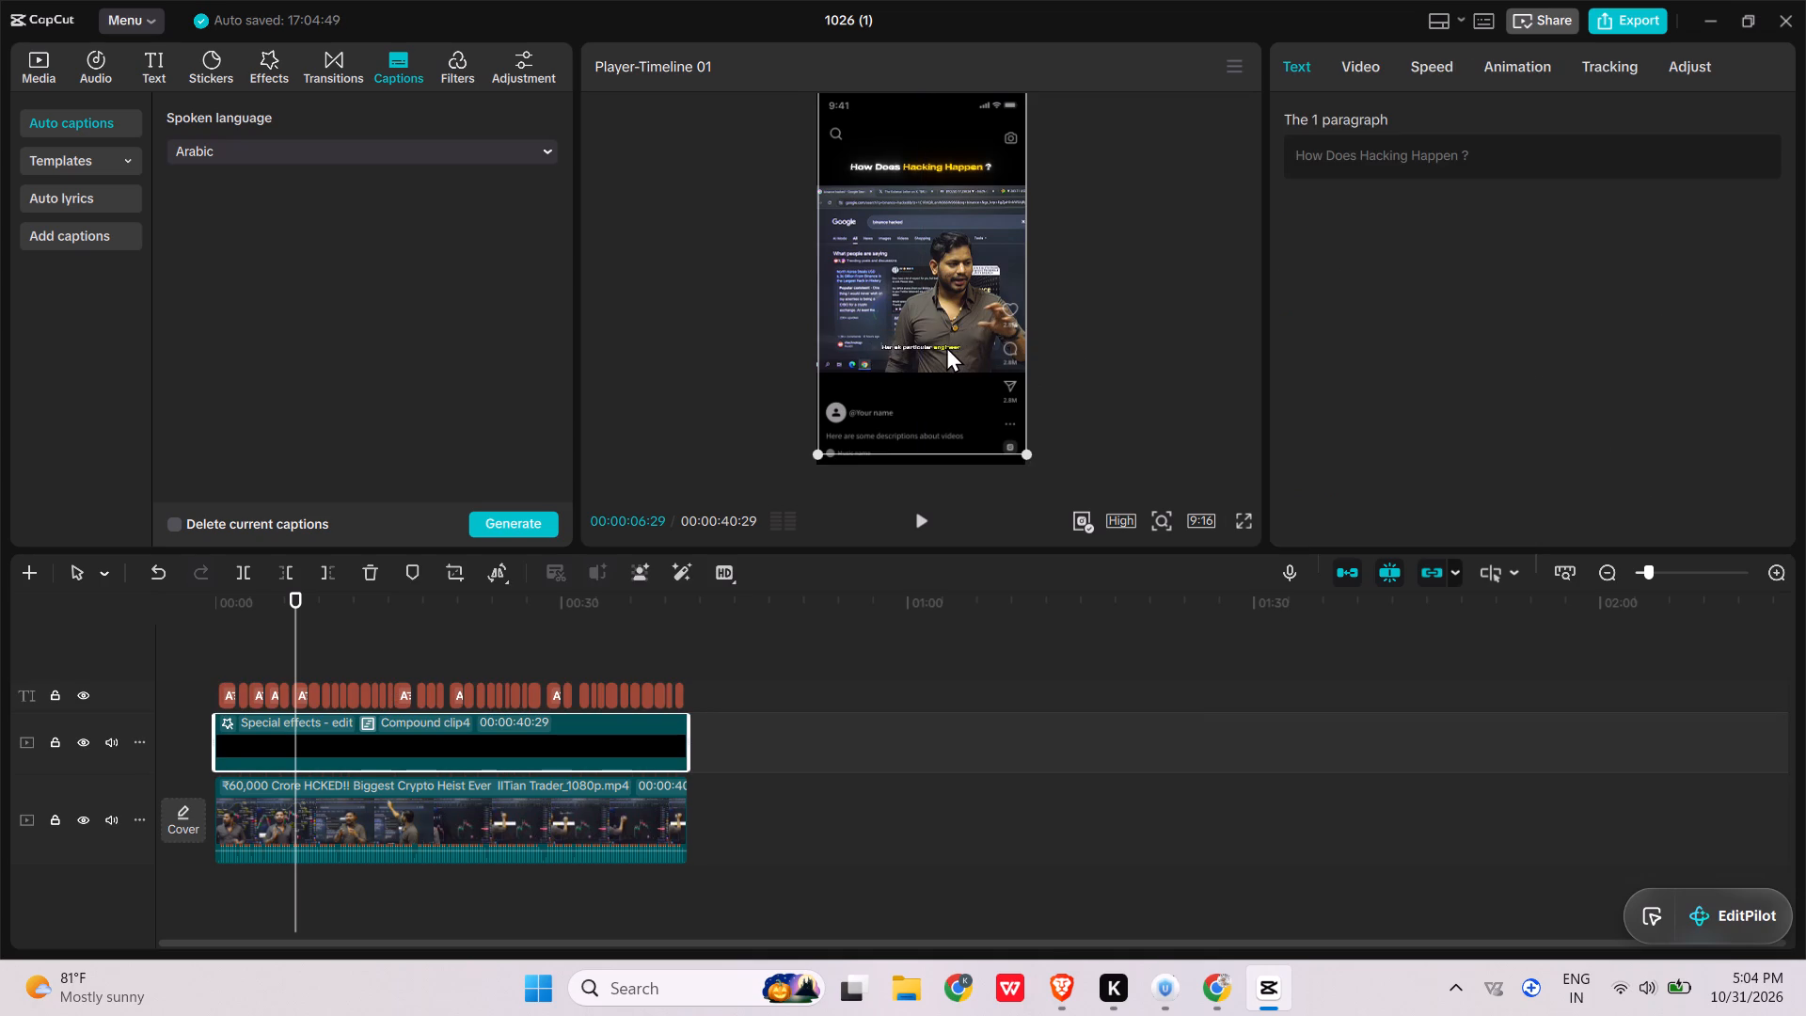
pyautogui.click(939, 346)
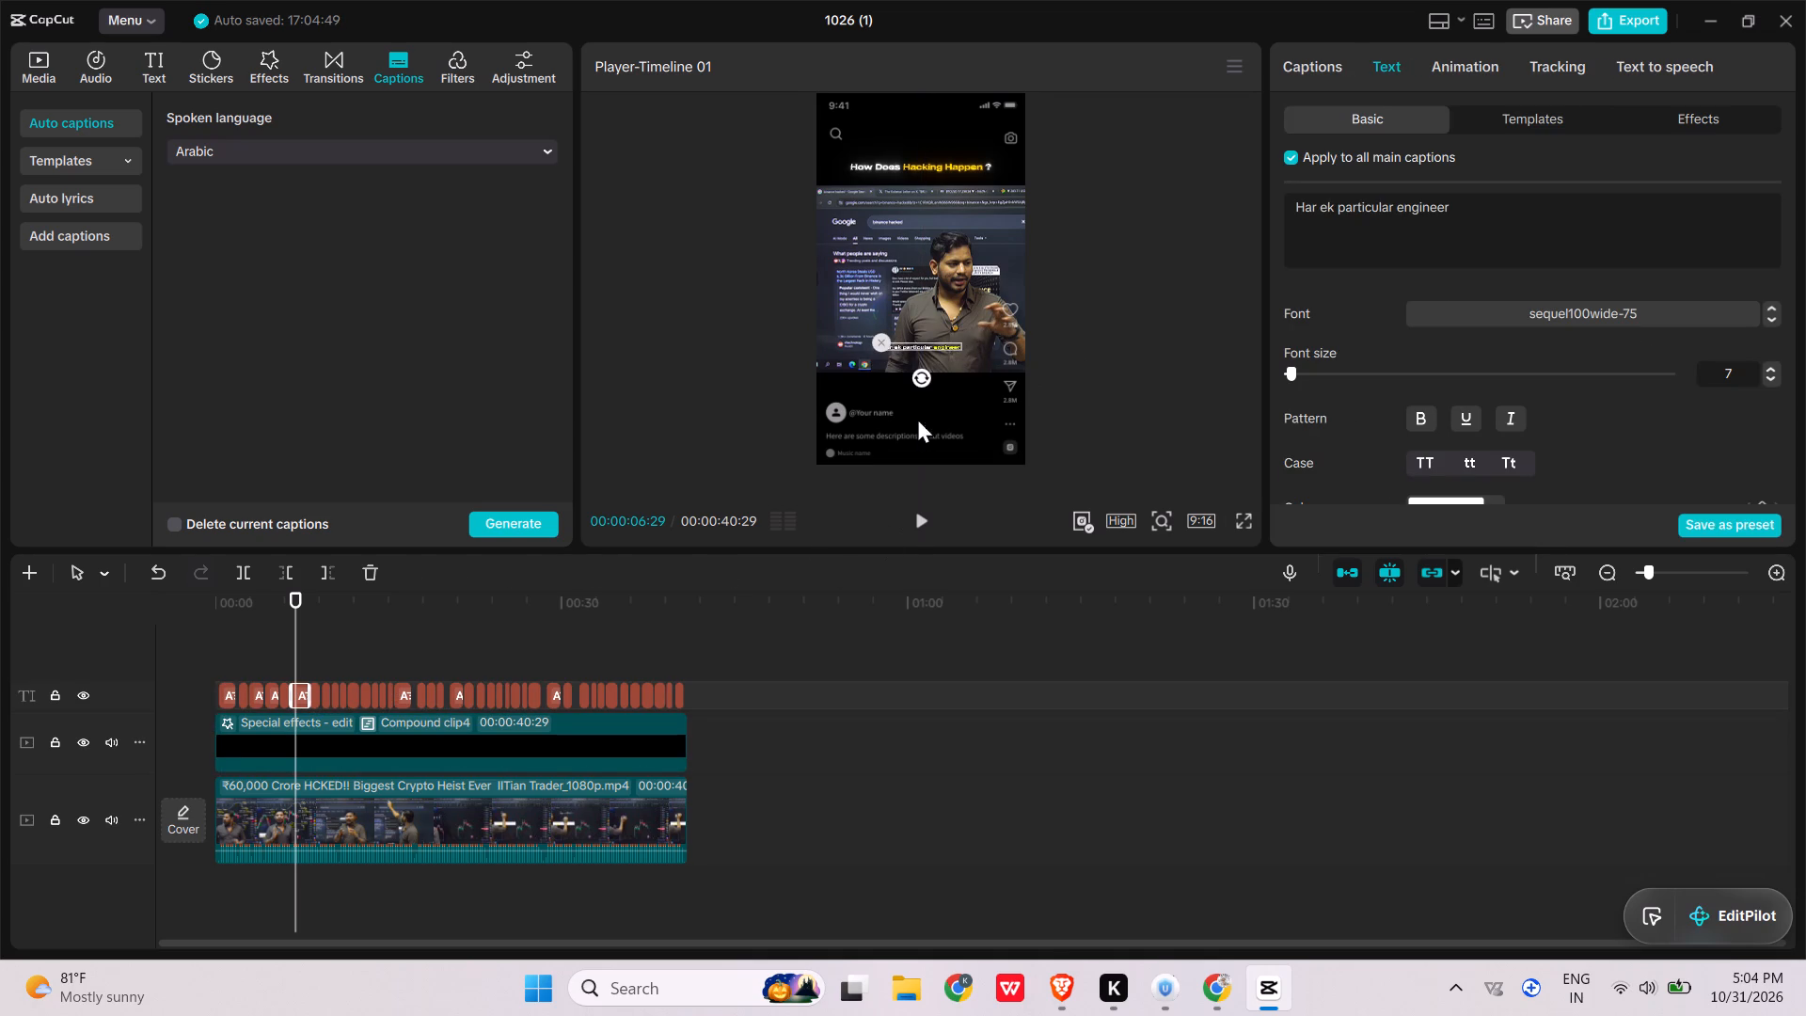
pyautogui.keyDown('ctrl'); pyautogui.scroll(4, 927, 362); pyautogui.keyUp('ctrl')
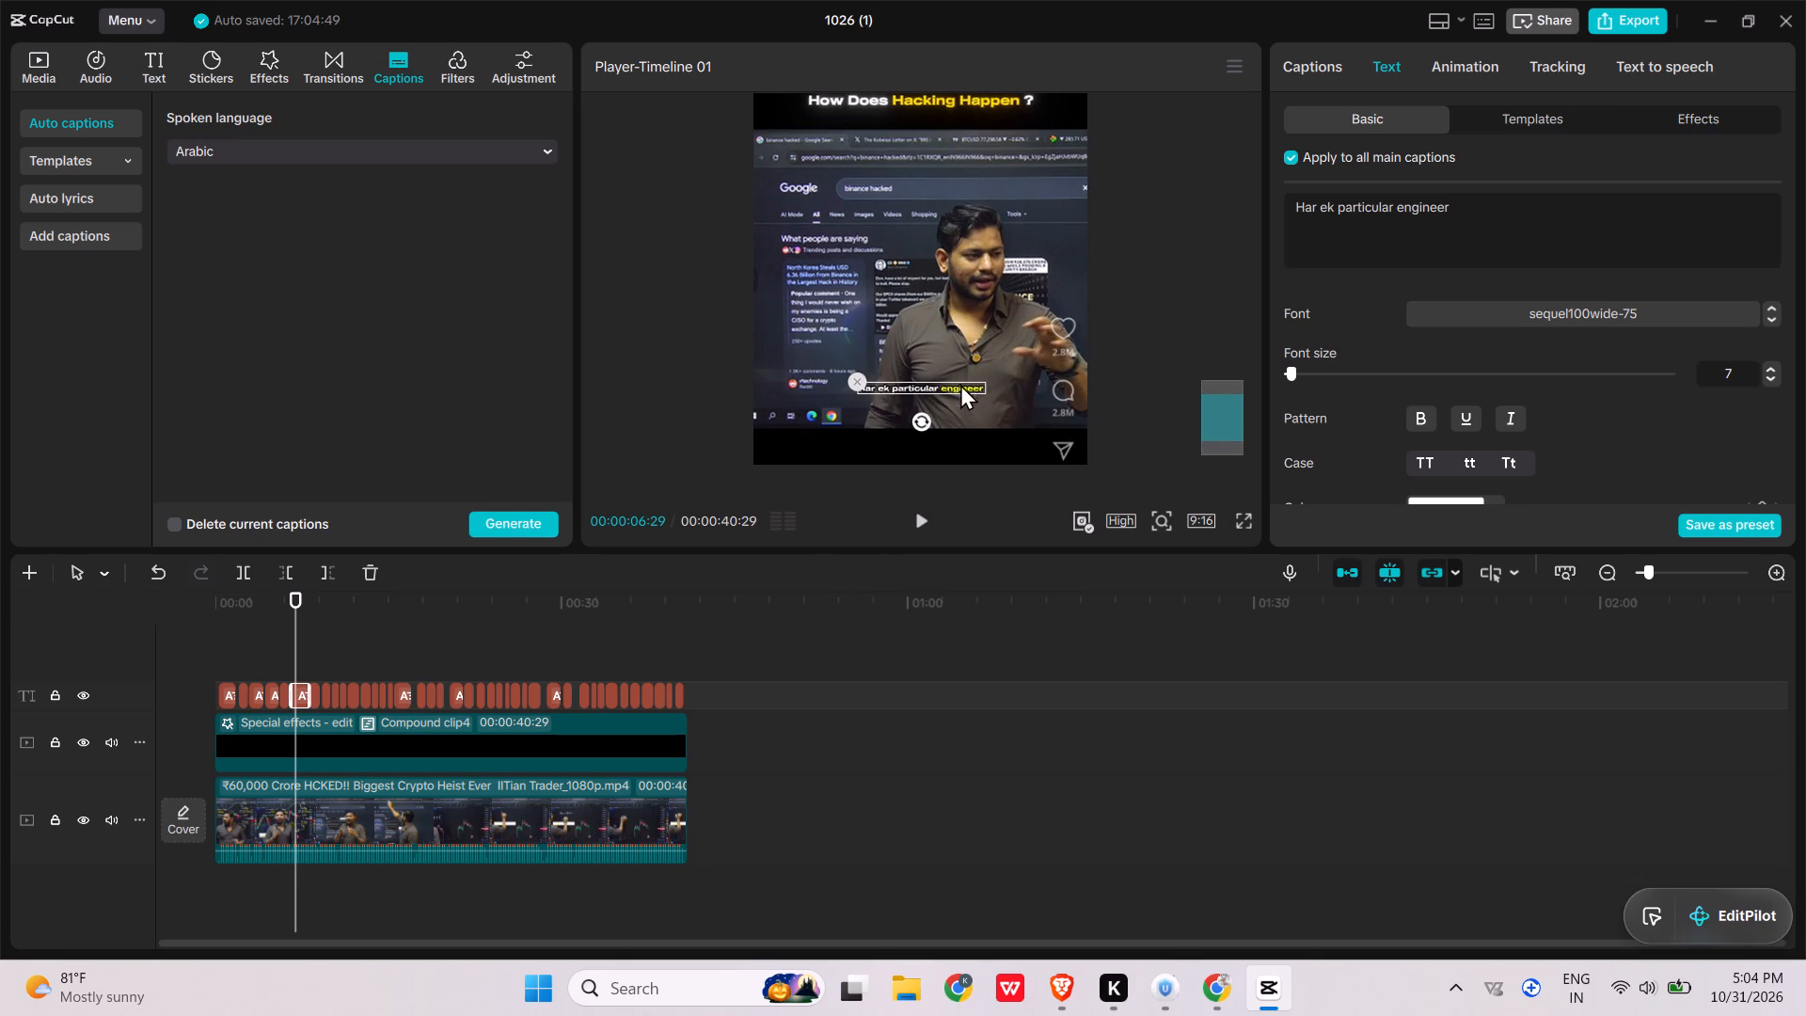
pyautogui.moveTo(986, 391); pyautogui.dragTo(1006, 392)
pyautogui.scroll(-2, 1349, 407)
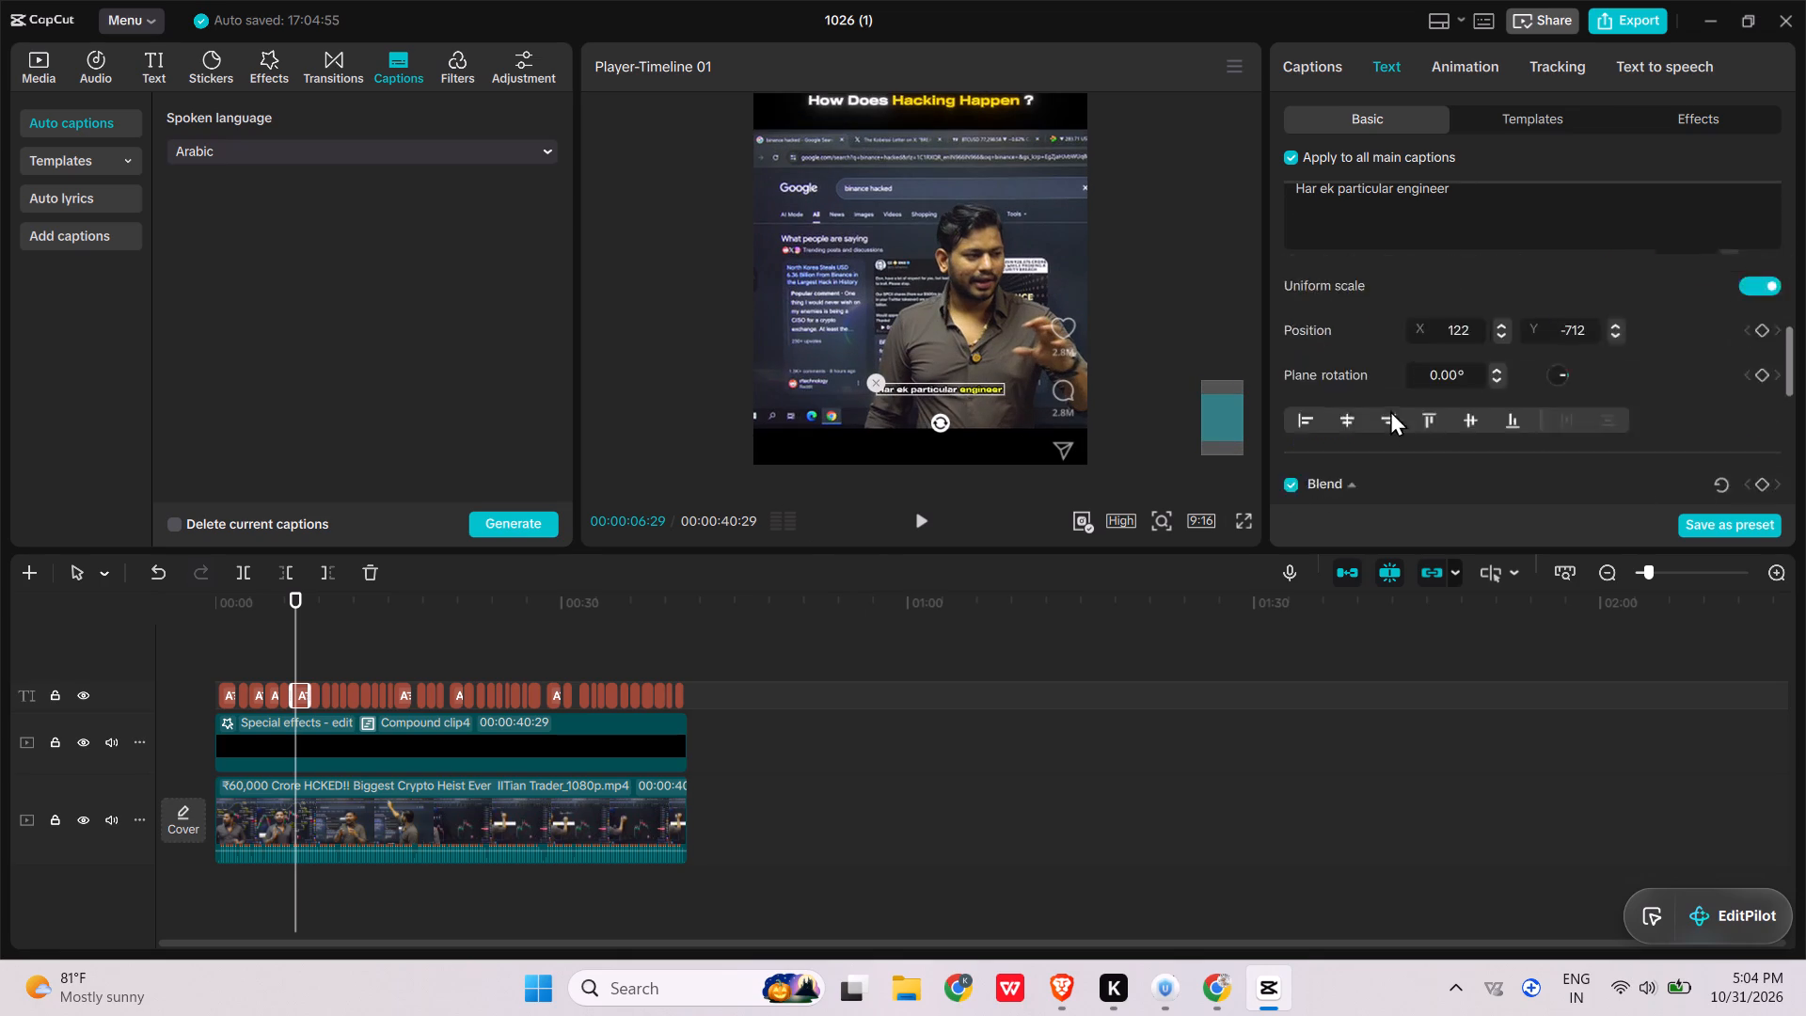
pyautogui.scroll(-1, 1390, 410)
pyautogui.scroll(1, 1515, 425)
pyautogui.scroll(1, 1723, 408)
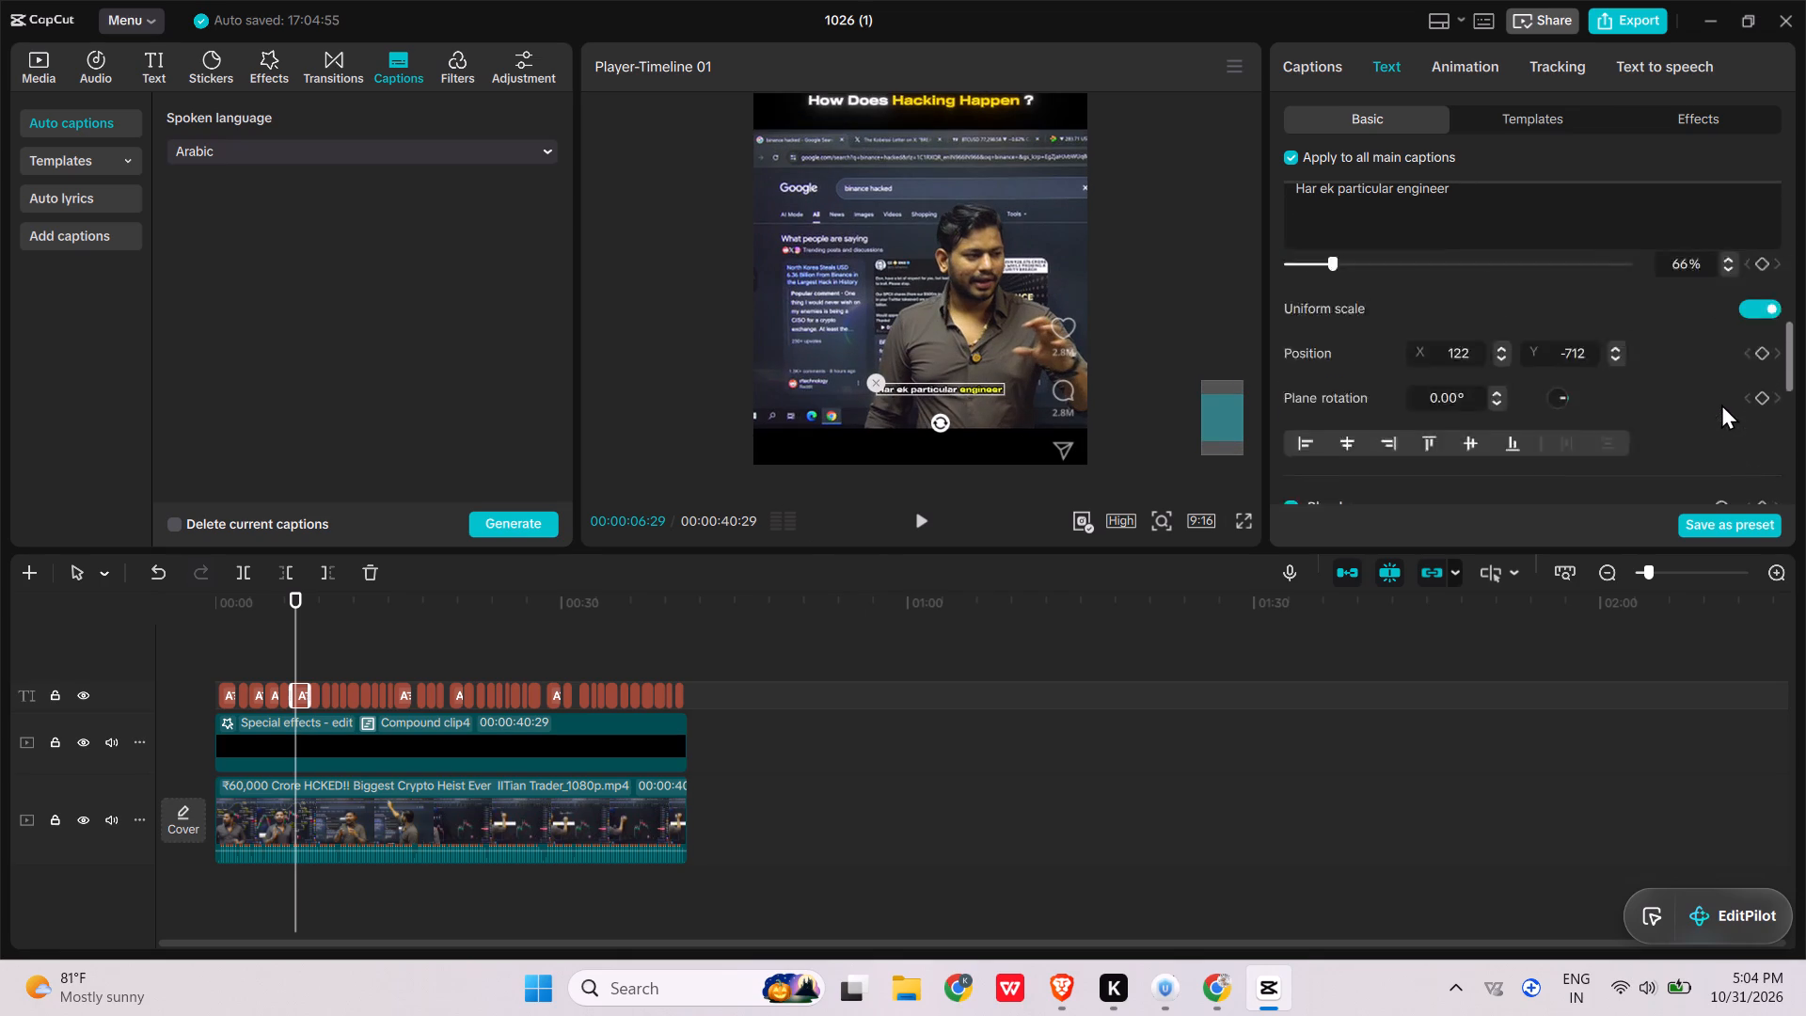
pyautogui.scroll(1, 1721, 404)
pyautogui.tripleClick(1732, 468)
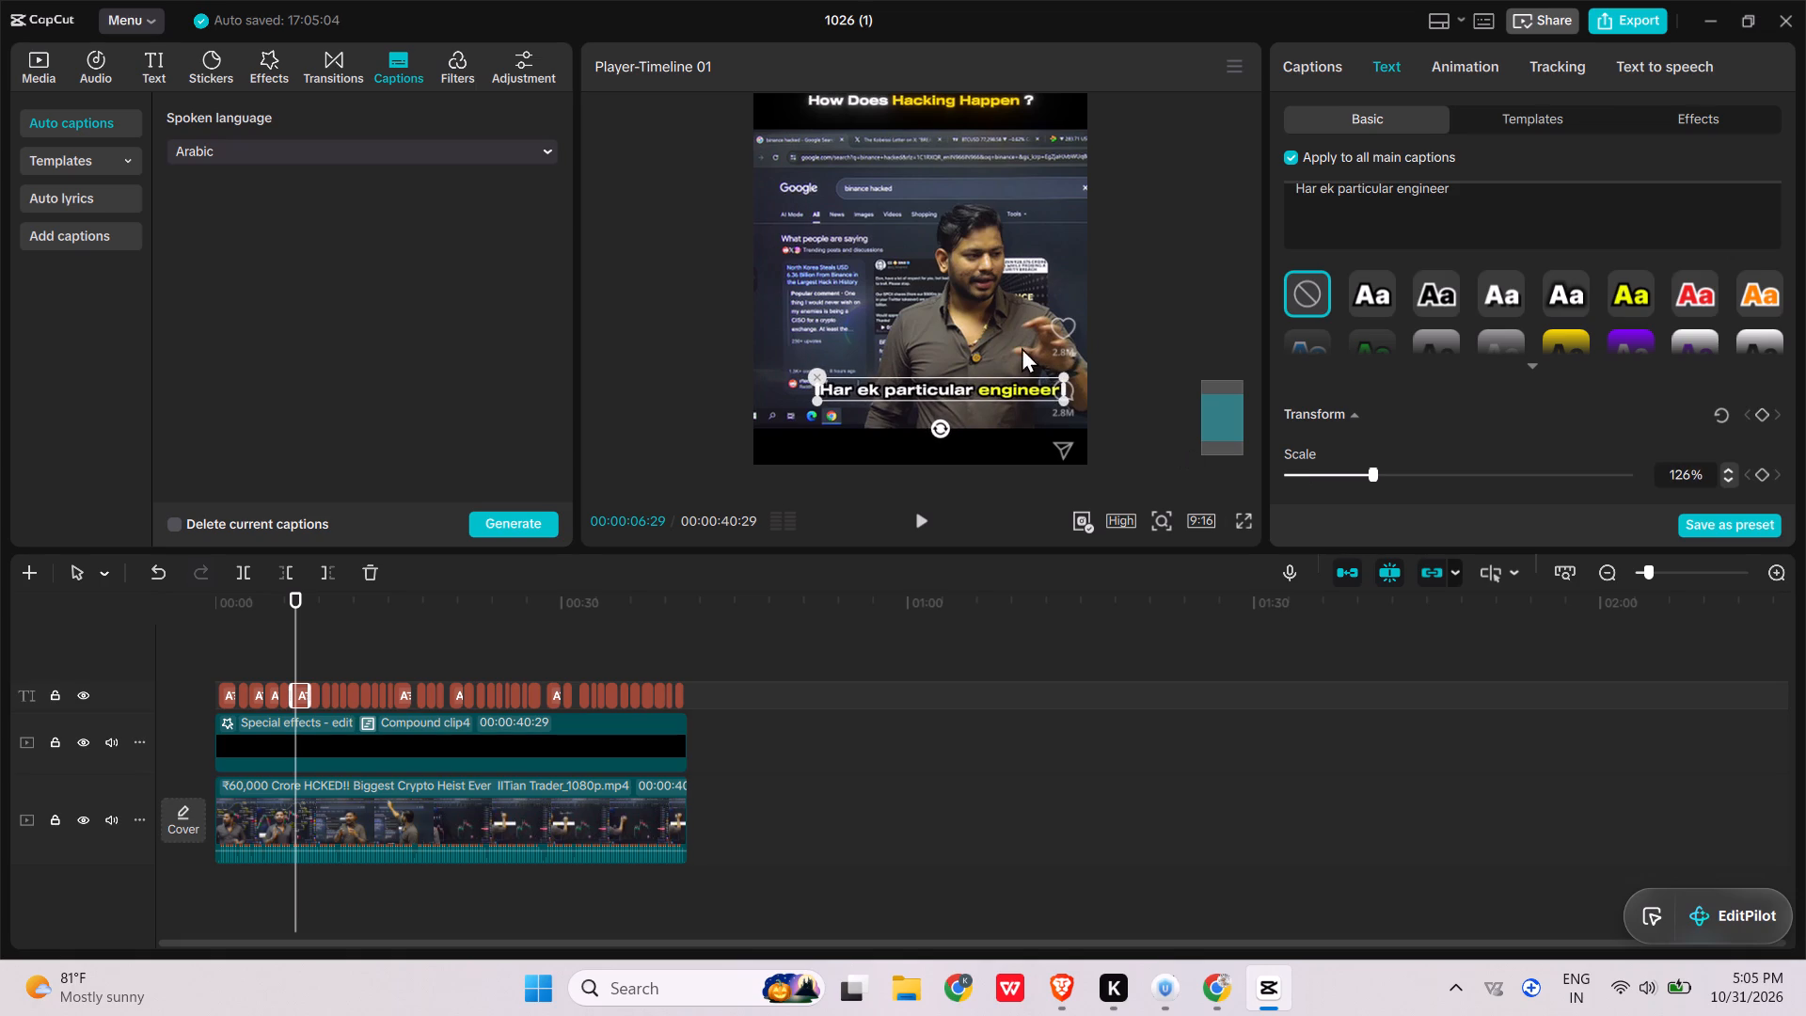
# Play the video from about 7 to 14 seconds, partly full screen, to check the enlarged captions.
pyautogui.click(1222, 310)
pyautogui.click(925, 513)
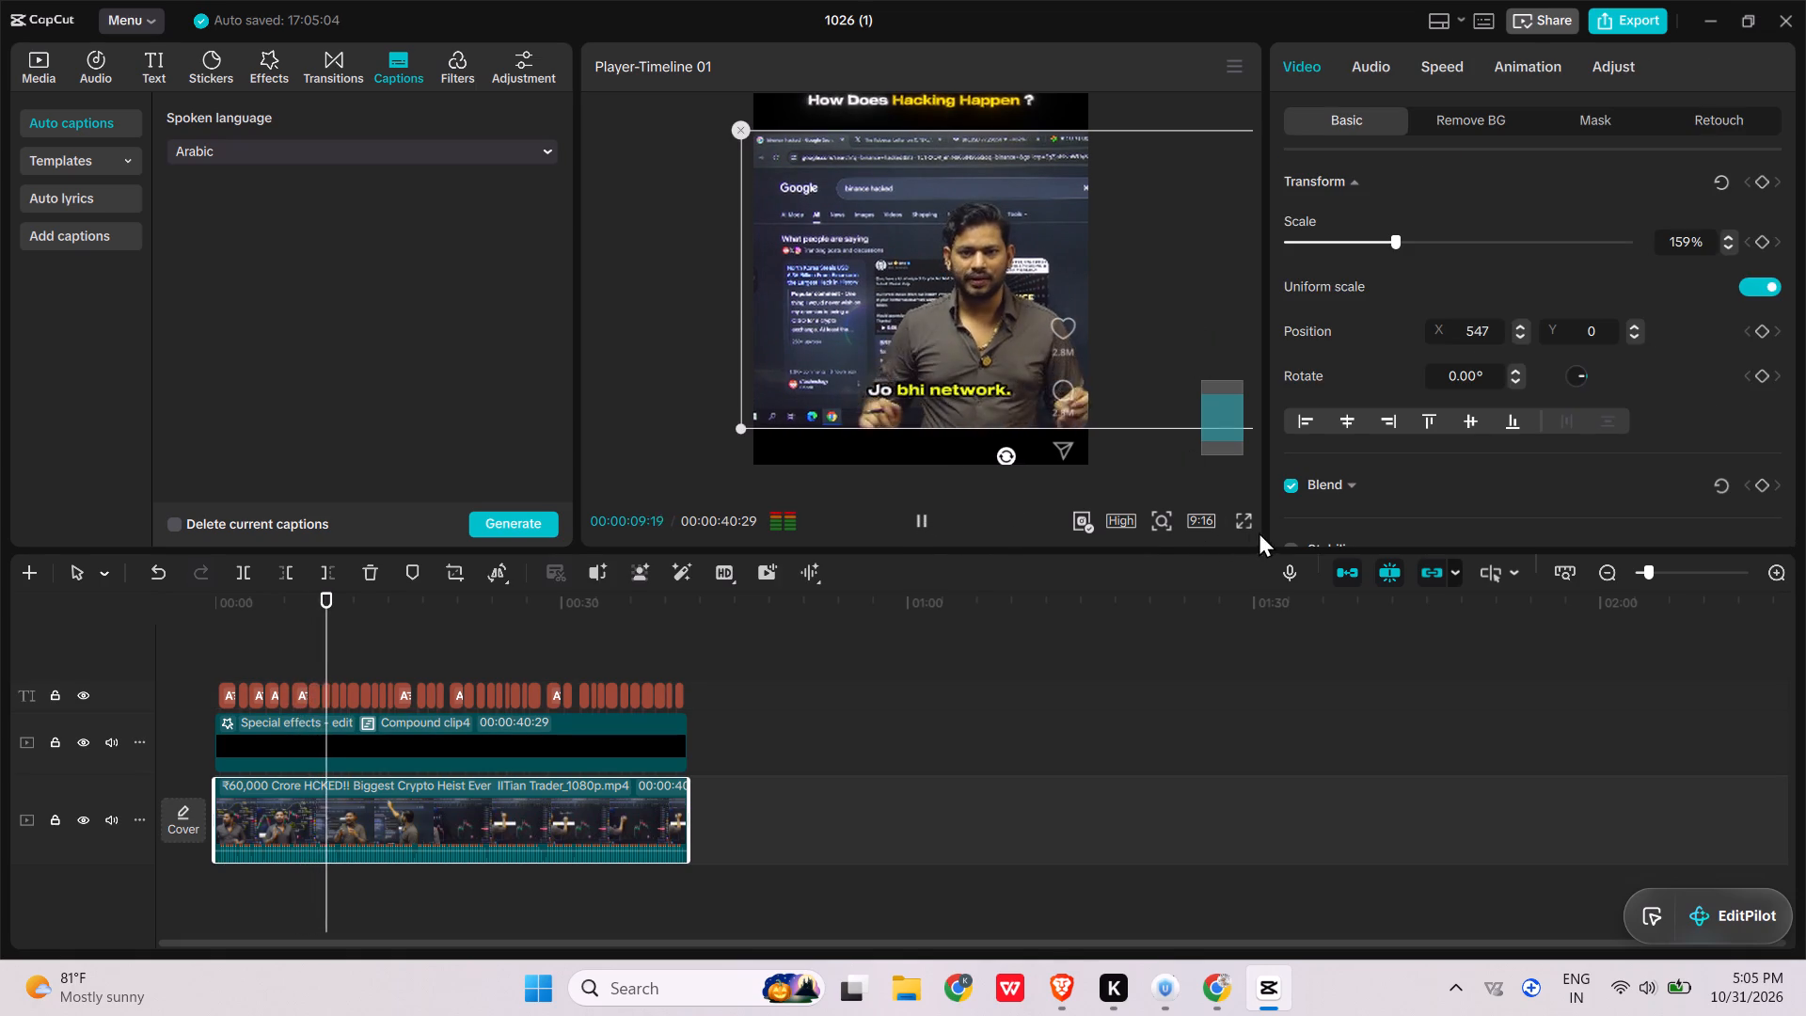
pyautogui.click(1235, 515)
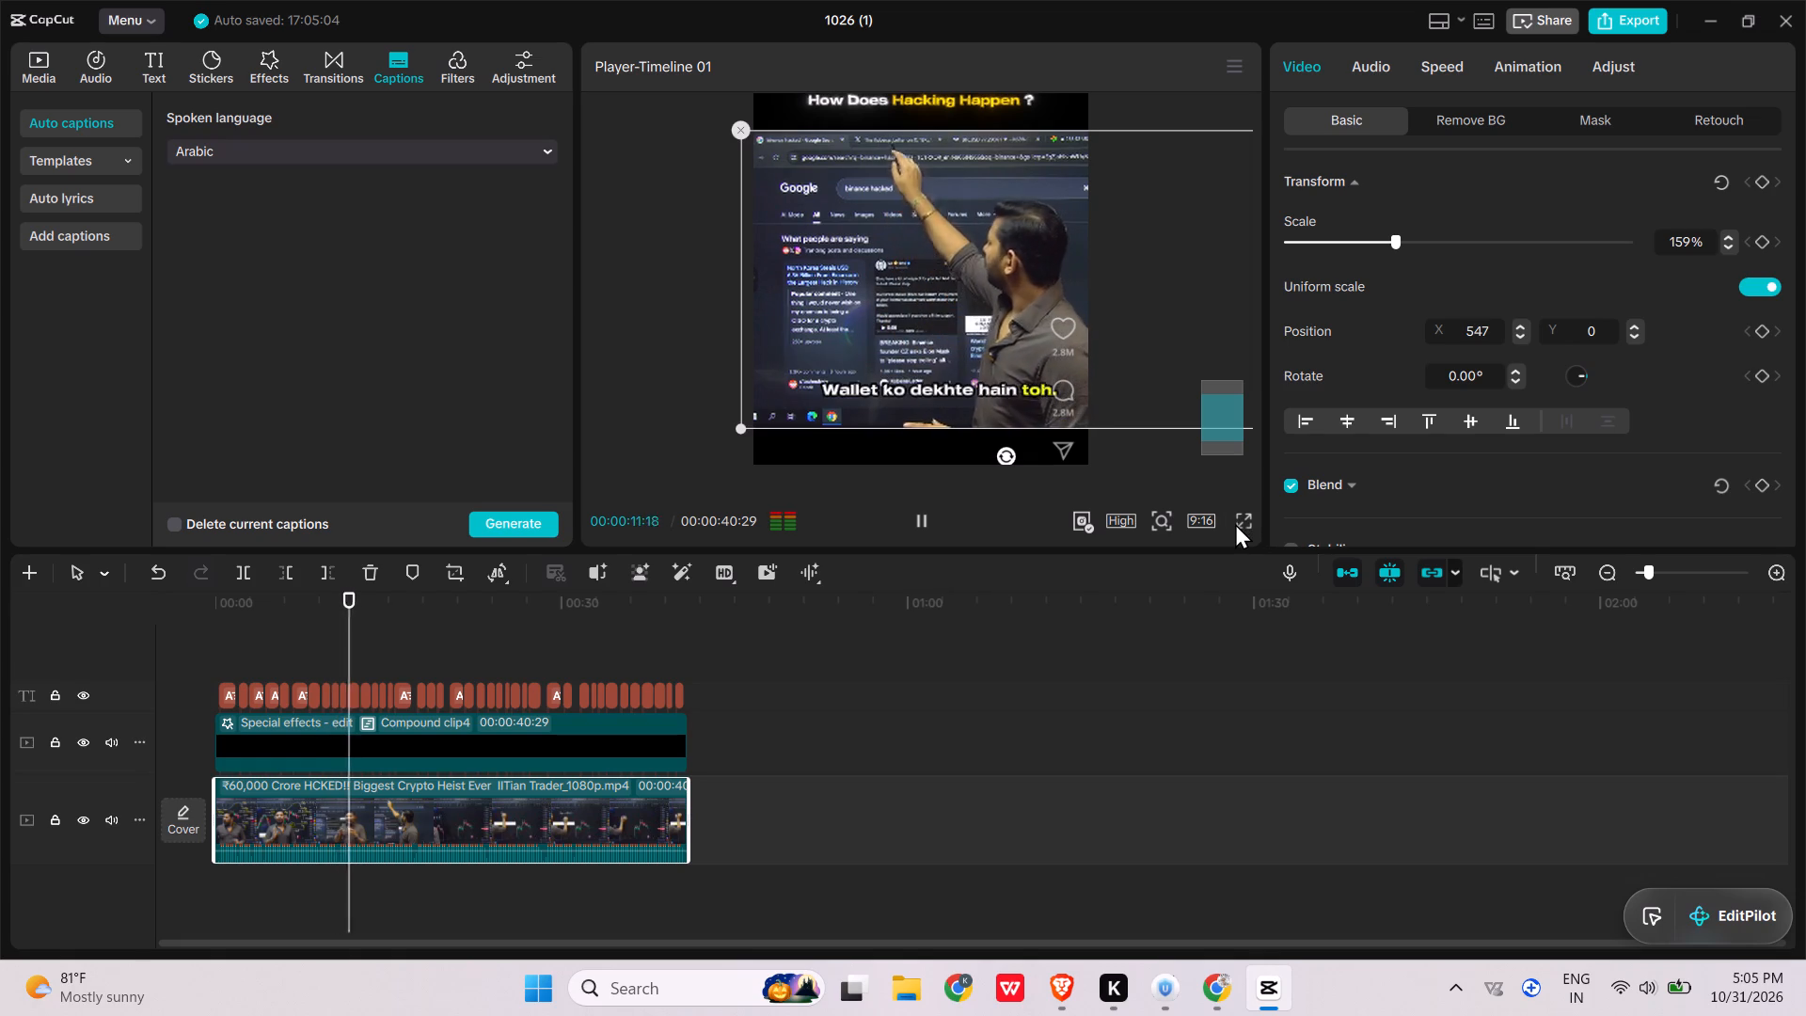
pyautogui.click(1250, 523)
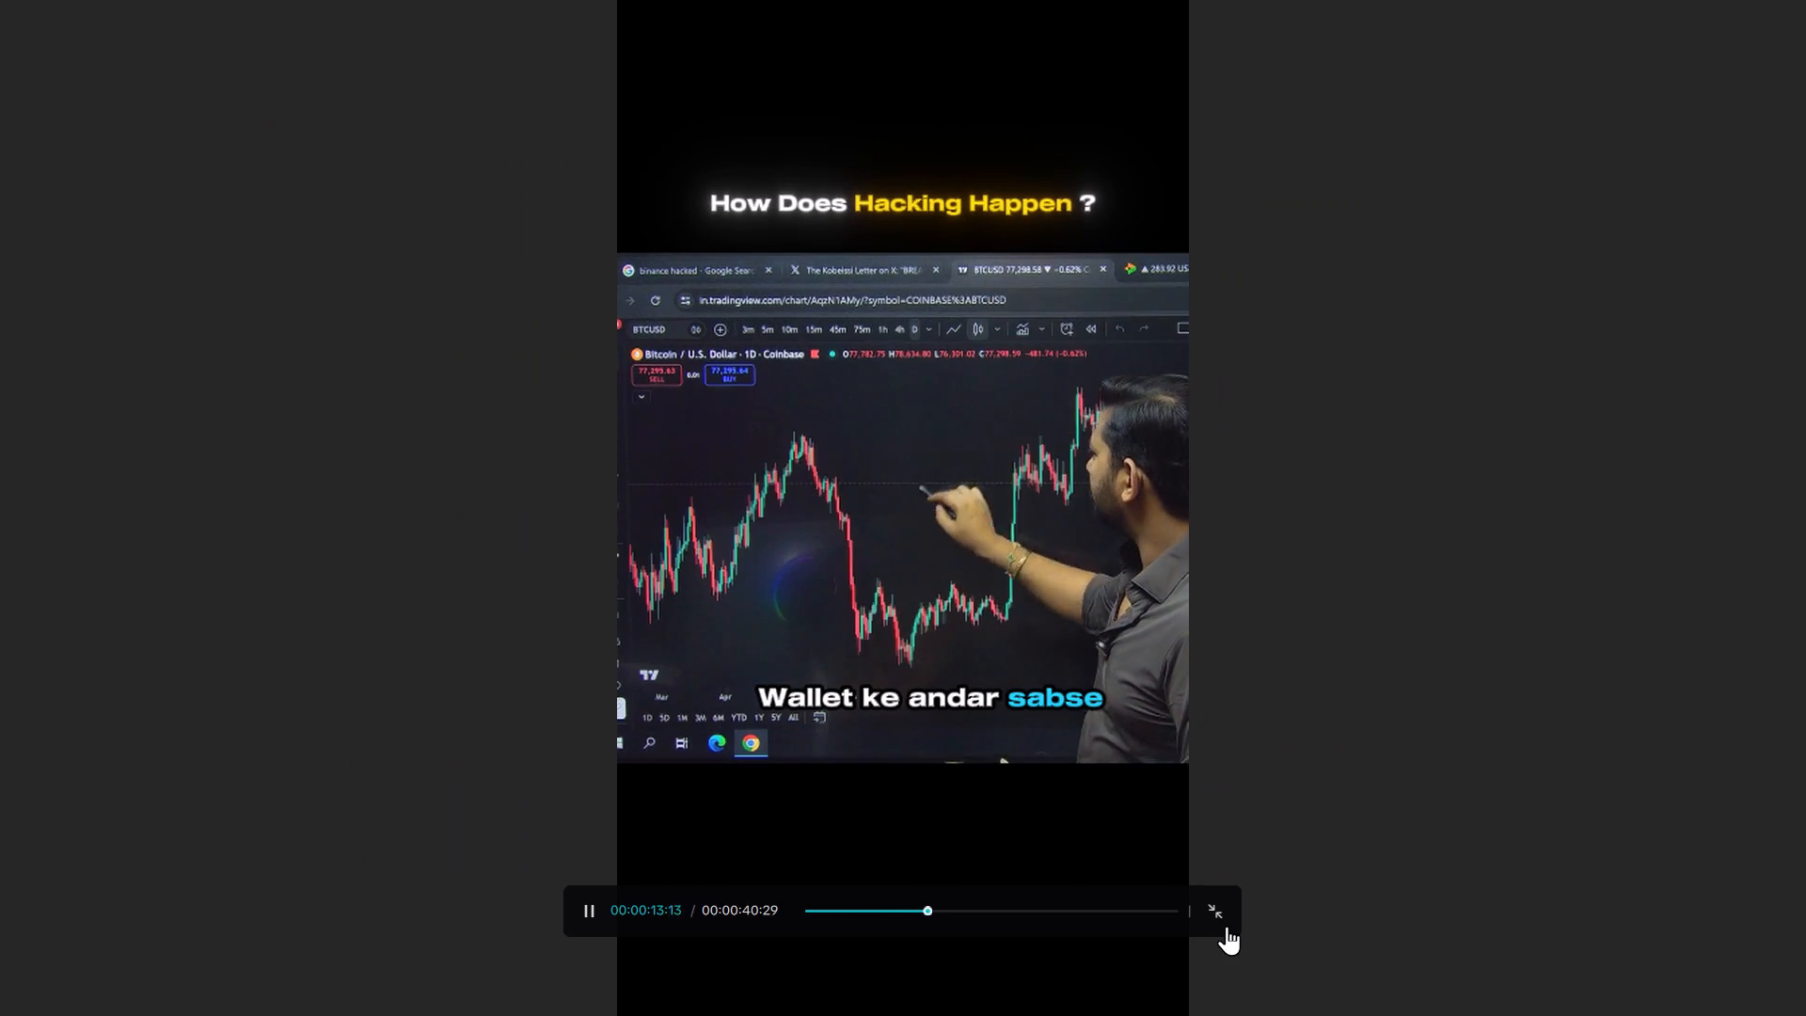
pyautogui.click(1223, 924)
pyautogui.press('space')
pyautogui.click(956, 389)
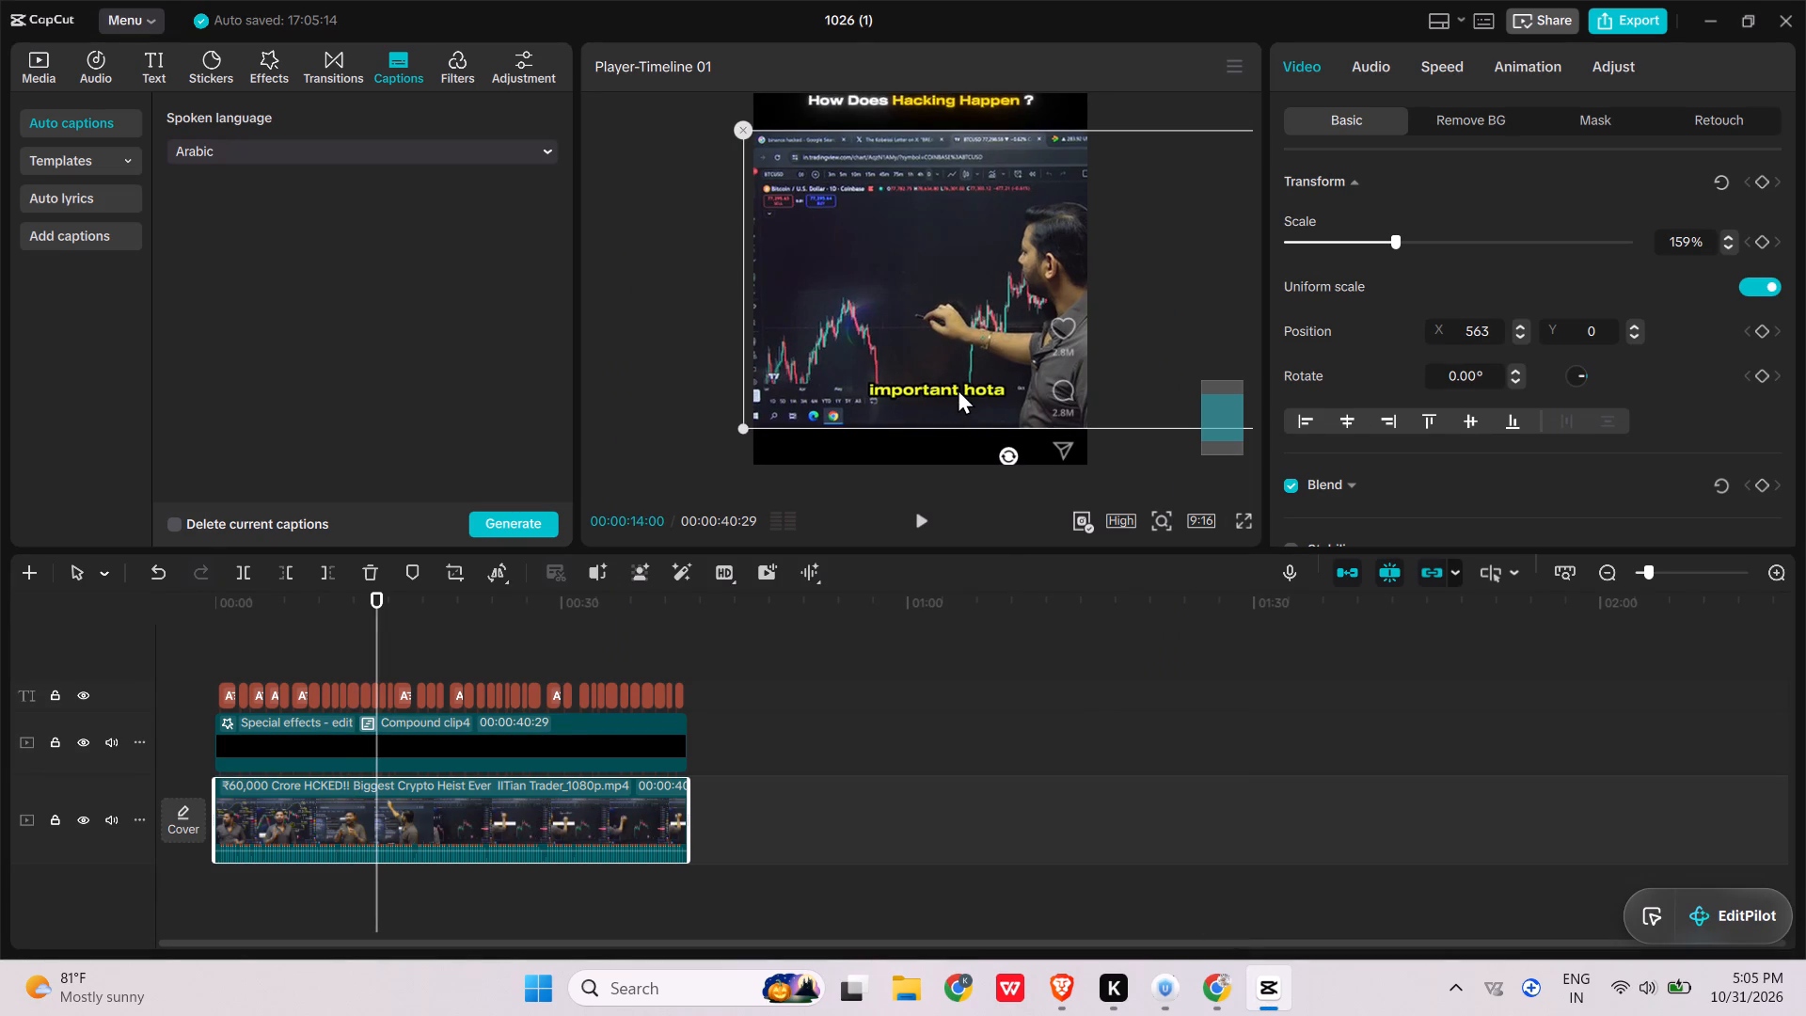
# Select all captions, centre them horizontally slightly higher on the trader footage, and check them in a full-screen playback.
pyautogui.click(571, 699)
pyautogui.moveTo(749, 626); pyautogui.dragTo(162, 669)
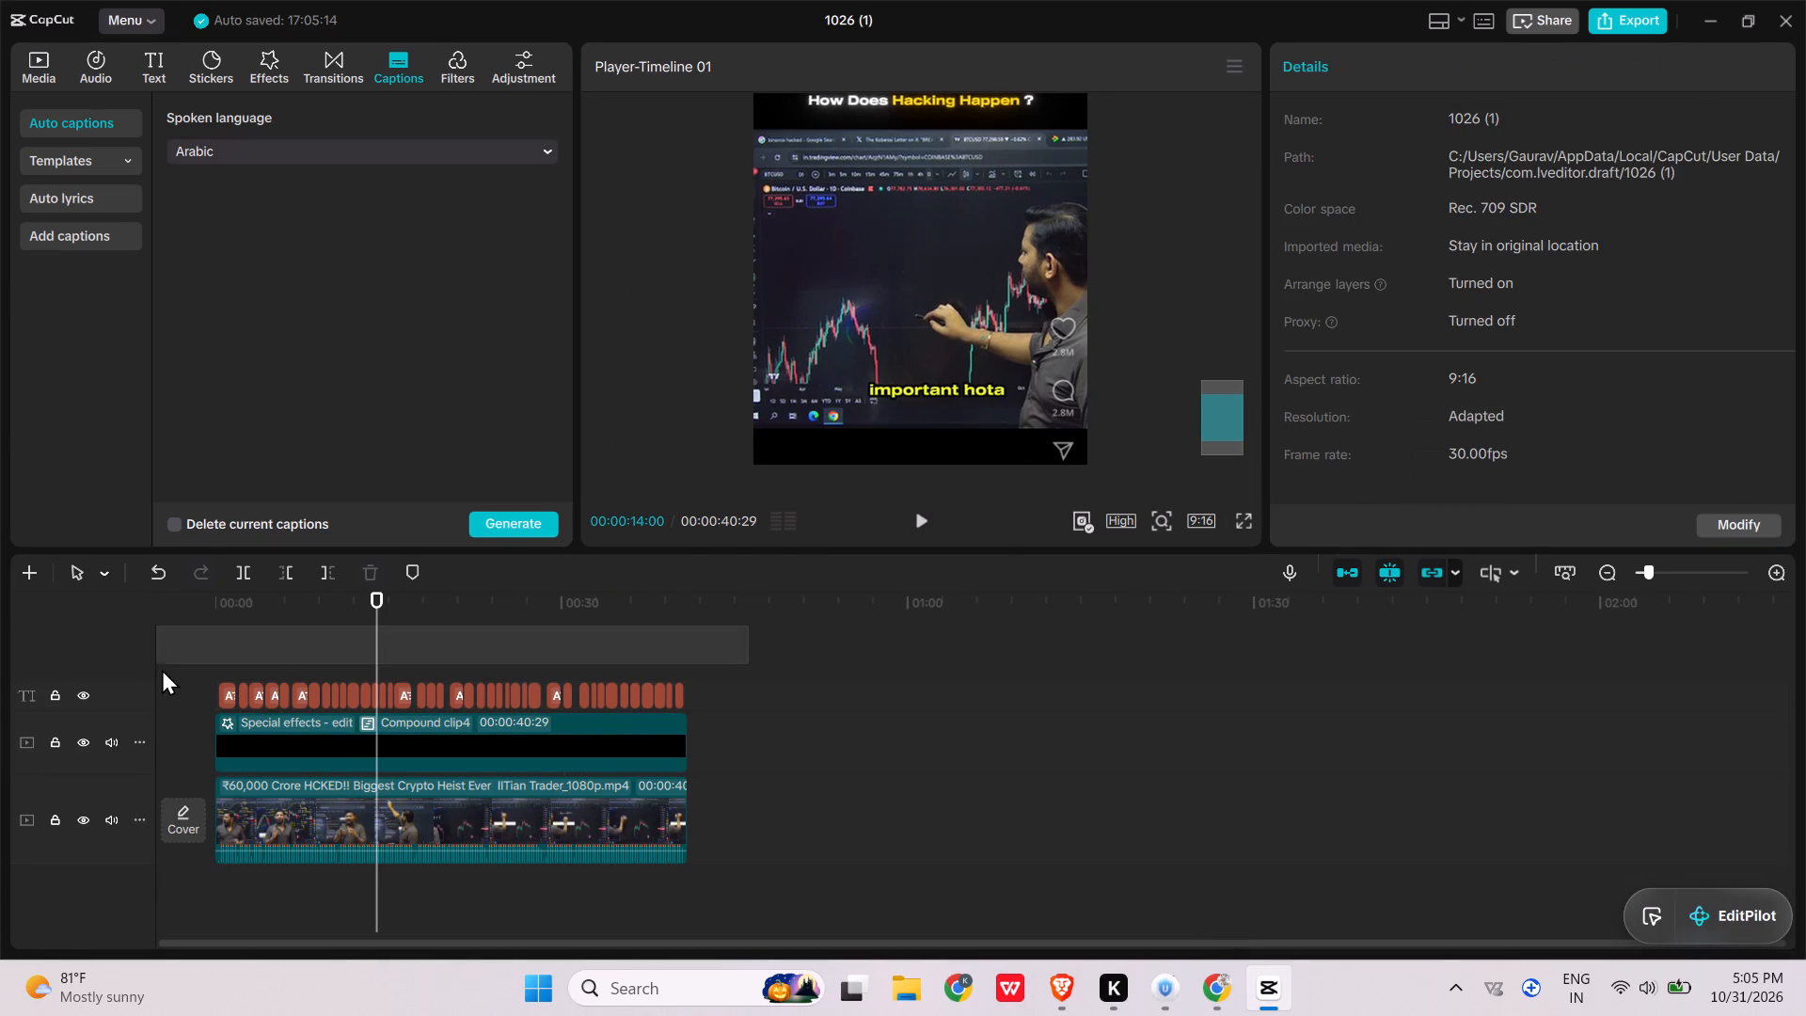
pyautogui.moveTo(162, 669); pyautogui.dragTo(173, 691)
pyautogui.moveTo(915, 385); pyautogui.dragTo(899, 385)
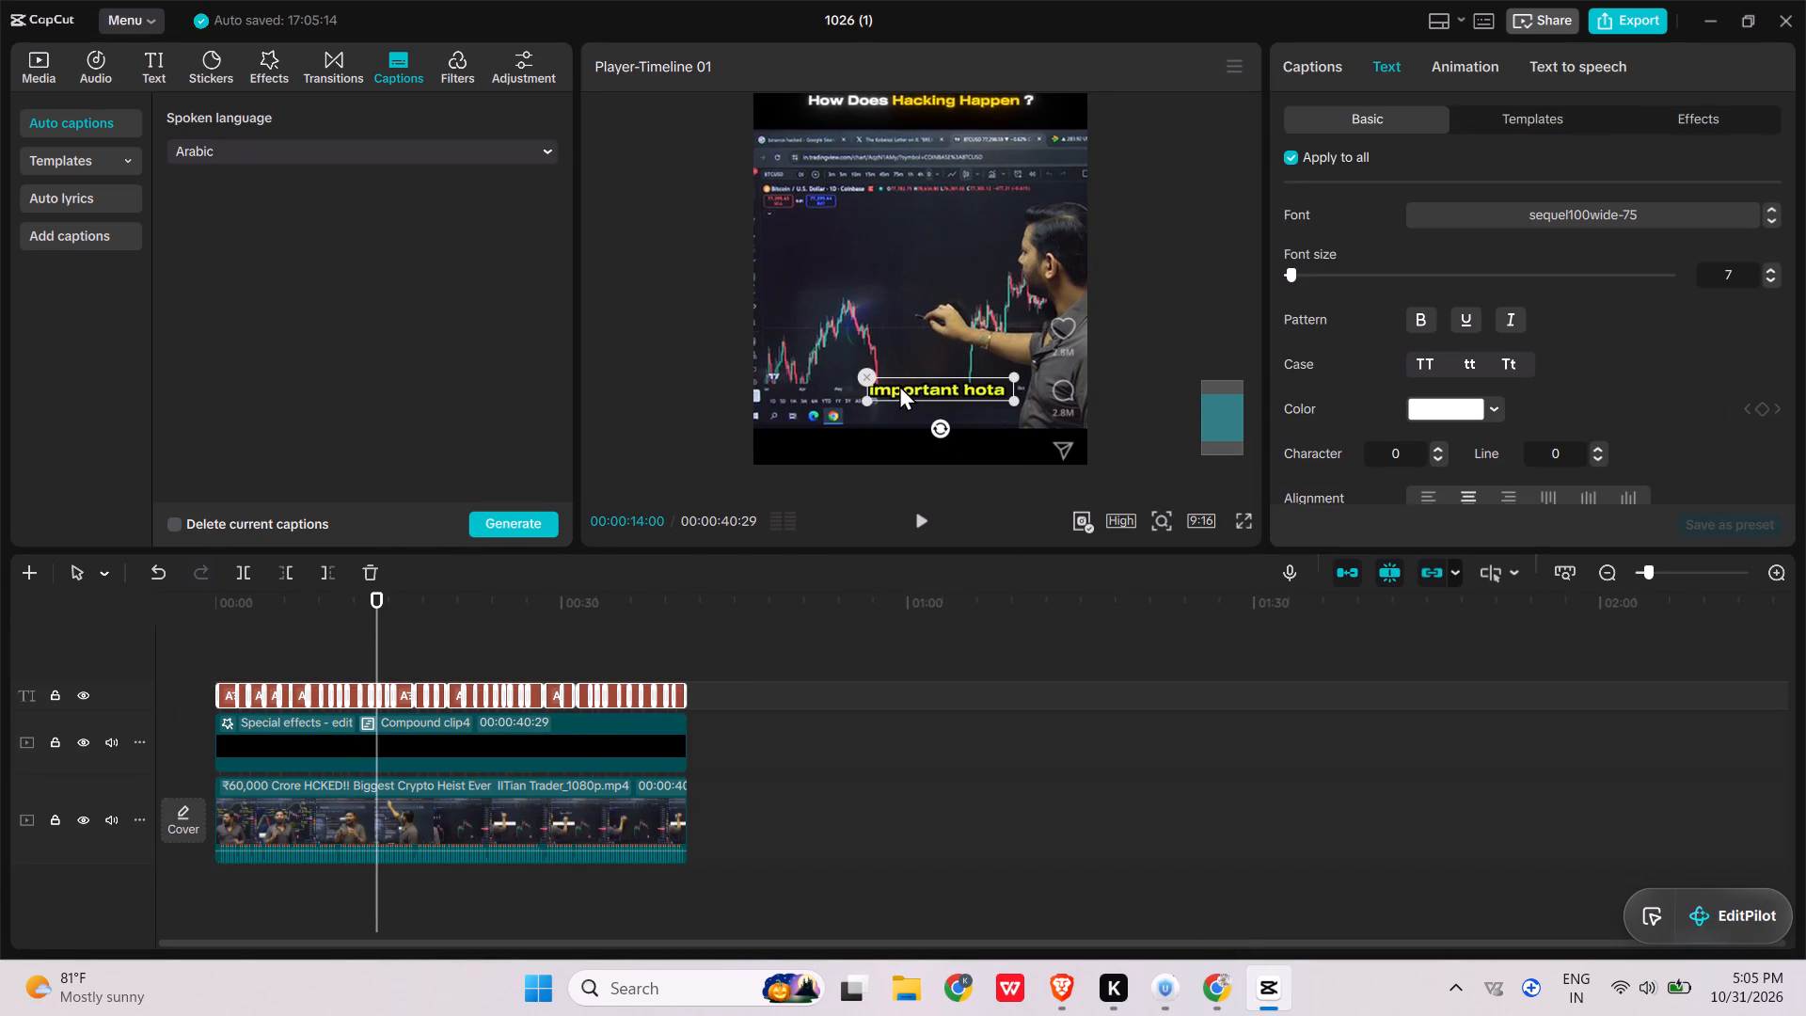
pyautogui.moveTo(899, 385); pyautogui.dragTo(895, 378)
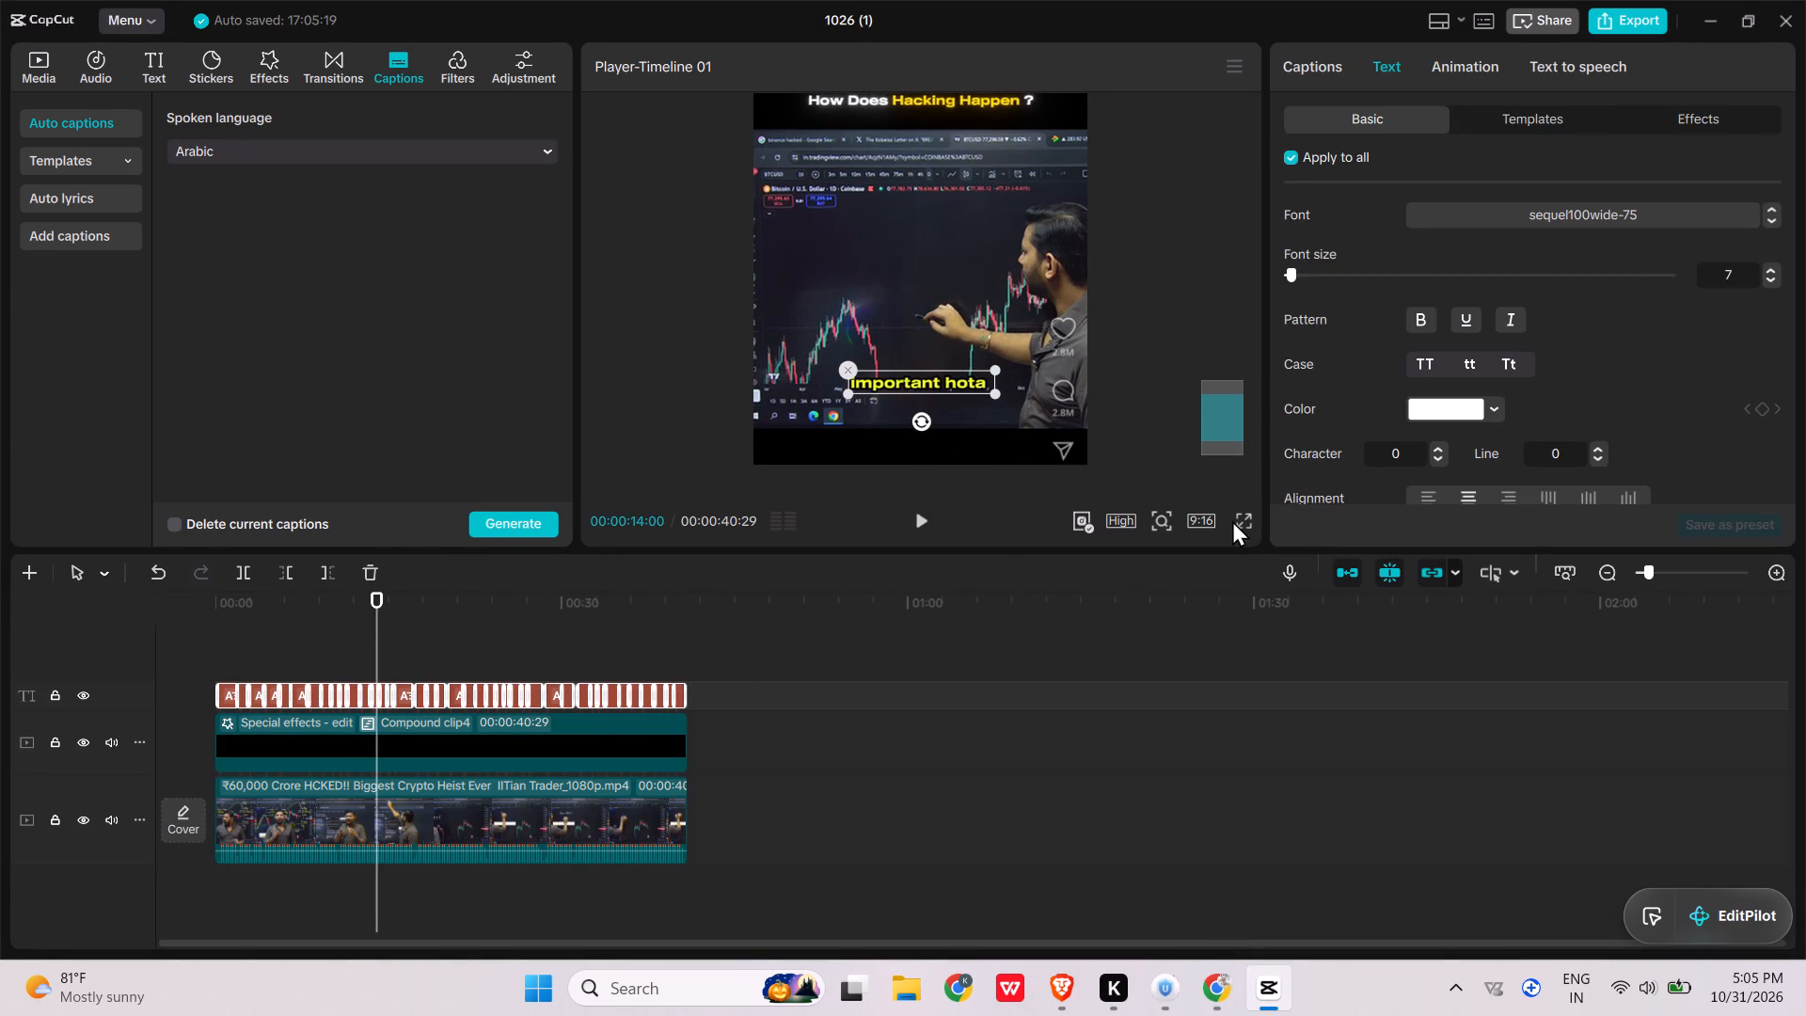
pyautogui.click(1246, 523)
pyautogui.press('space')
pyautogui.click(1228, 909)
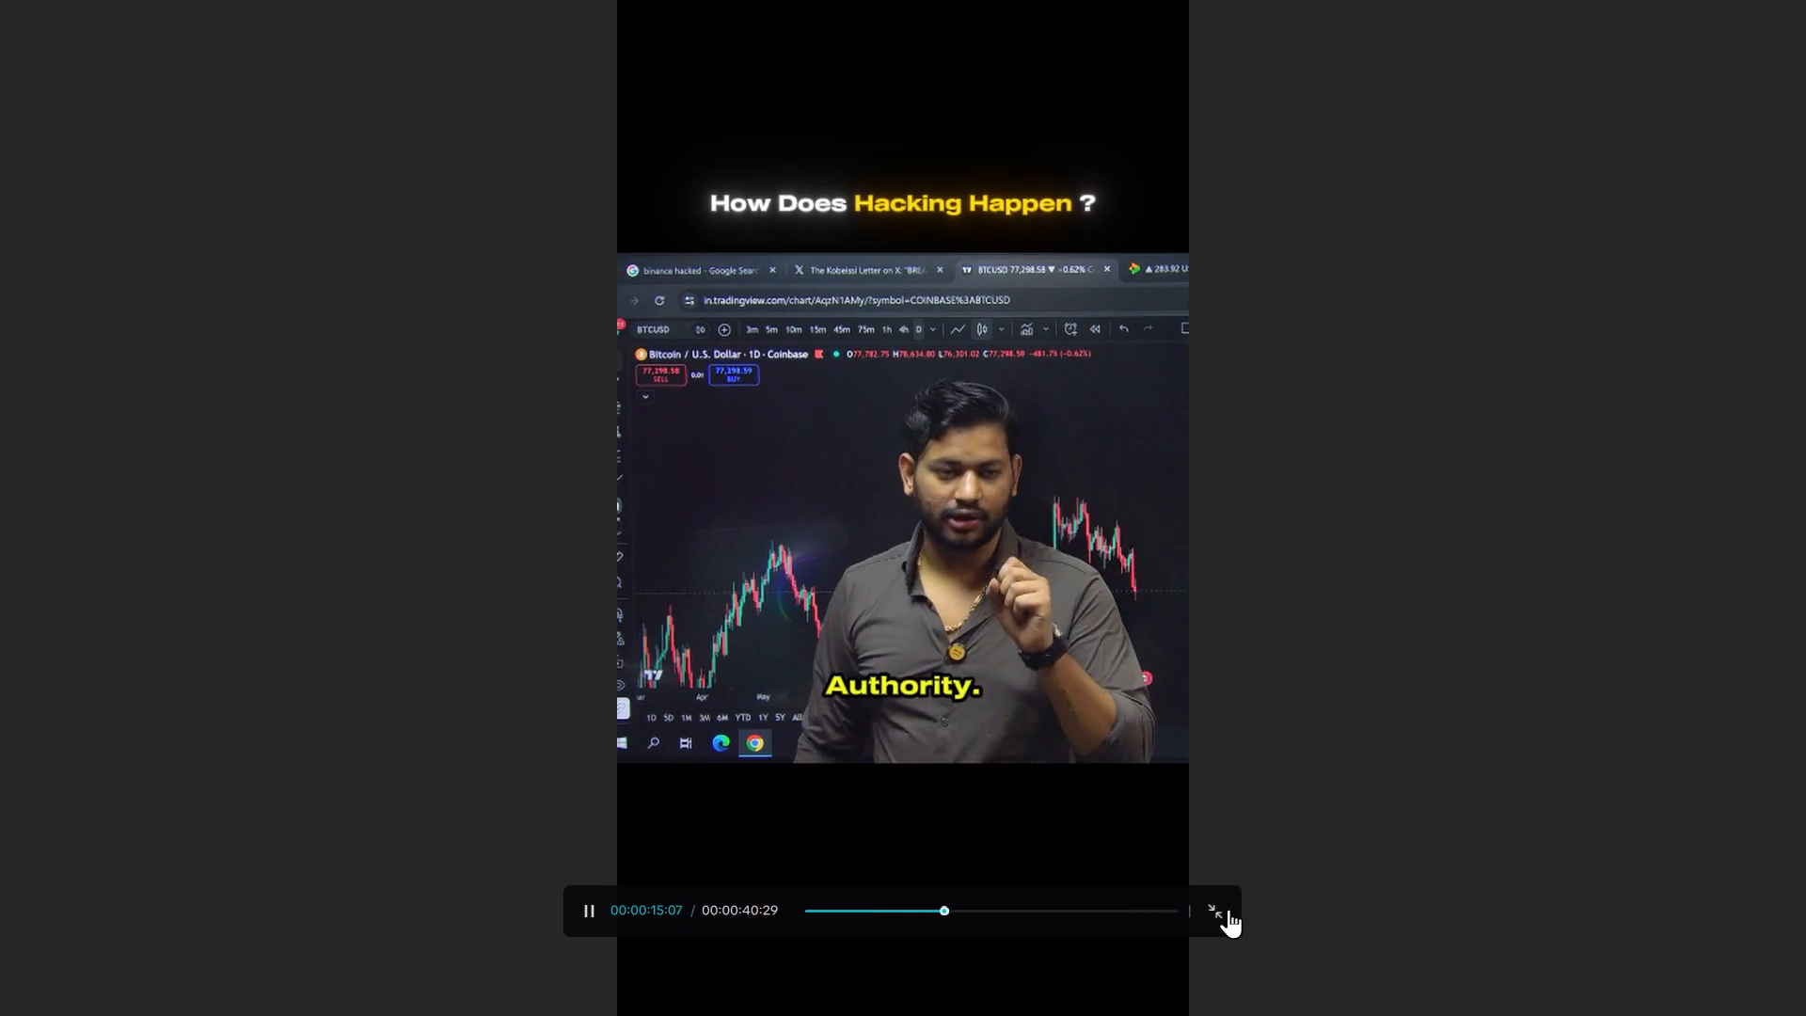
# Set the case of all captions to title case (Tt).
pyautogui.click(1509, 364)
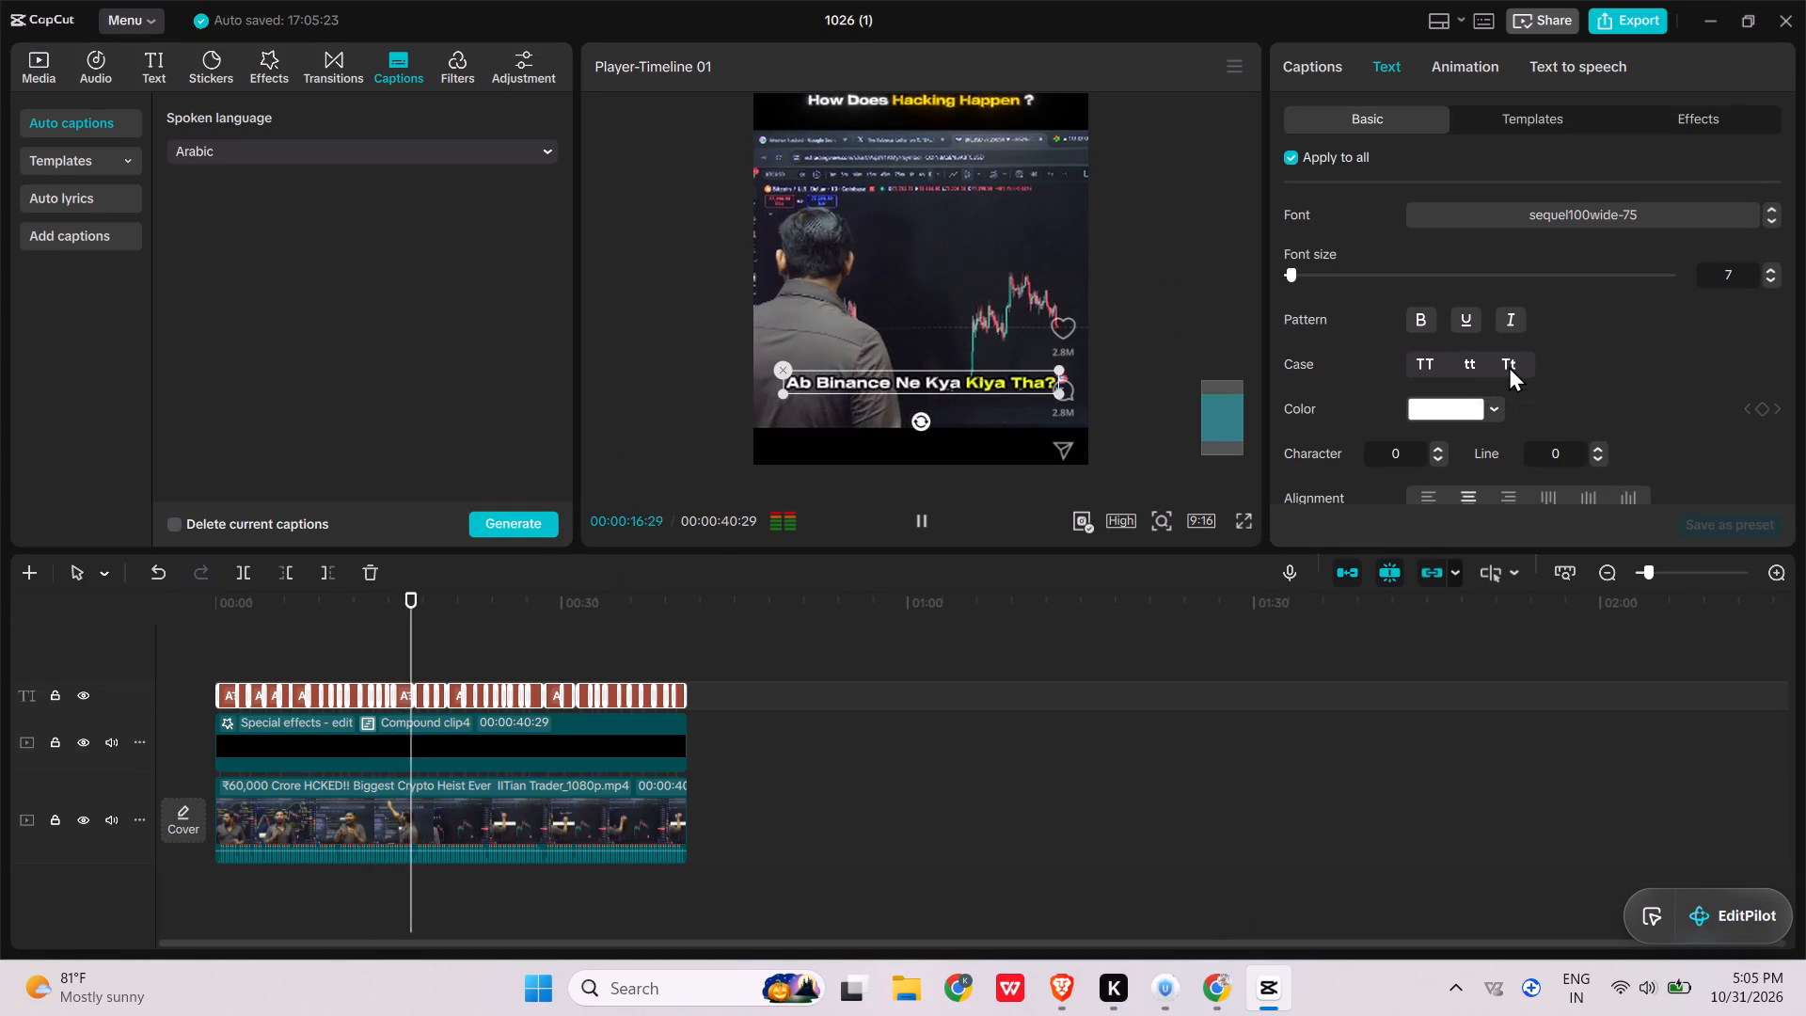
pyautogui.press('space')
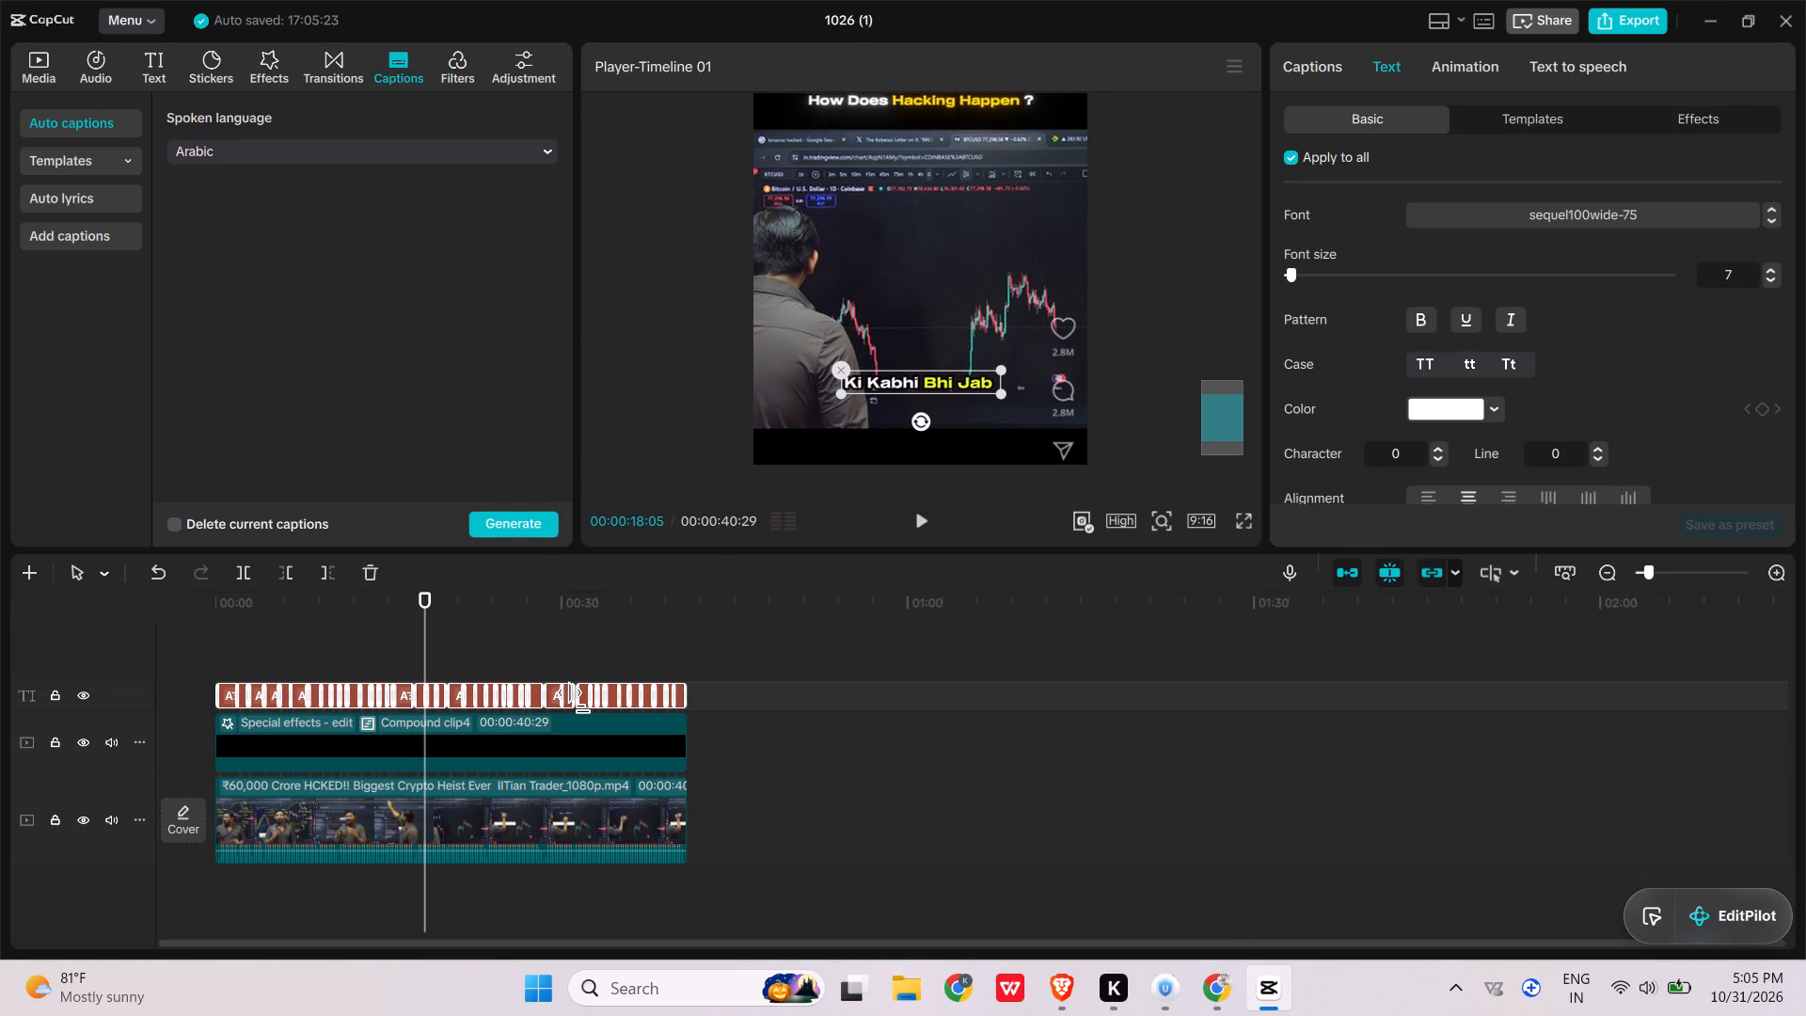
# Combine all the selected captions into one compound clip.
pyautogui.rightClick(578, 701)
pyautogui.click(589, 680)
pyautogui.rightClick(583, 680)
pyautogui.click(513, 691)
pyautogui.rightClick(513, 691)
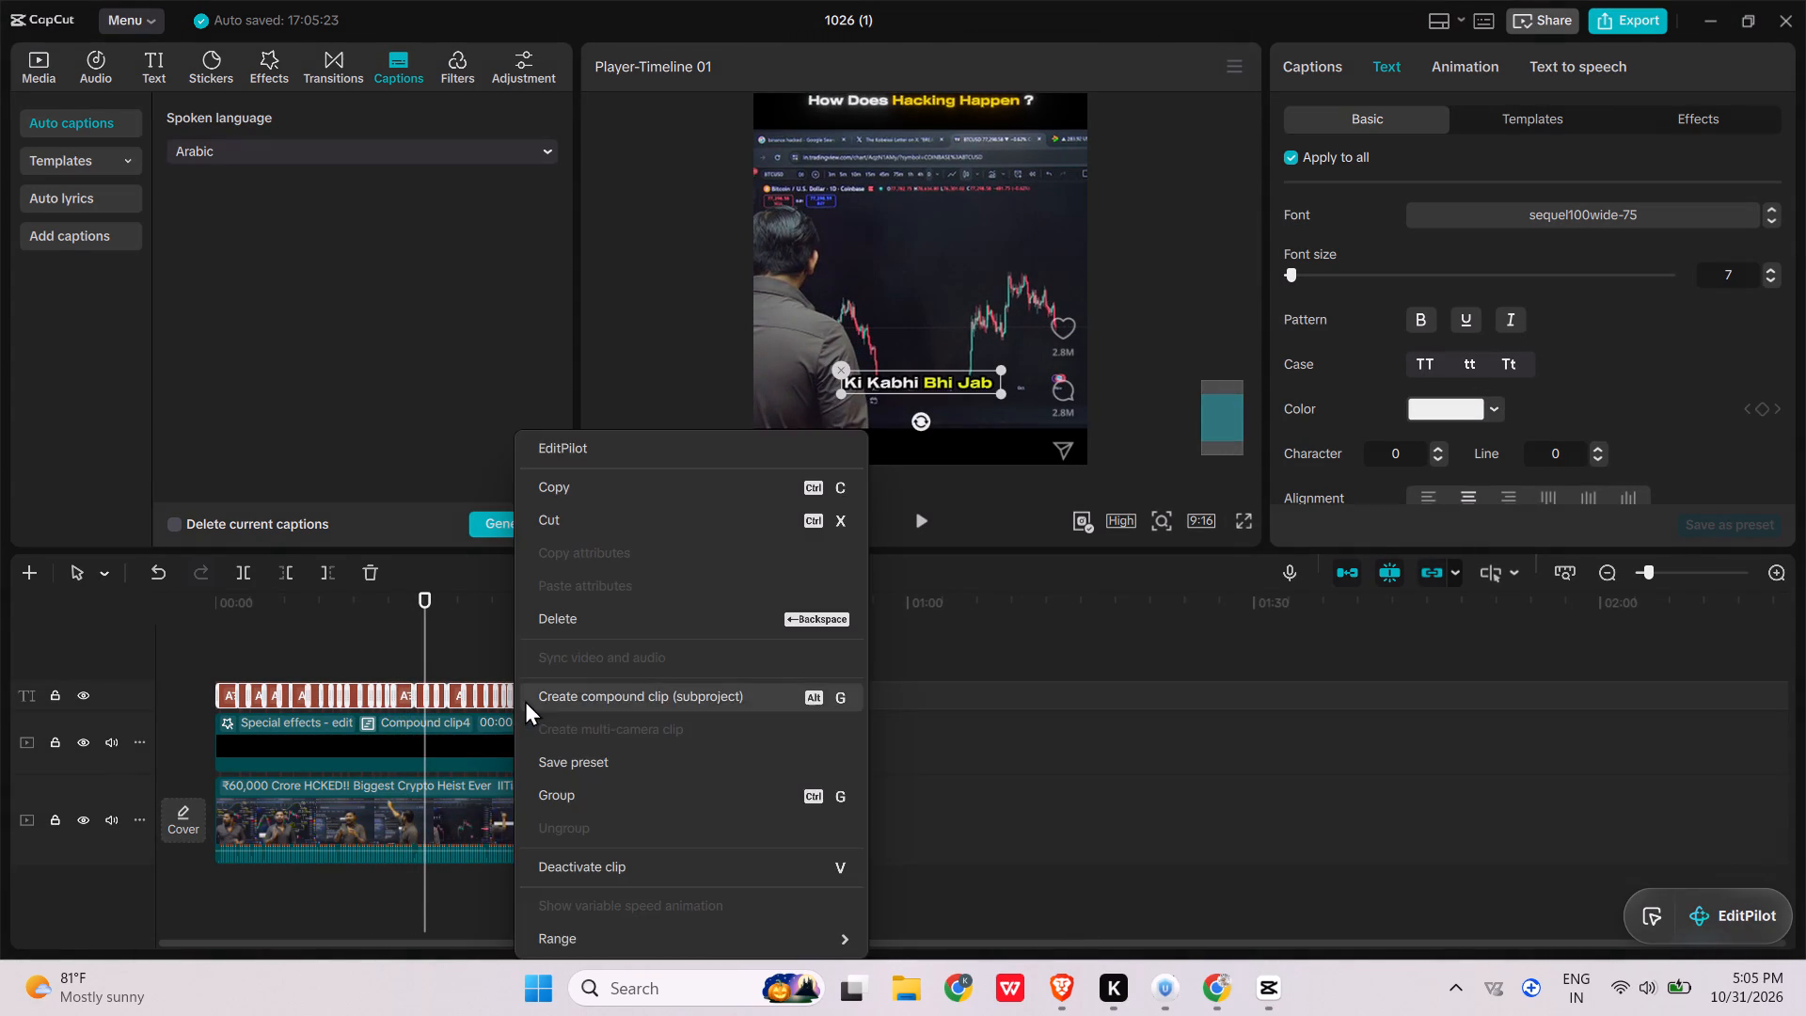
pyautogui.click(548, 687)
# Apply the favourite Glow 2 video effect to the captions compound clip.
pyautogui.click(96, 71)
pyautogui.click(144, 70)
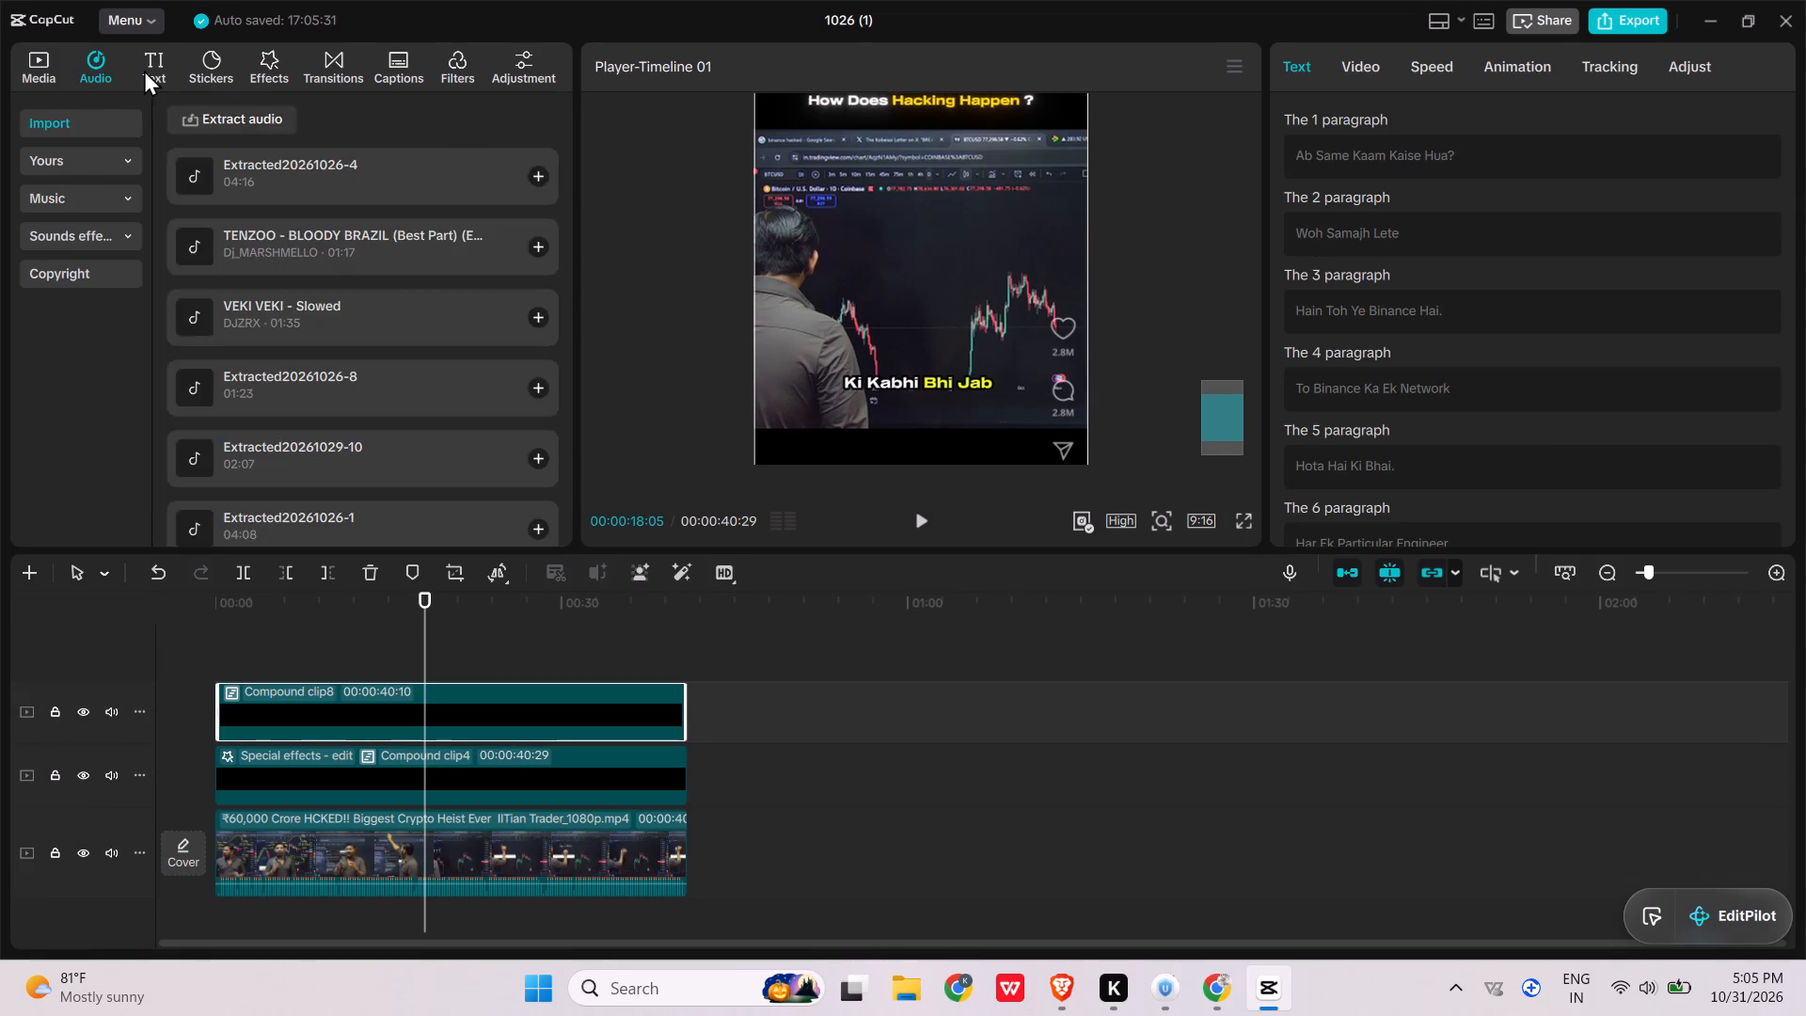
pyautogui.click(215, 72)
pyautogui.click(284, 62)
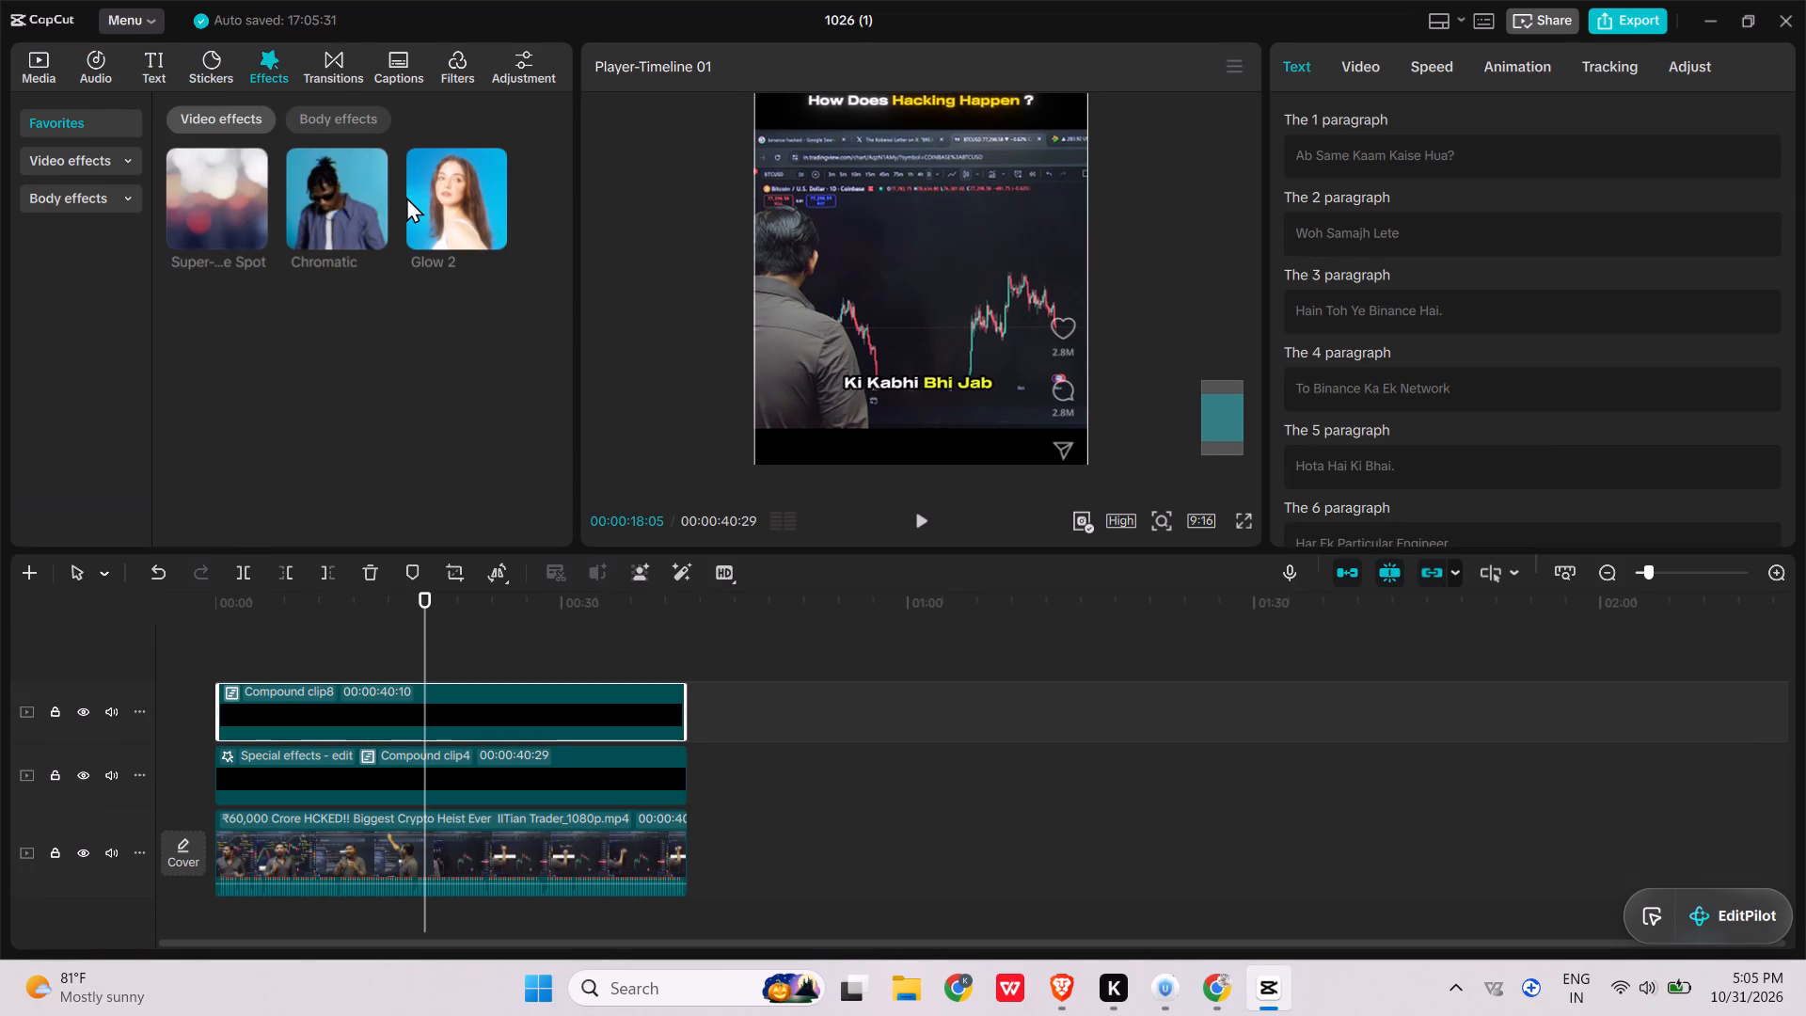
pyautogui.moveTo(410, 197); pyautogui.dragTo(451, 715)
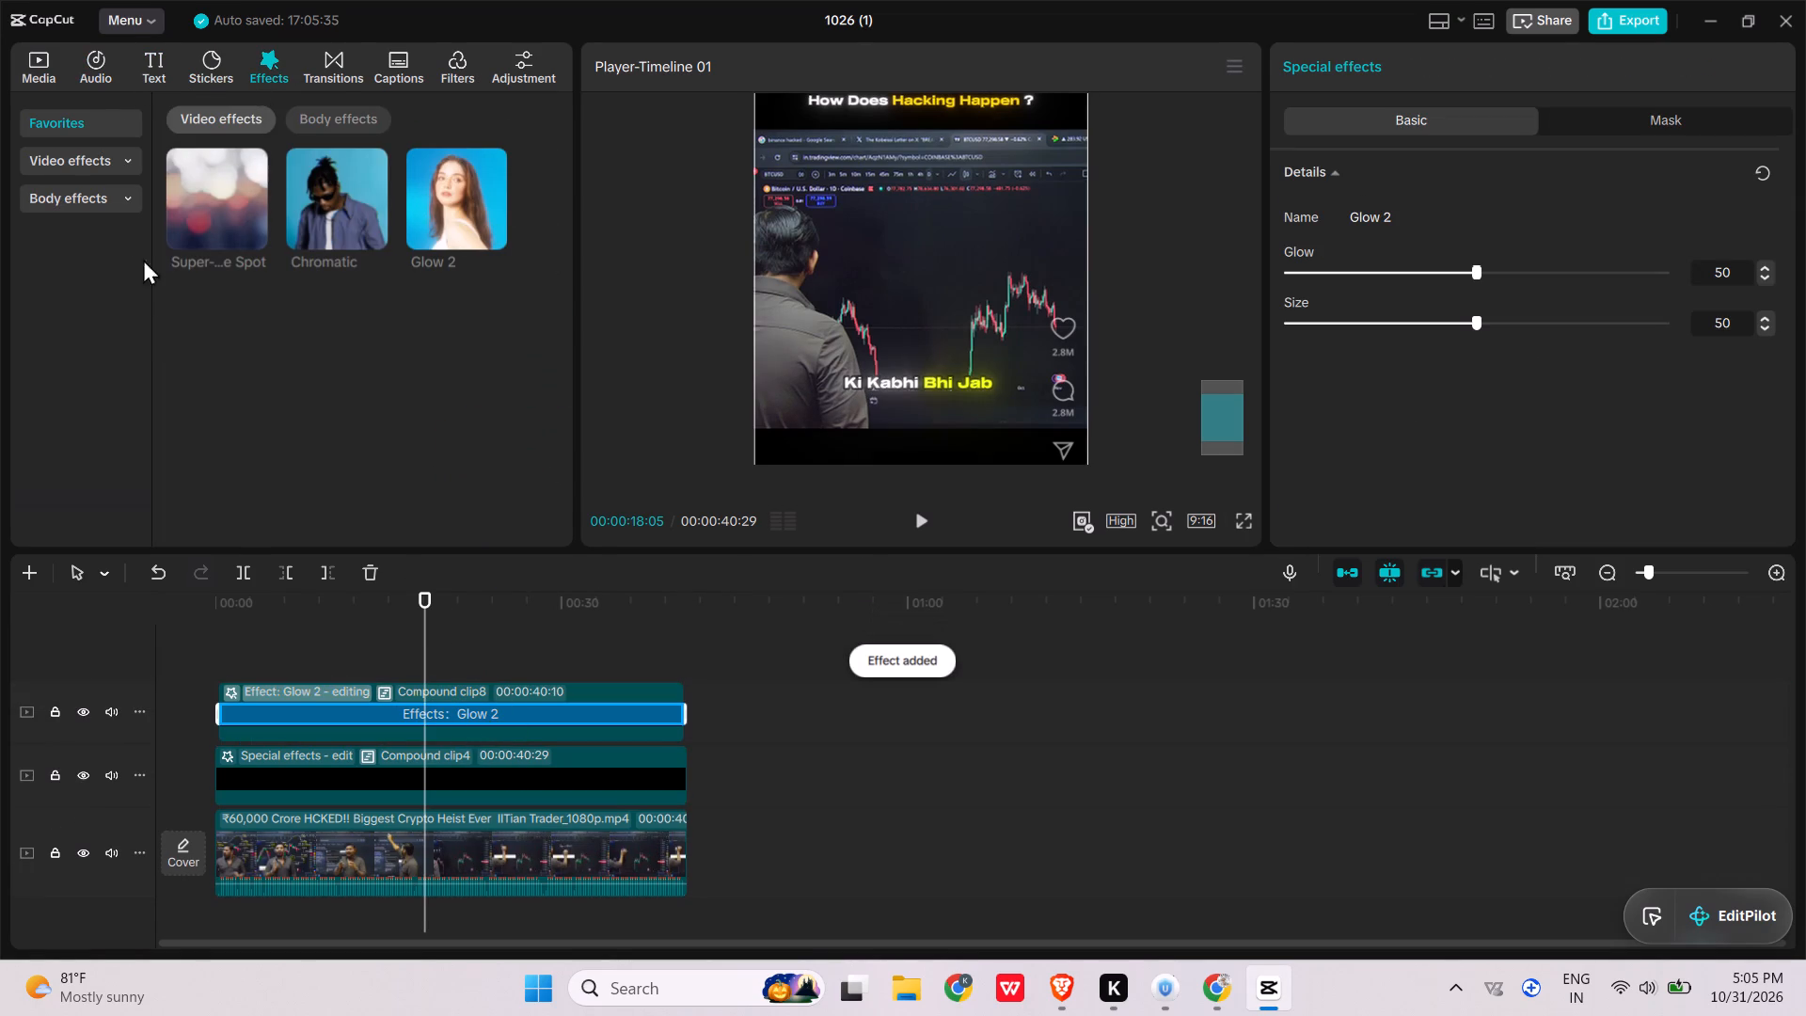
# Add the Super-large Spot effect above the start of the video, shorten it to about 1 second, and play the opening.
pyautogui.moveTo(196, 216); pyautogui.dragTo(203, 646)
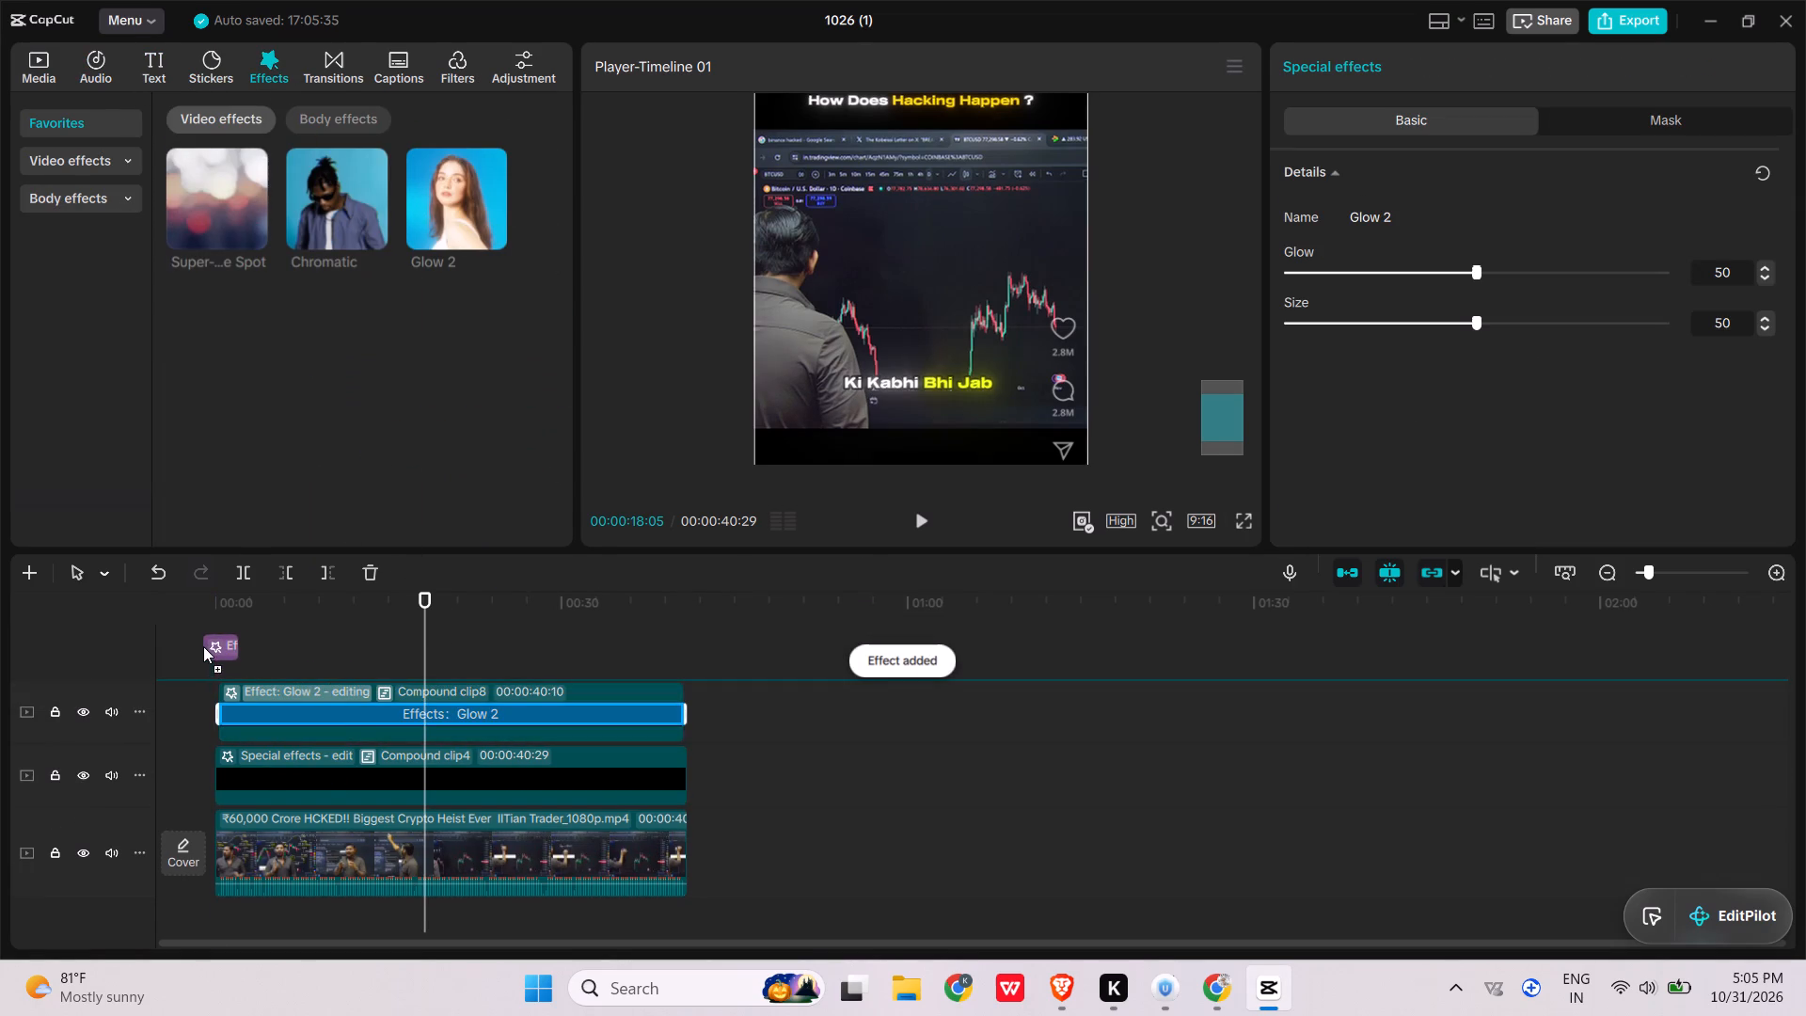
pyautogui.moveTo(203, 646); pyautogui.dragTo(194, 655)
pyautogui.moveTo(245, 691); pyautogui.dragTo(226, 691)
pyautogui.click(181, 597)
pyautogui.click(230, 604)
pyautogui.moveTo(220, 600); pyautogui.dragTo(172, 596)
pyautogui.press('space')
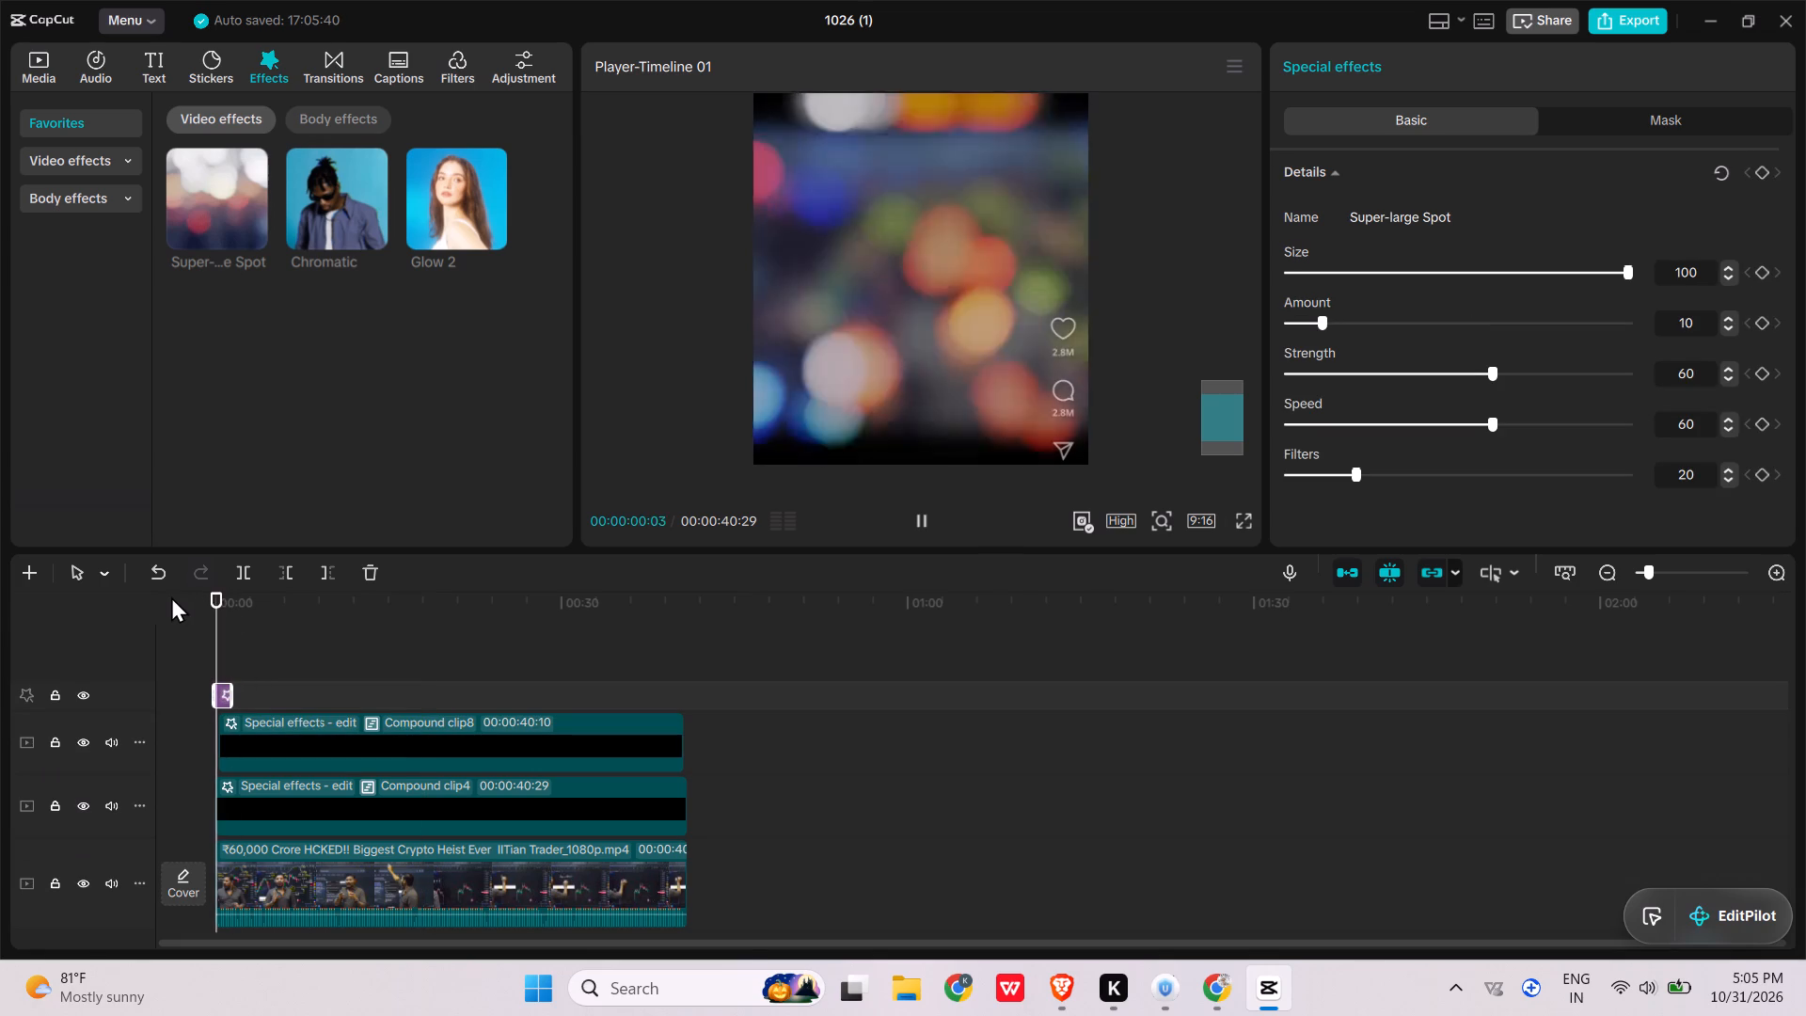
pyautogui.press('space')
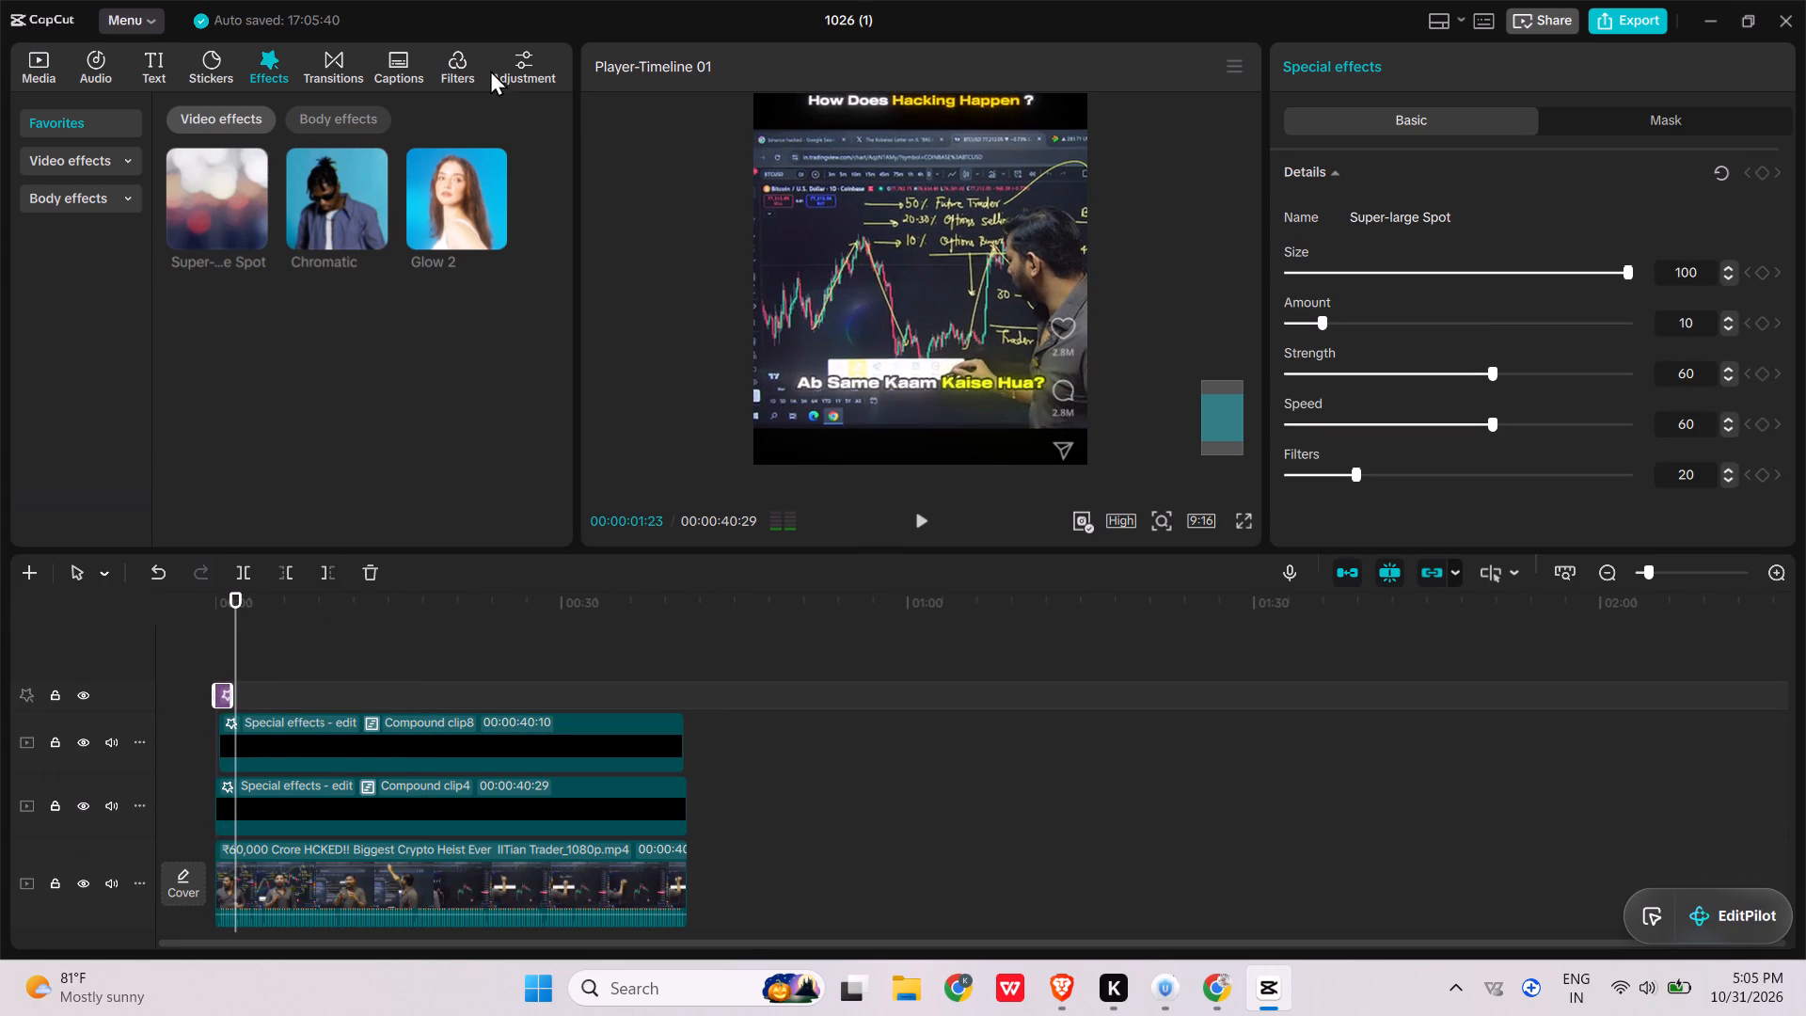
# Preview the favourite 4K filter, and add the Clear II filter on its own track across the whole video.
pyautogui.click(466, 74)
pyautogui.click(107, 128)
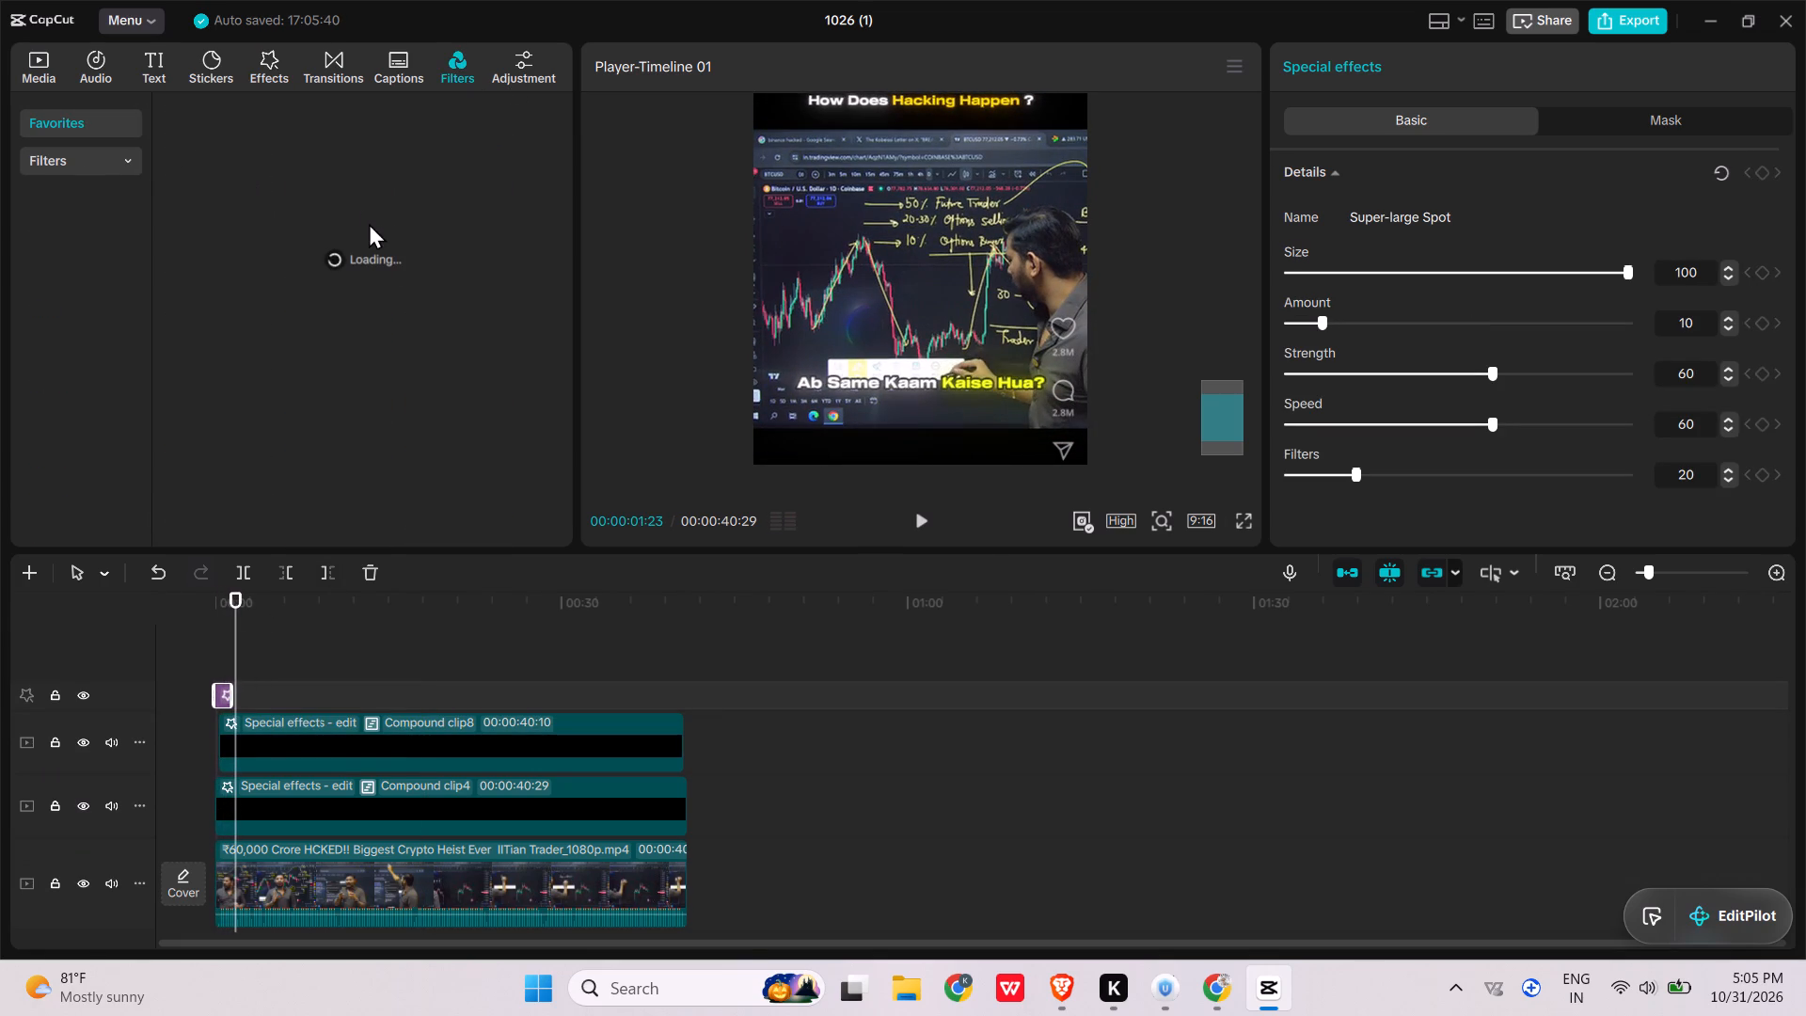
pyautogui.doubleClick(464, 201)
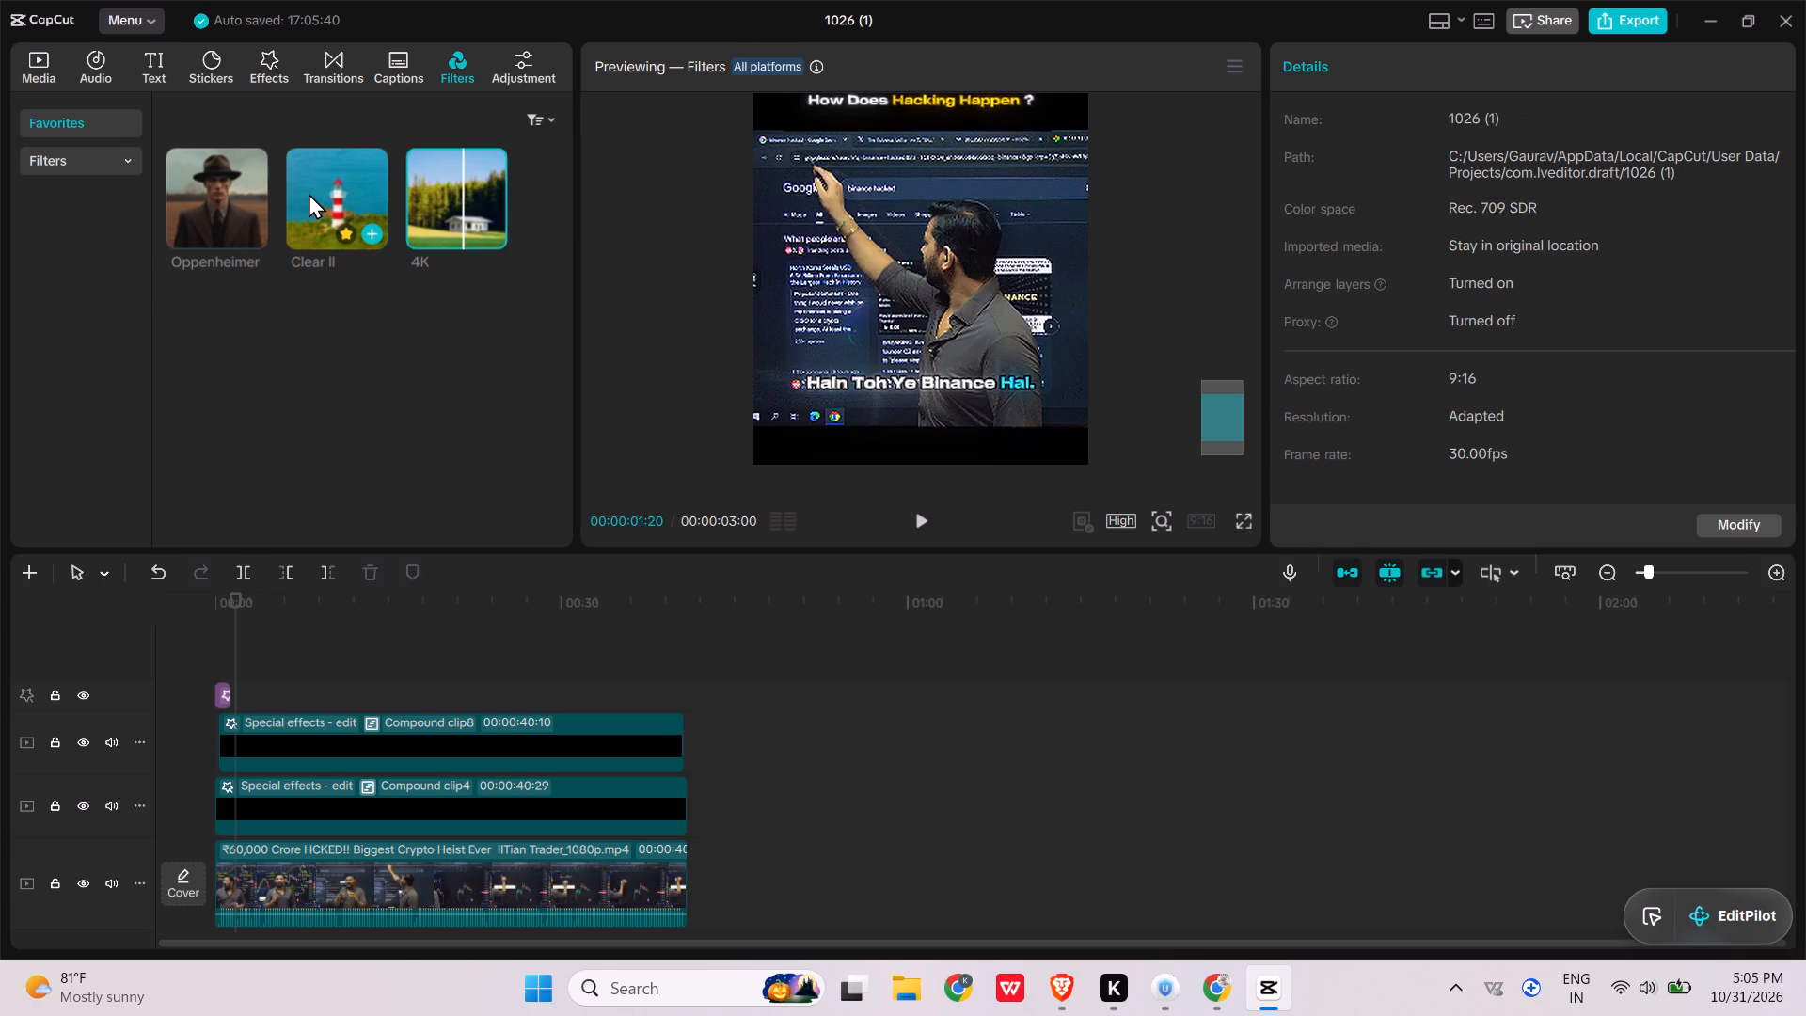
pyautogui.doubleClick(309, 193)
pyautogui.moveTo(309, 193); pyautogui.dragTo(175, 638)
pyautogui.moveTo(255, 700); pyautogui.dragTo(684, 716)
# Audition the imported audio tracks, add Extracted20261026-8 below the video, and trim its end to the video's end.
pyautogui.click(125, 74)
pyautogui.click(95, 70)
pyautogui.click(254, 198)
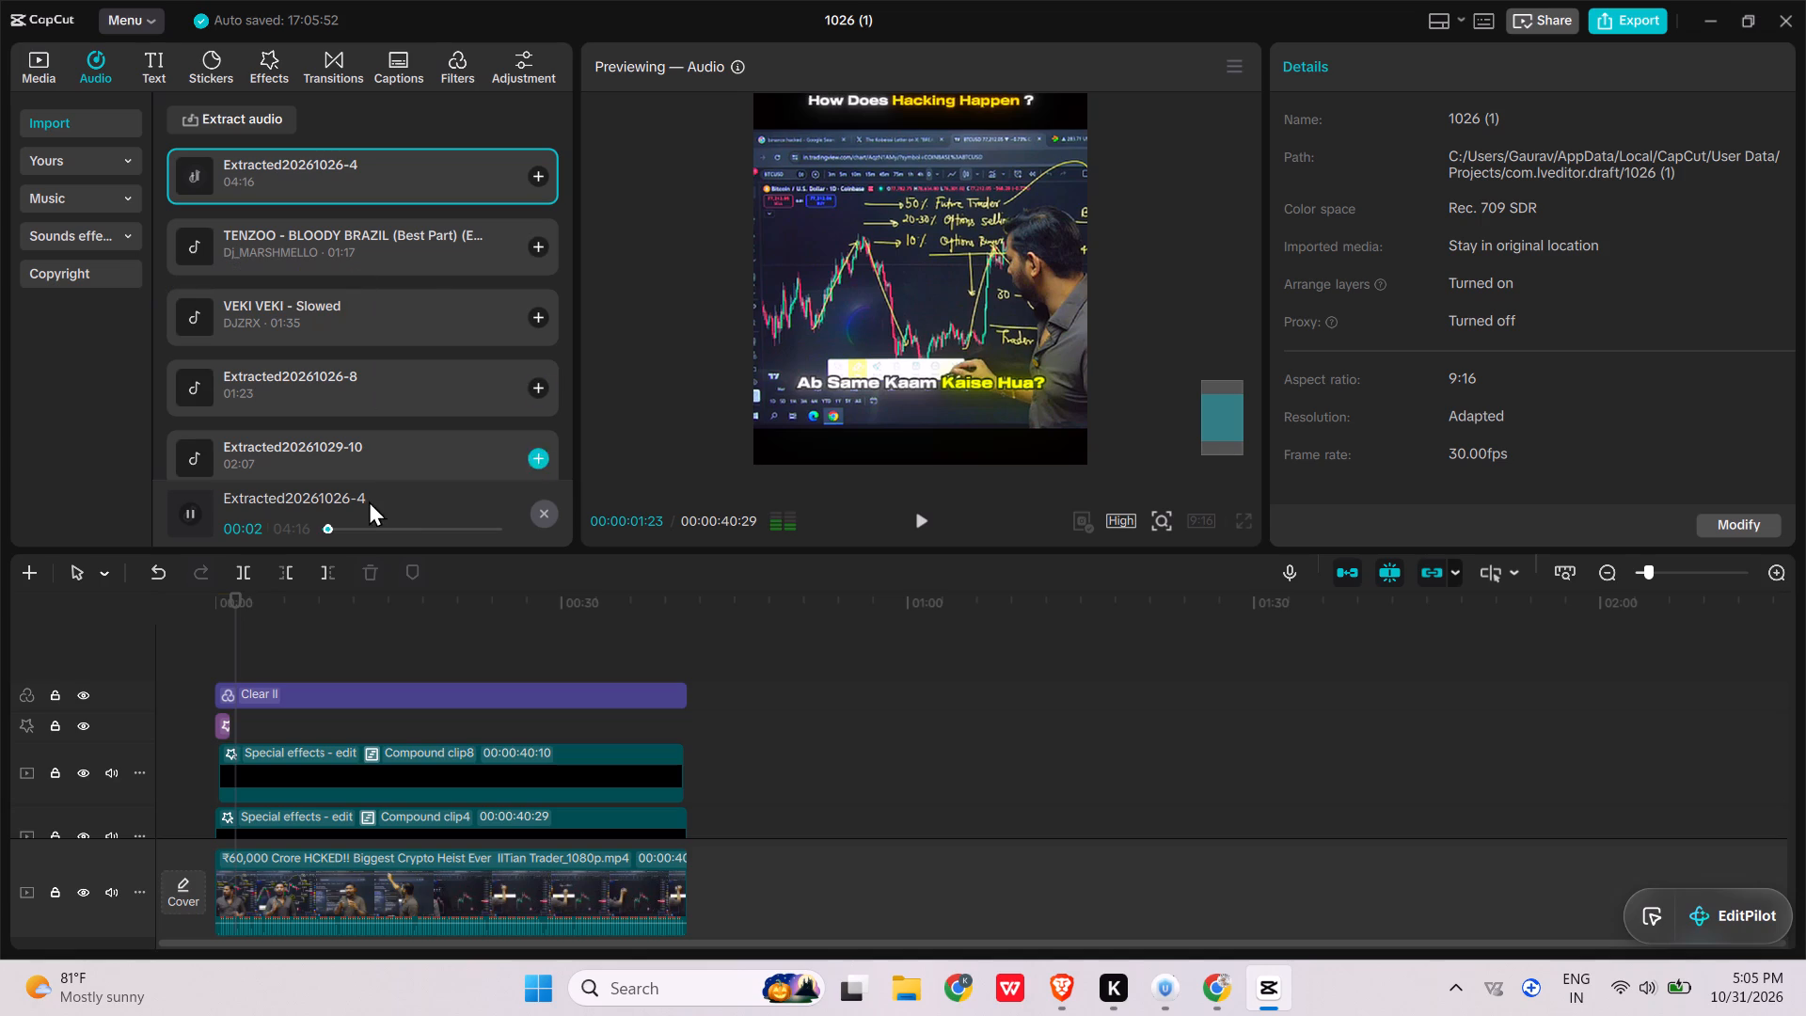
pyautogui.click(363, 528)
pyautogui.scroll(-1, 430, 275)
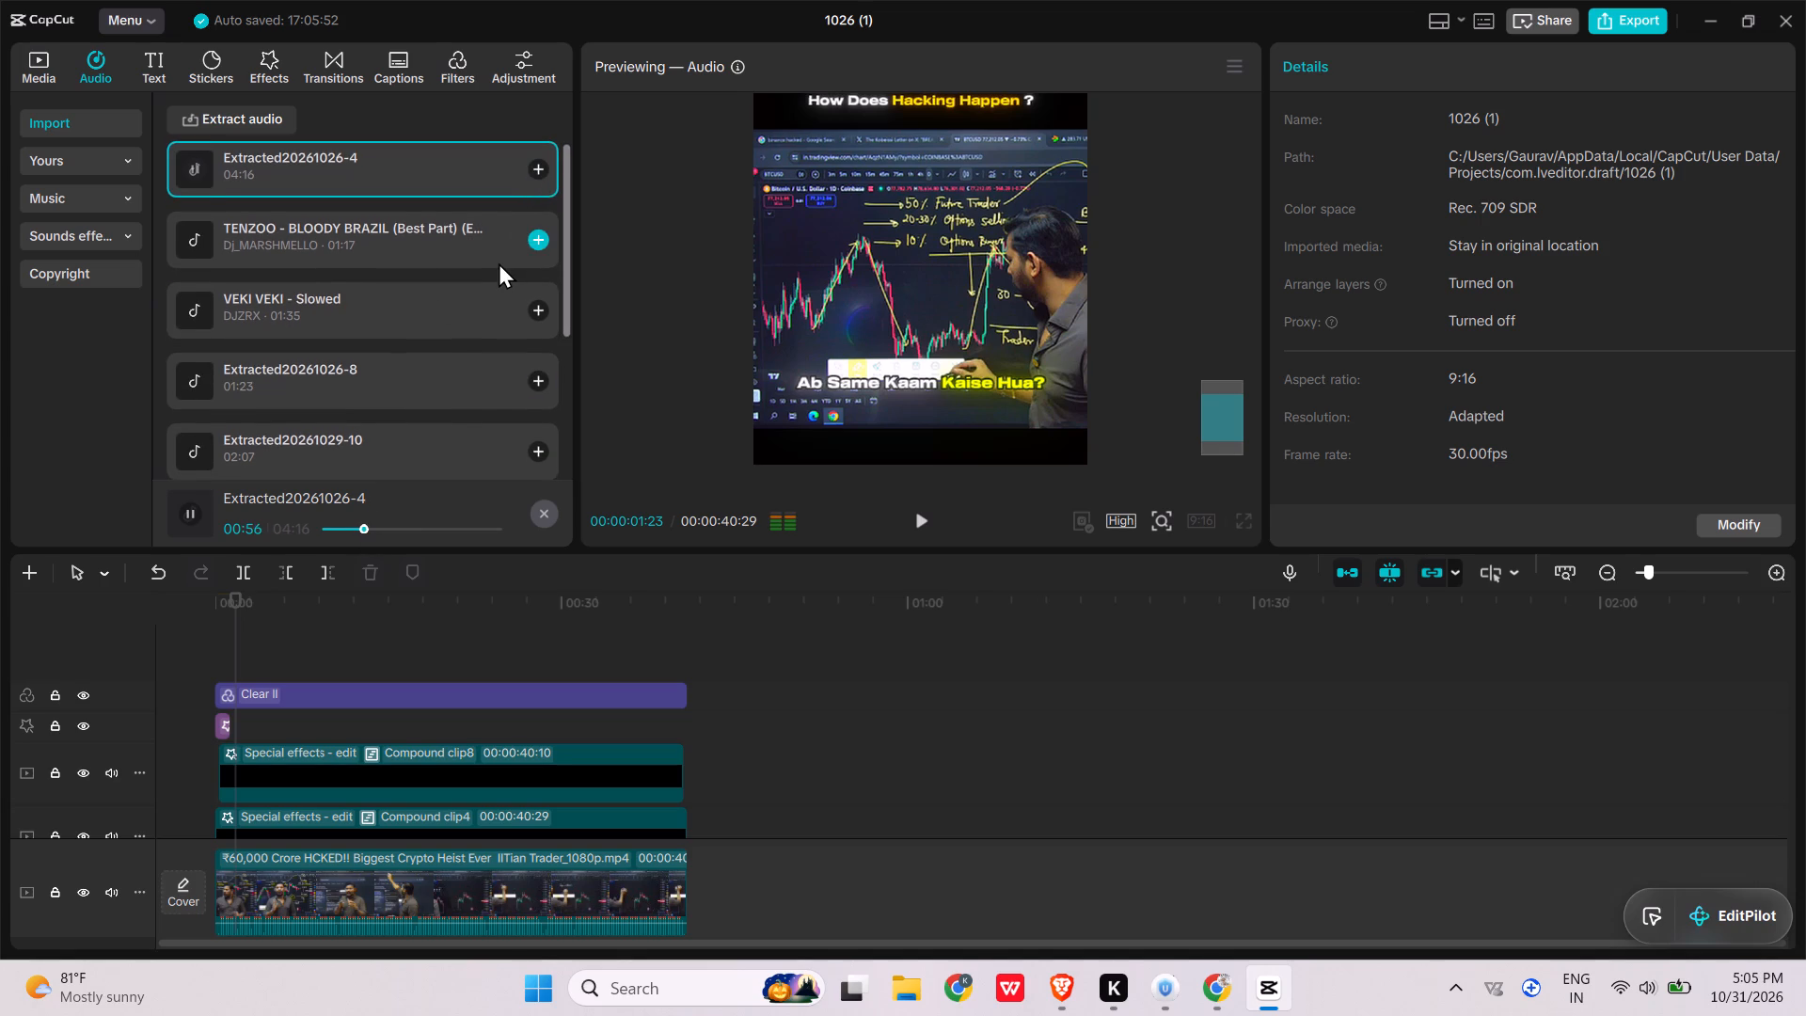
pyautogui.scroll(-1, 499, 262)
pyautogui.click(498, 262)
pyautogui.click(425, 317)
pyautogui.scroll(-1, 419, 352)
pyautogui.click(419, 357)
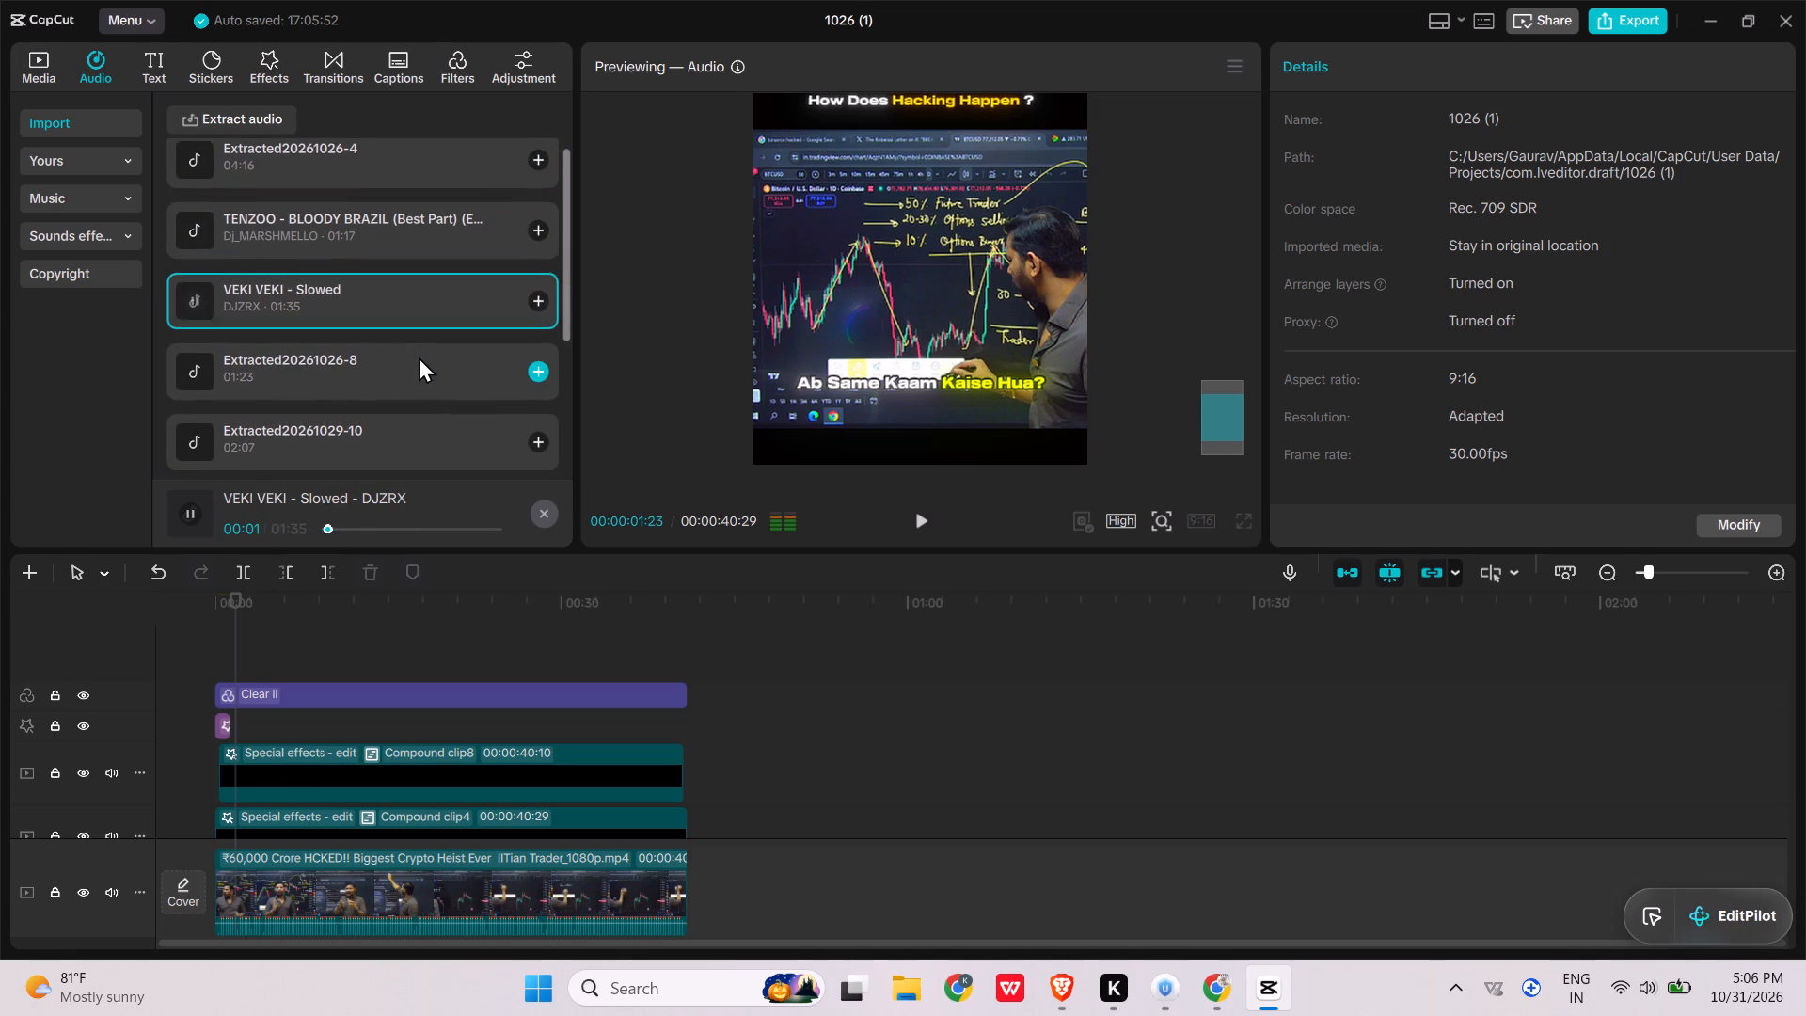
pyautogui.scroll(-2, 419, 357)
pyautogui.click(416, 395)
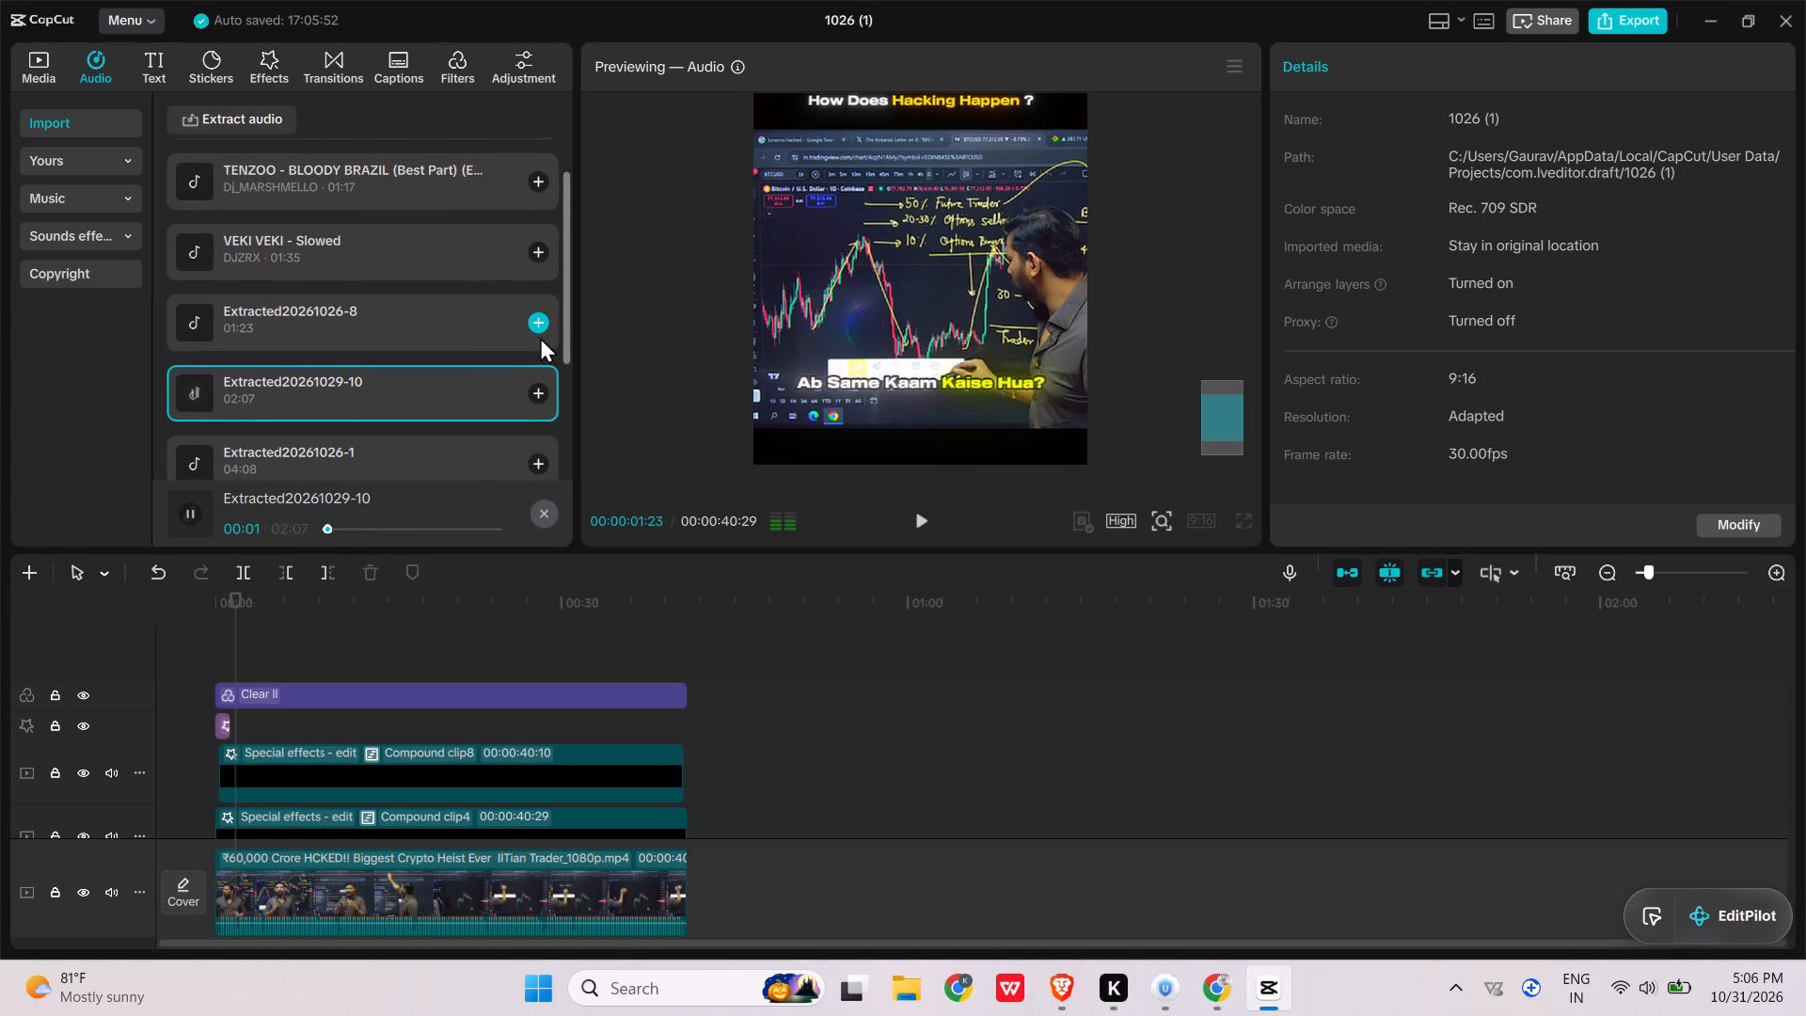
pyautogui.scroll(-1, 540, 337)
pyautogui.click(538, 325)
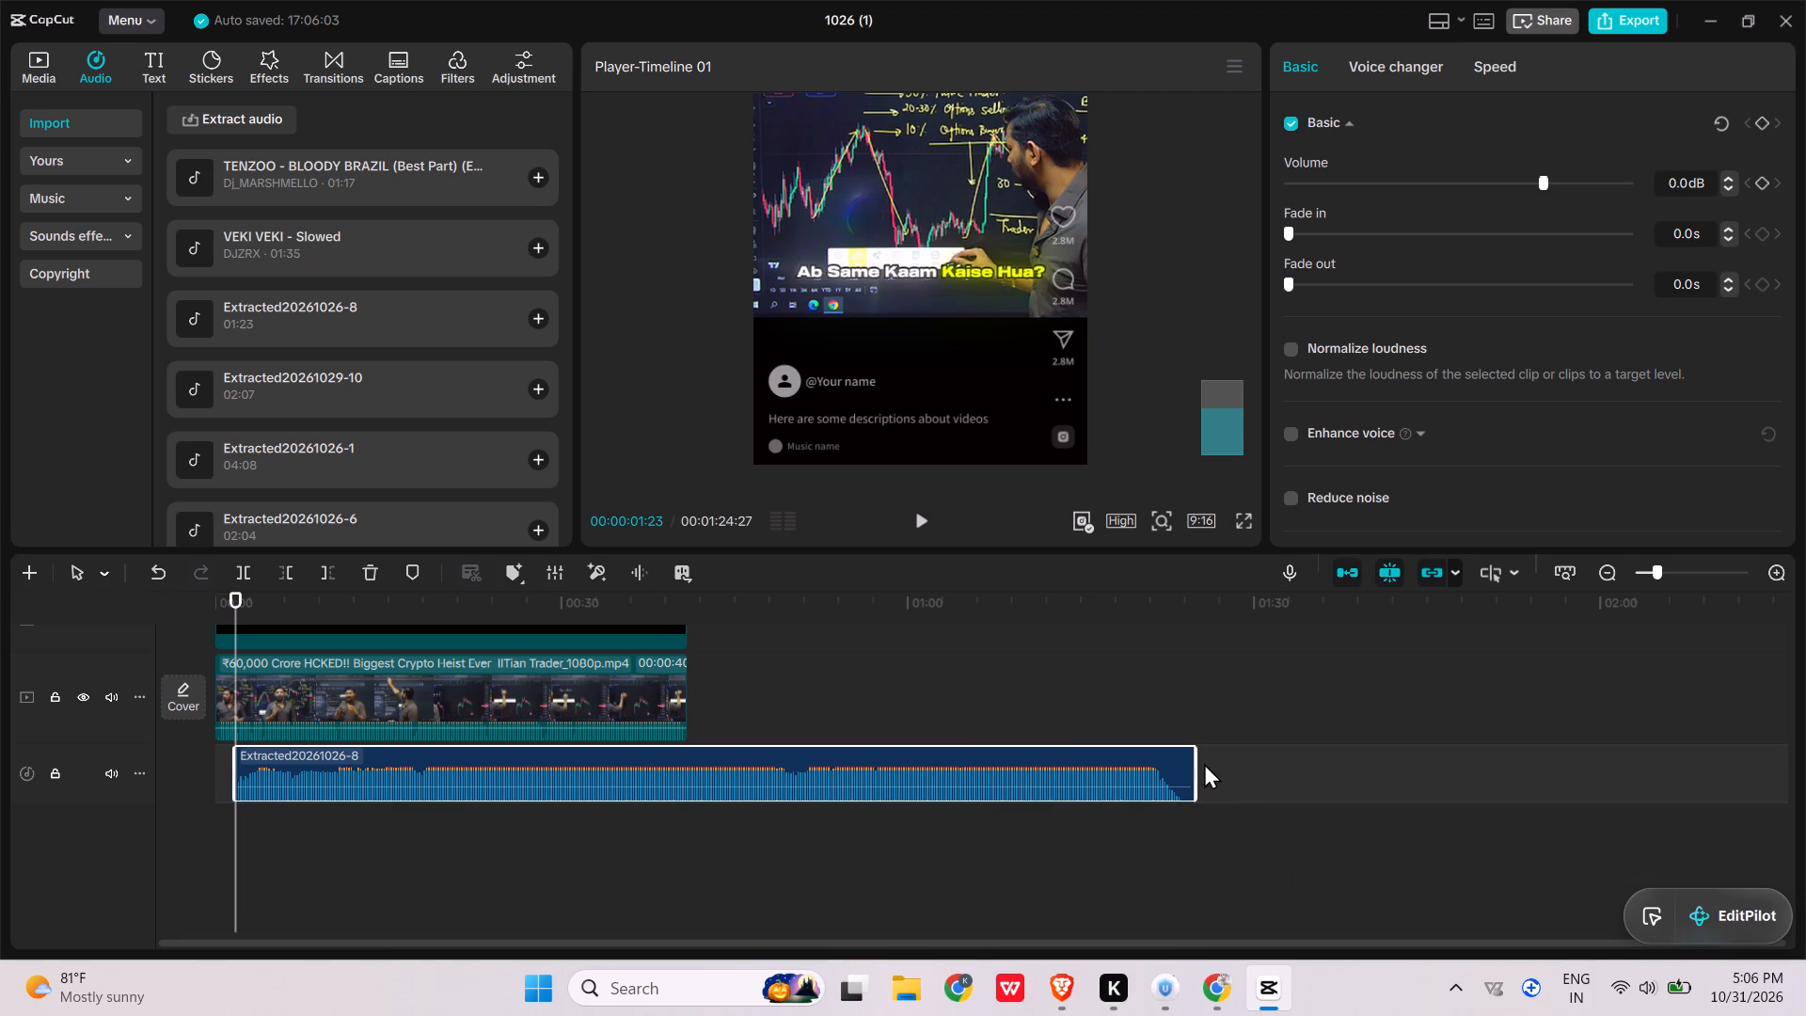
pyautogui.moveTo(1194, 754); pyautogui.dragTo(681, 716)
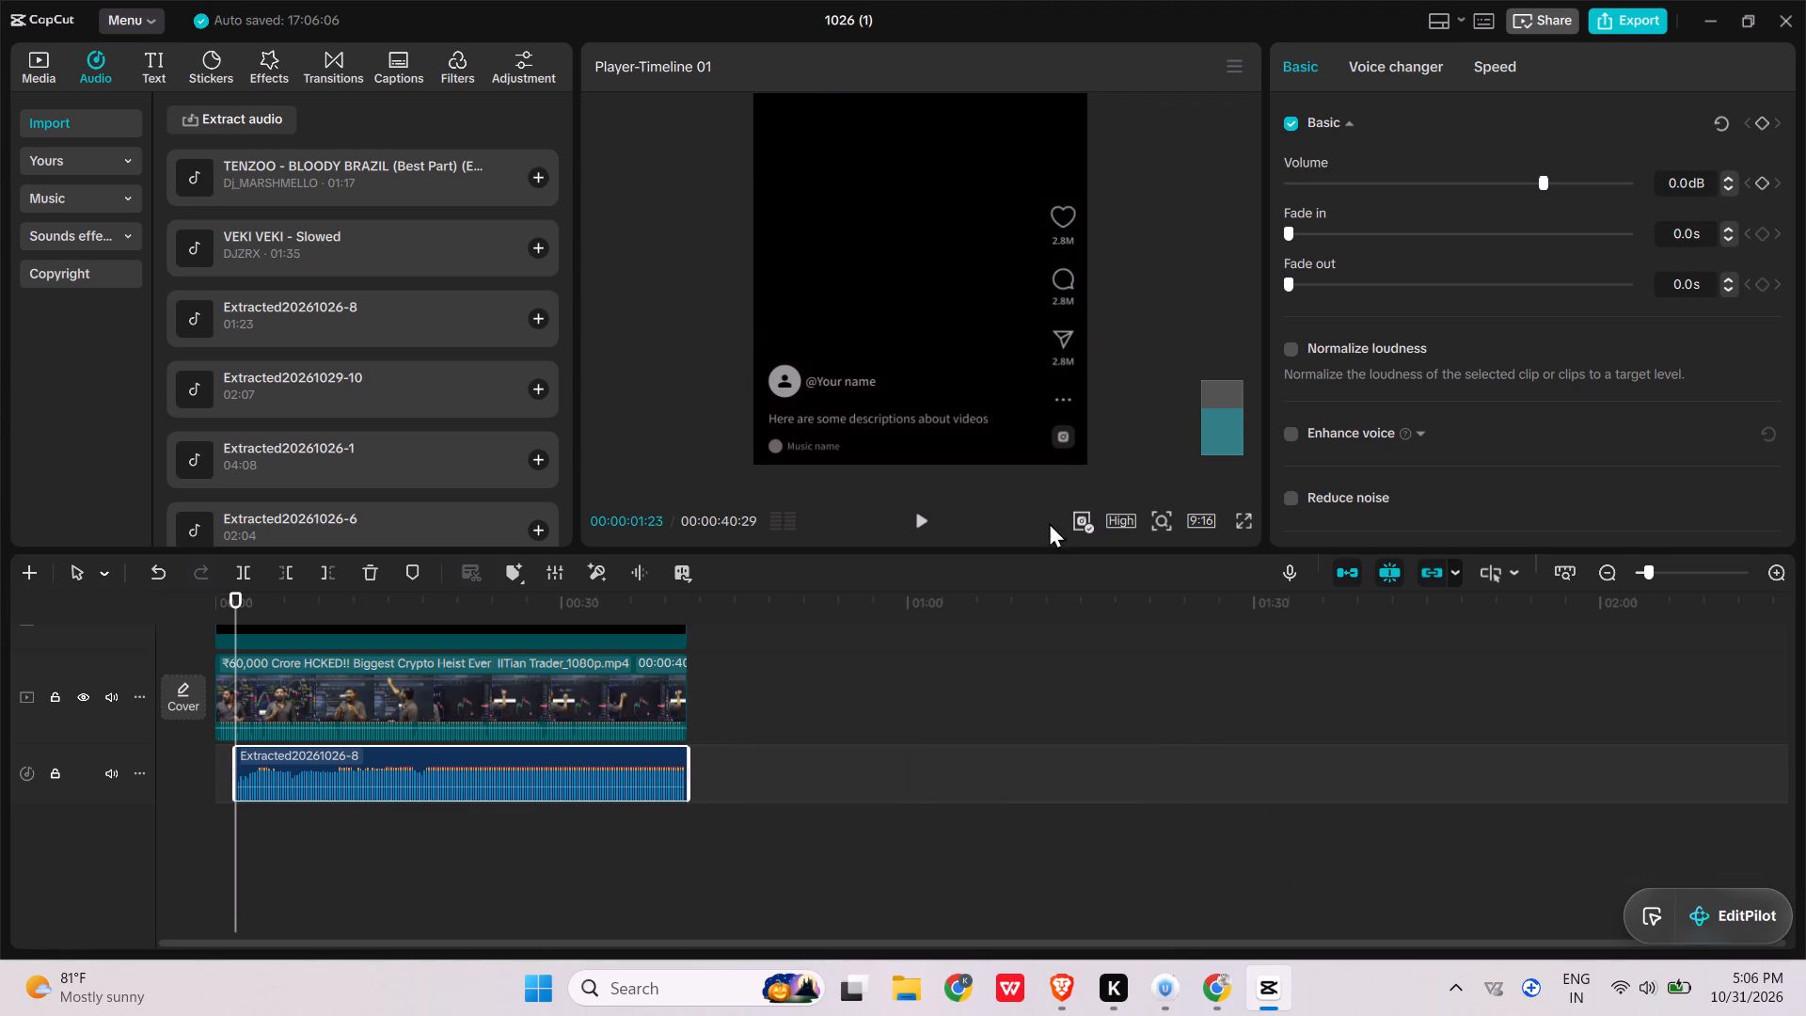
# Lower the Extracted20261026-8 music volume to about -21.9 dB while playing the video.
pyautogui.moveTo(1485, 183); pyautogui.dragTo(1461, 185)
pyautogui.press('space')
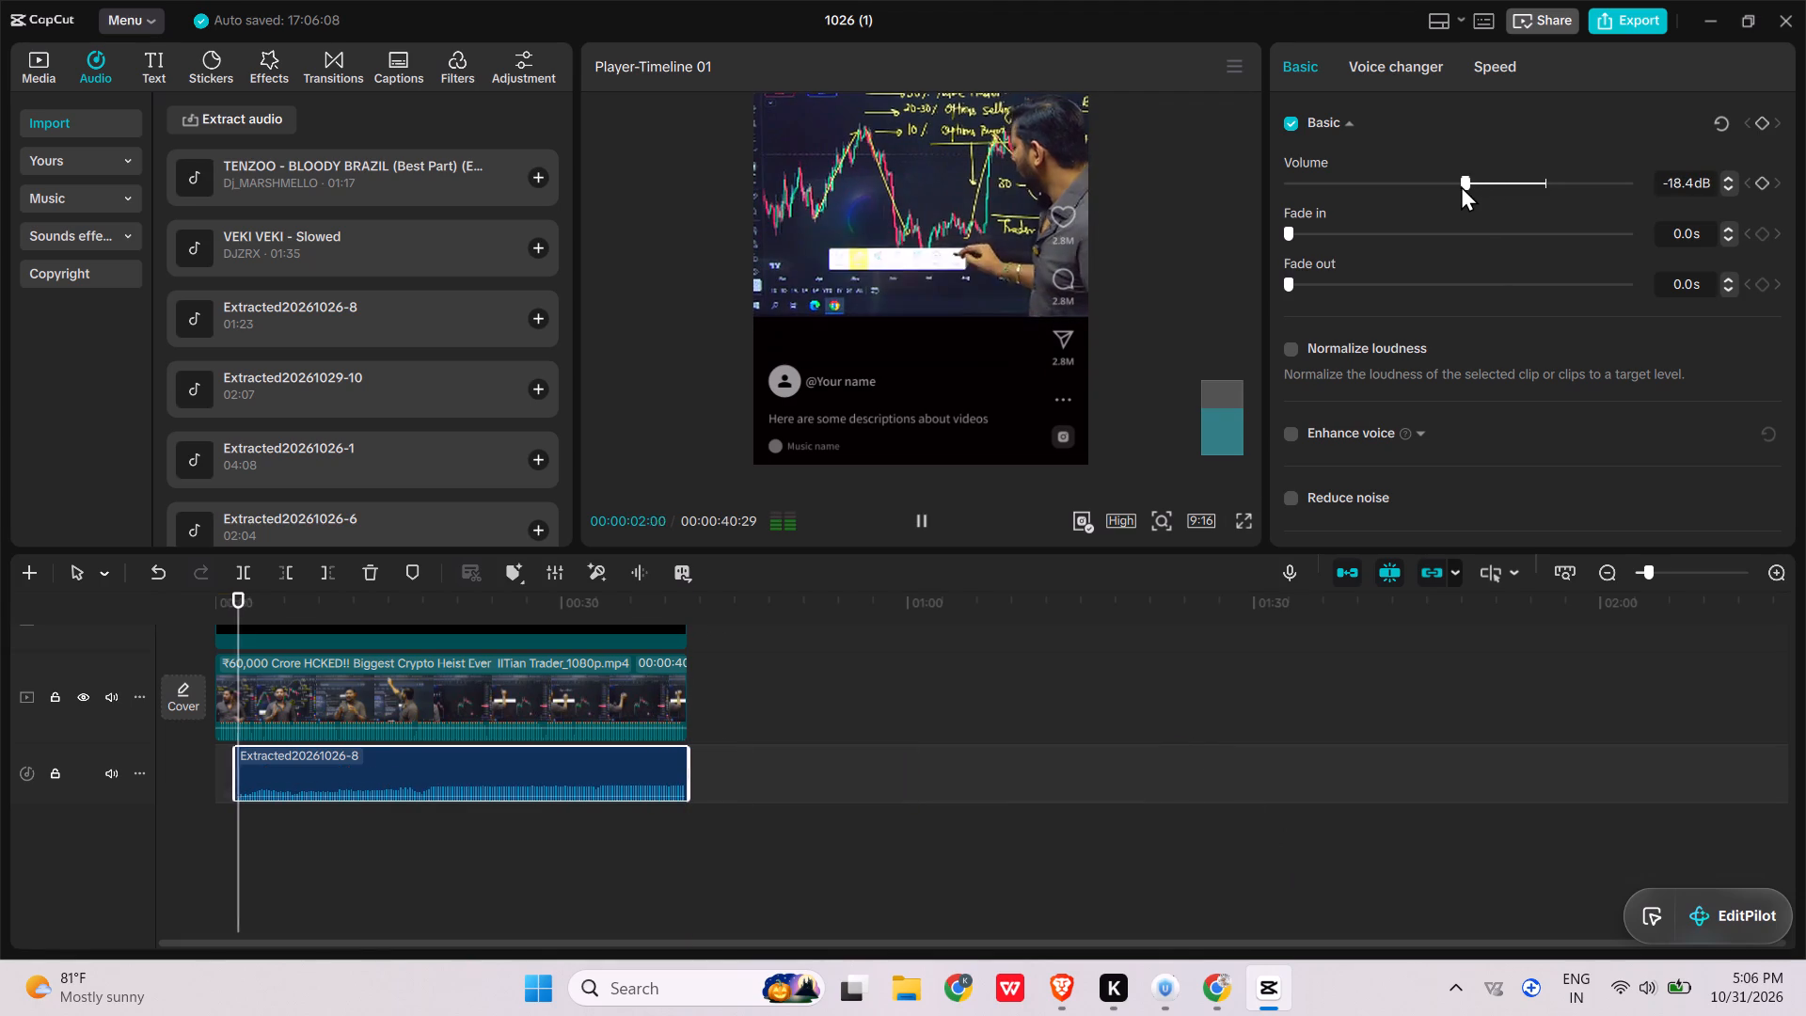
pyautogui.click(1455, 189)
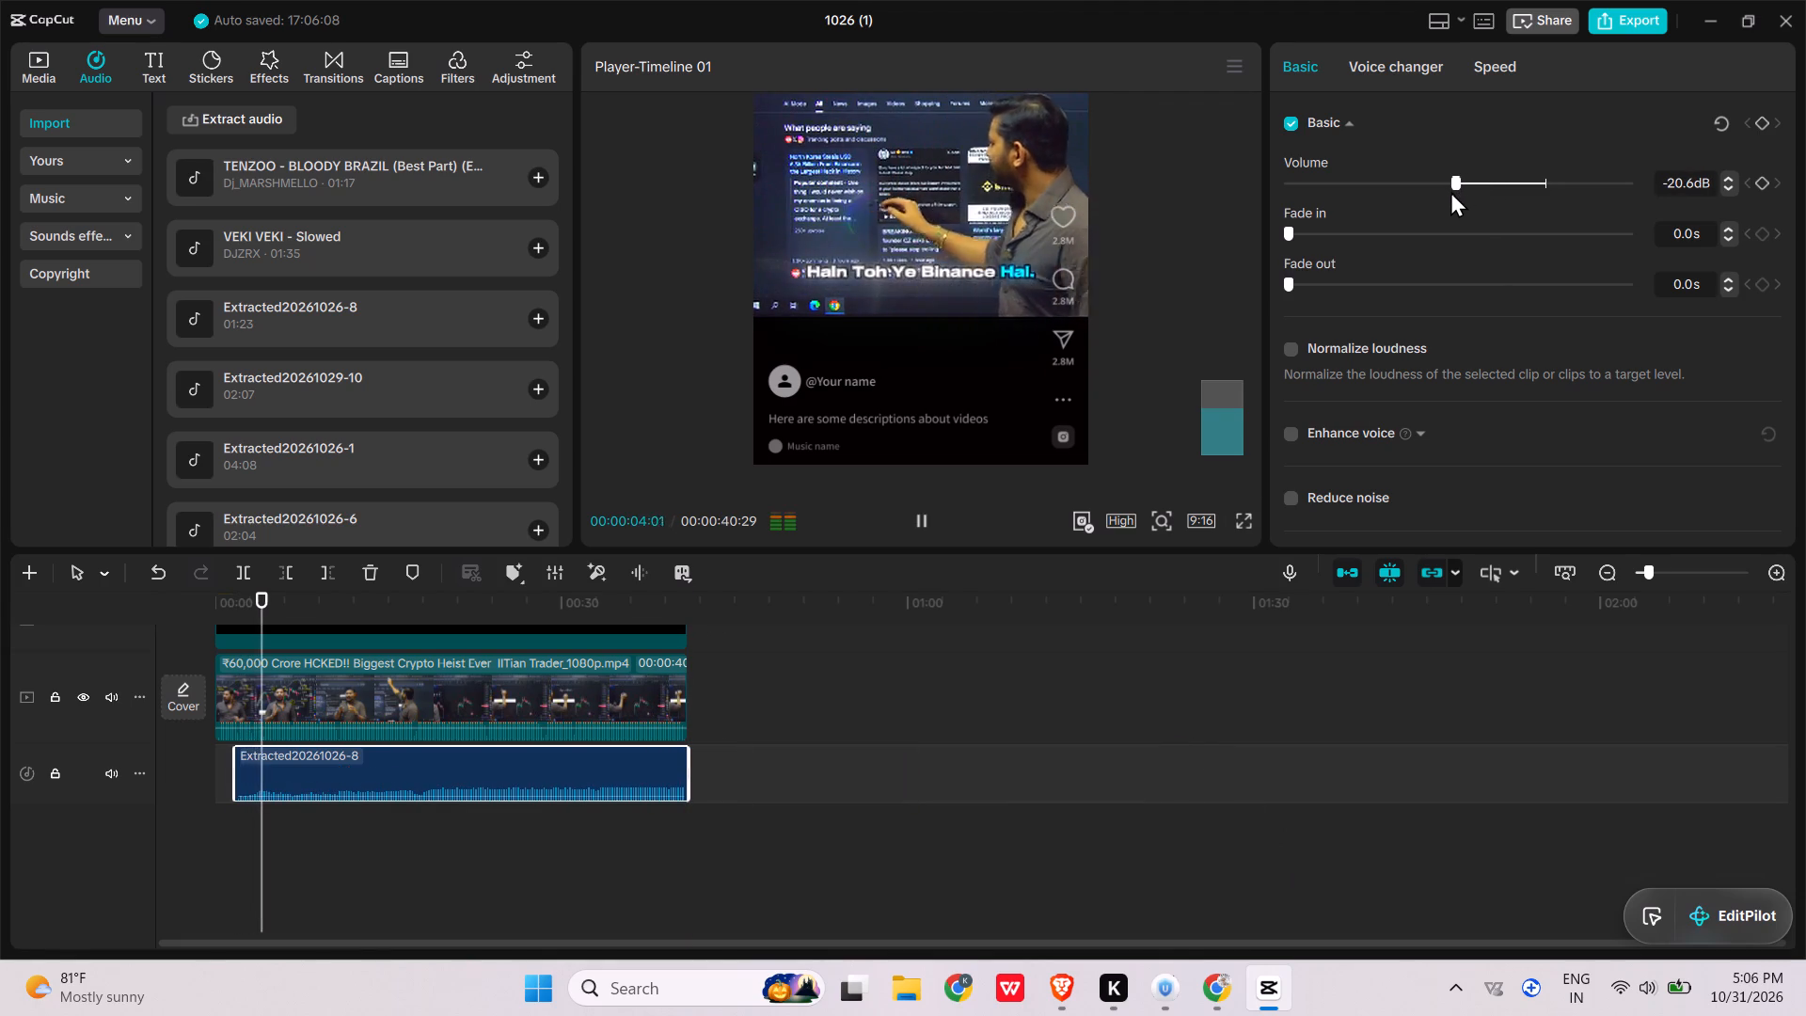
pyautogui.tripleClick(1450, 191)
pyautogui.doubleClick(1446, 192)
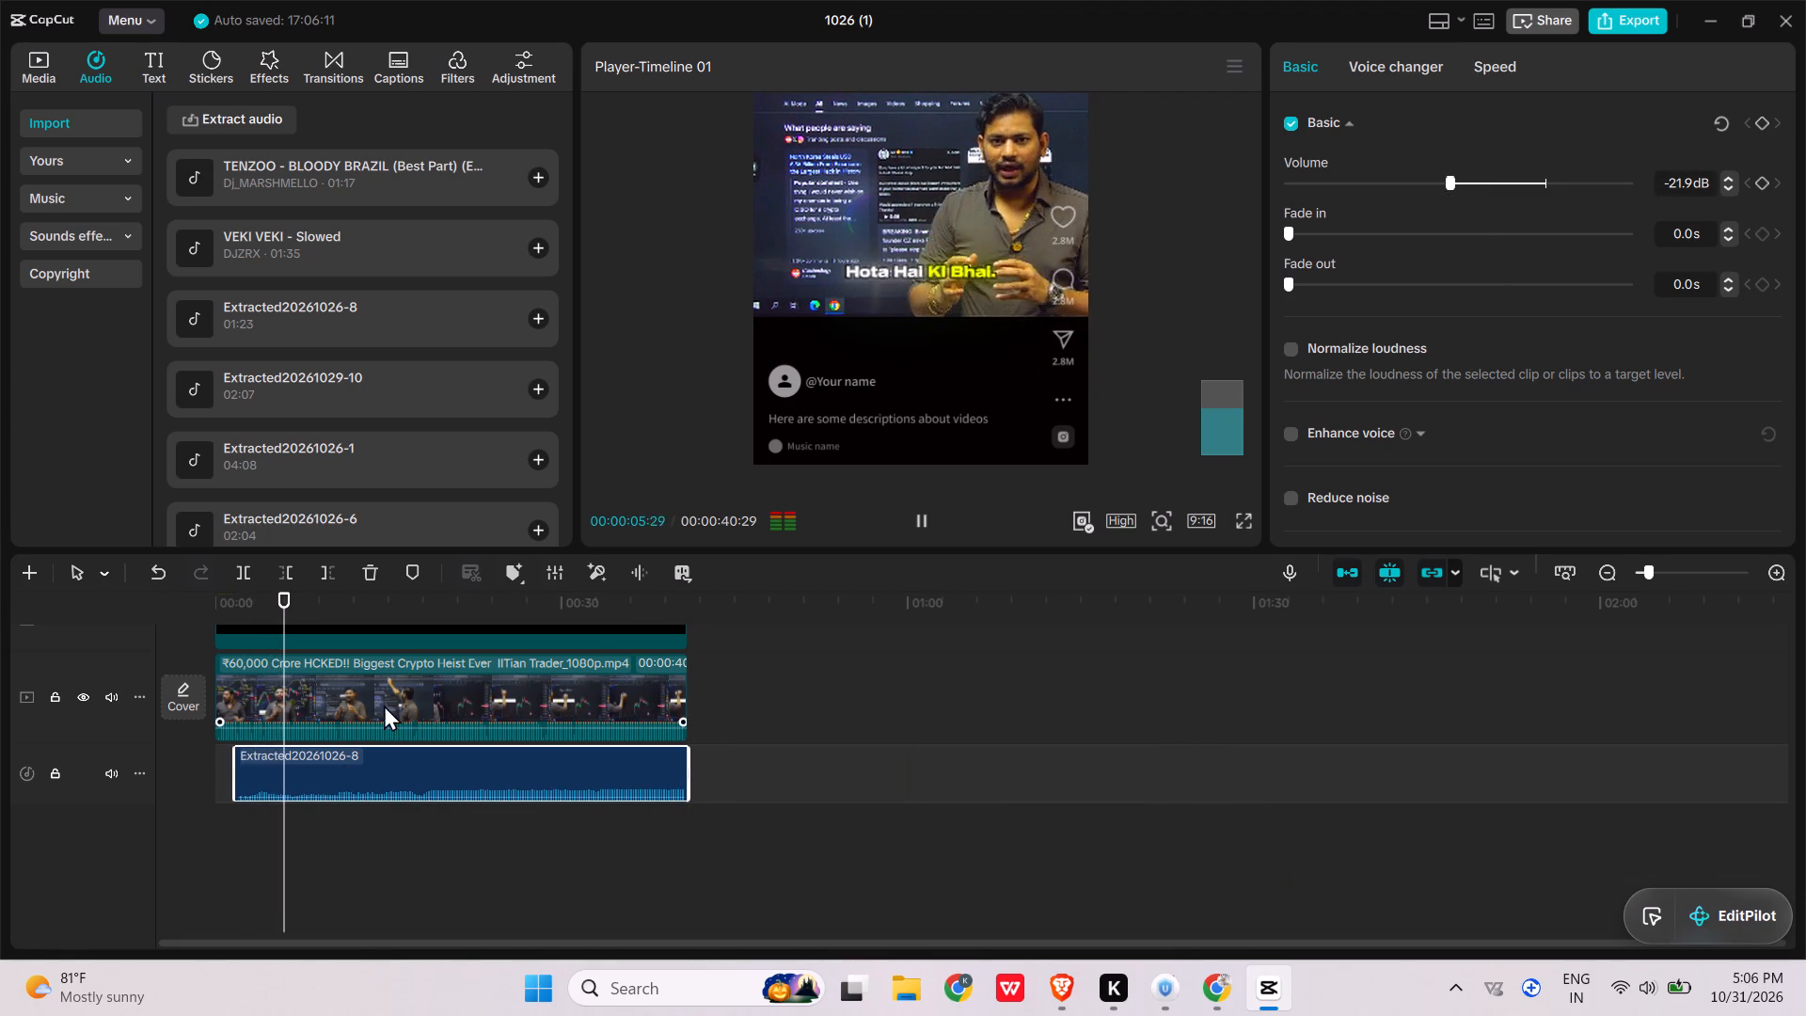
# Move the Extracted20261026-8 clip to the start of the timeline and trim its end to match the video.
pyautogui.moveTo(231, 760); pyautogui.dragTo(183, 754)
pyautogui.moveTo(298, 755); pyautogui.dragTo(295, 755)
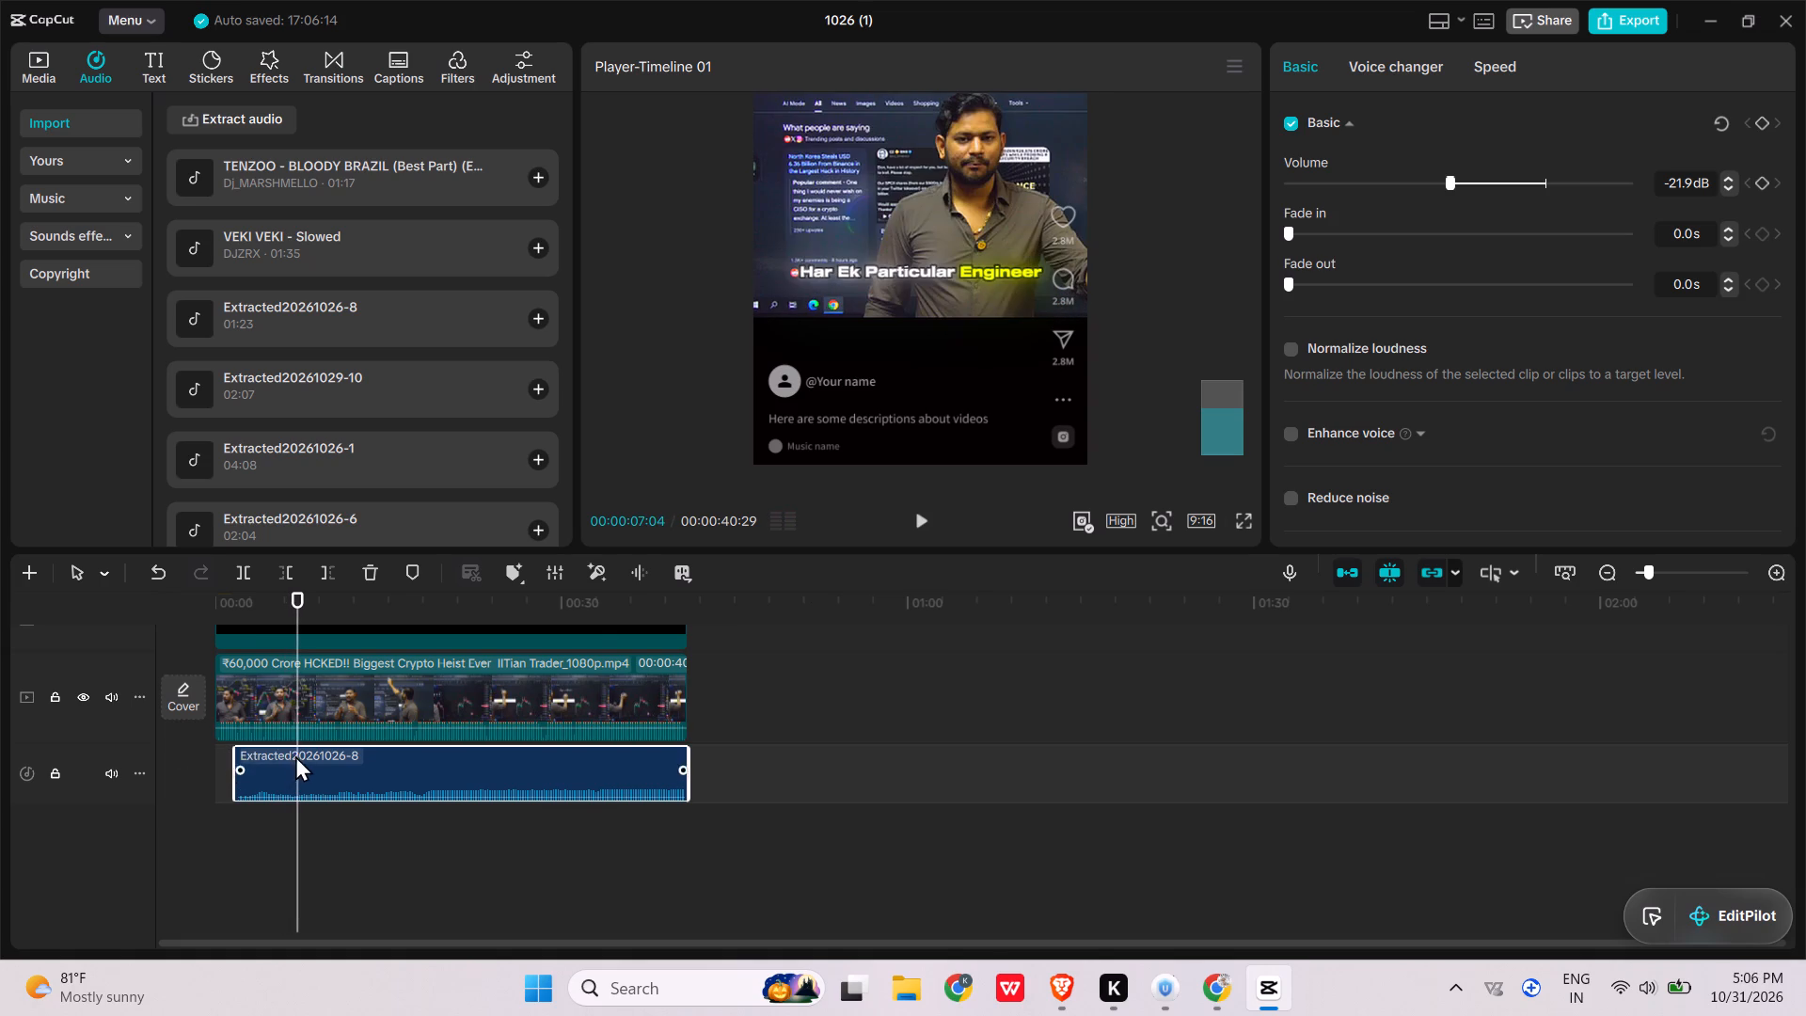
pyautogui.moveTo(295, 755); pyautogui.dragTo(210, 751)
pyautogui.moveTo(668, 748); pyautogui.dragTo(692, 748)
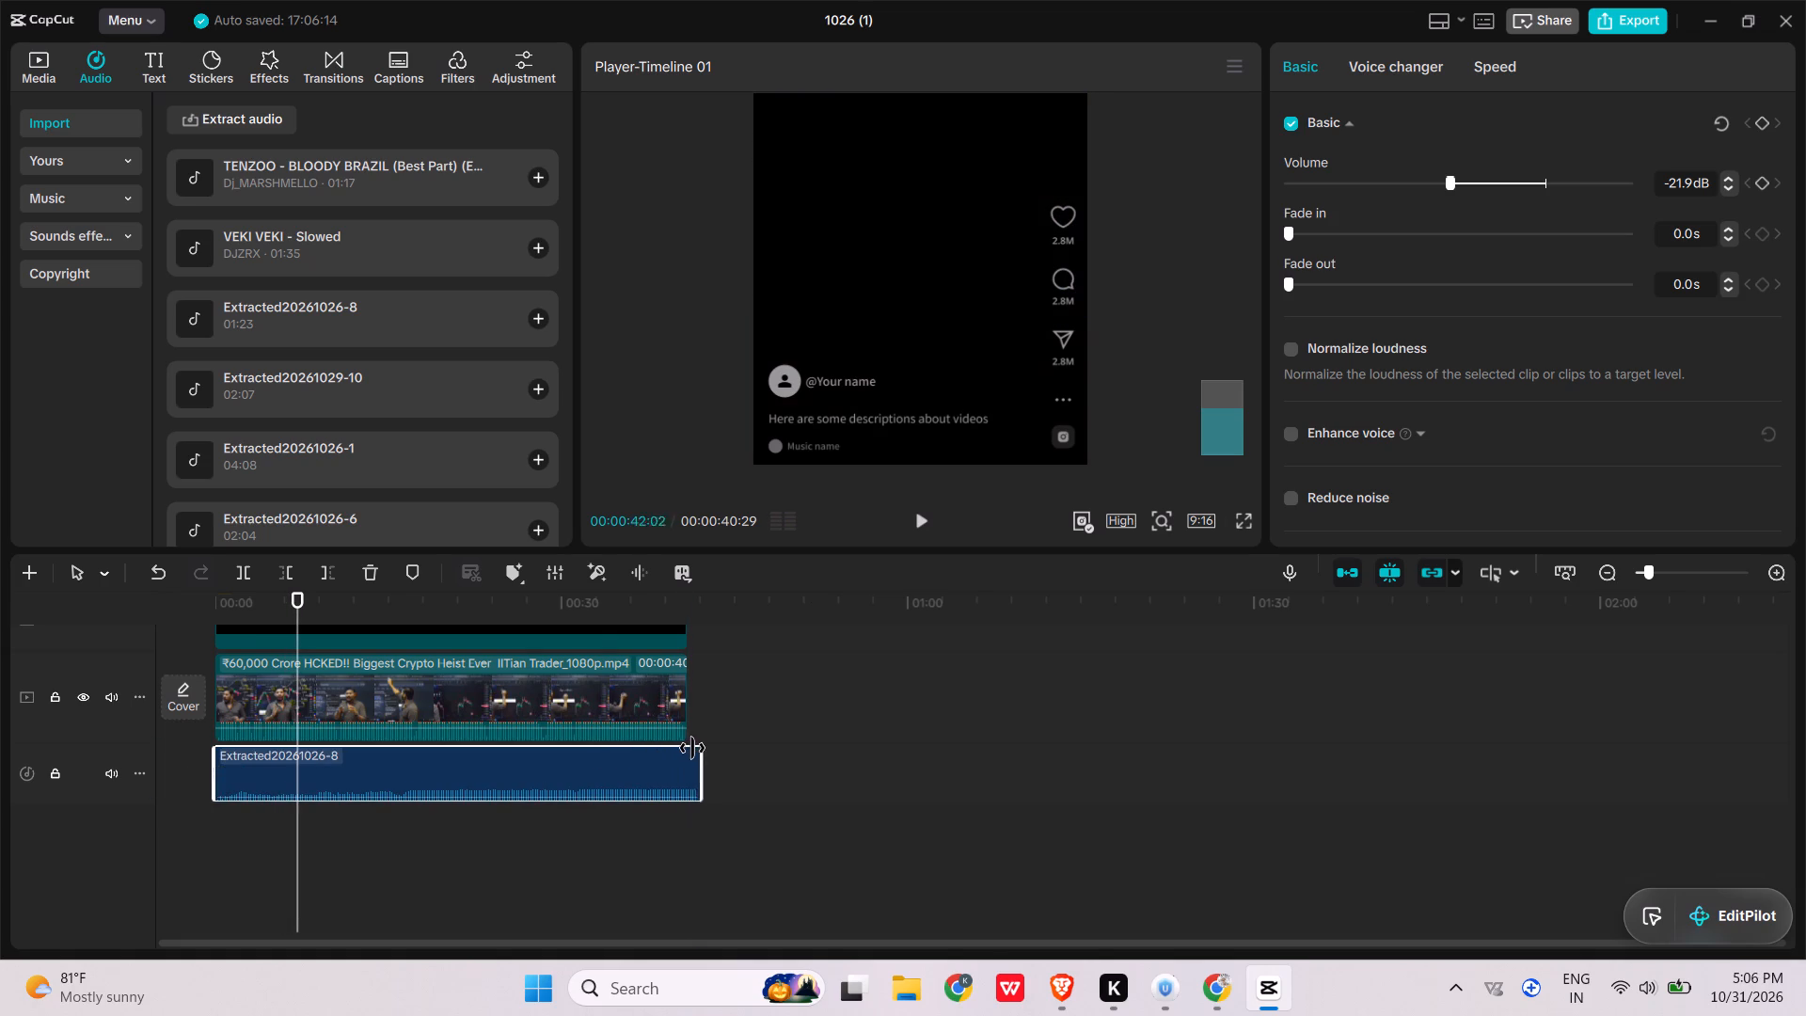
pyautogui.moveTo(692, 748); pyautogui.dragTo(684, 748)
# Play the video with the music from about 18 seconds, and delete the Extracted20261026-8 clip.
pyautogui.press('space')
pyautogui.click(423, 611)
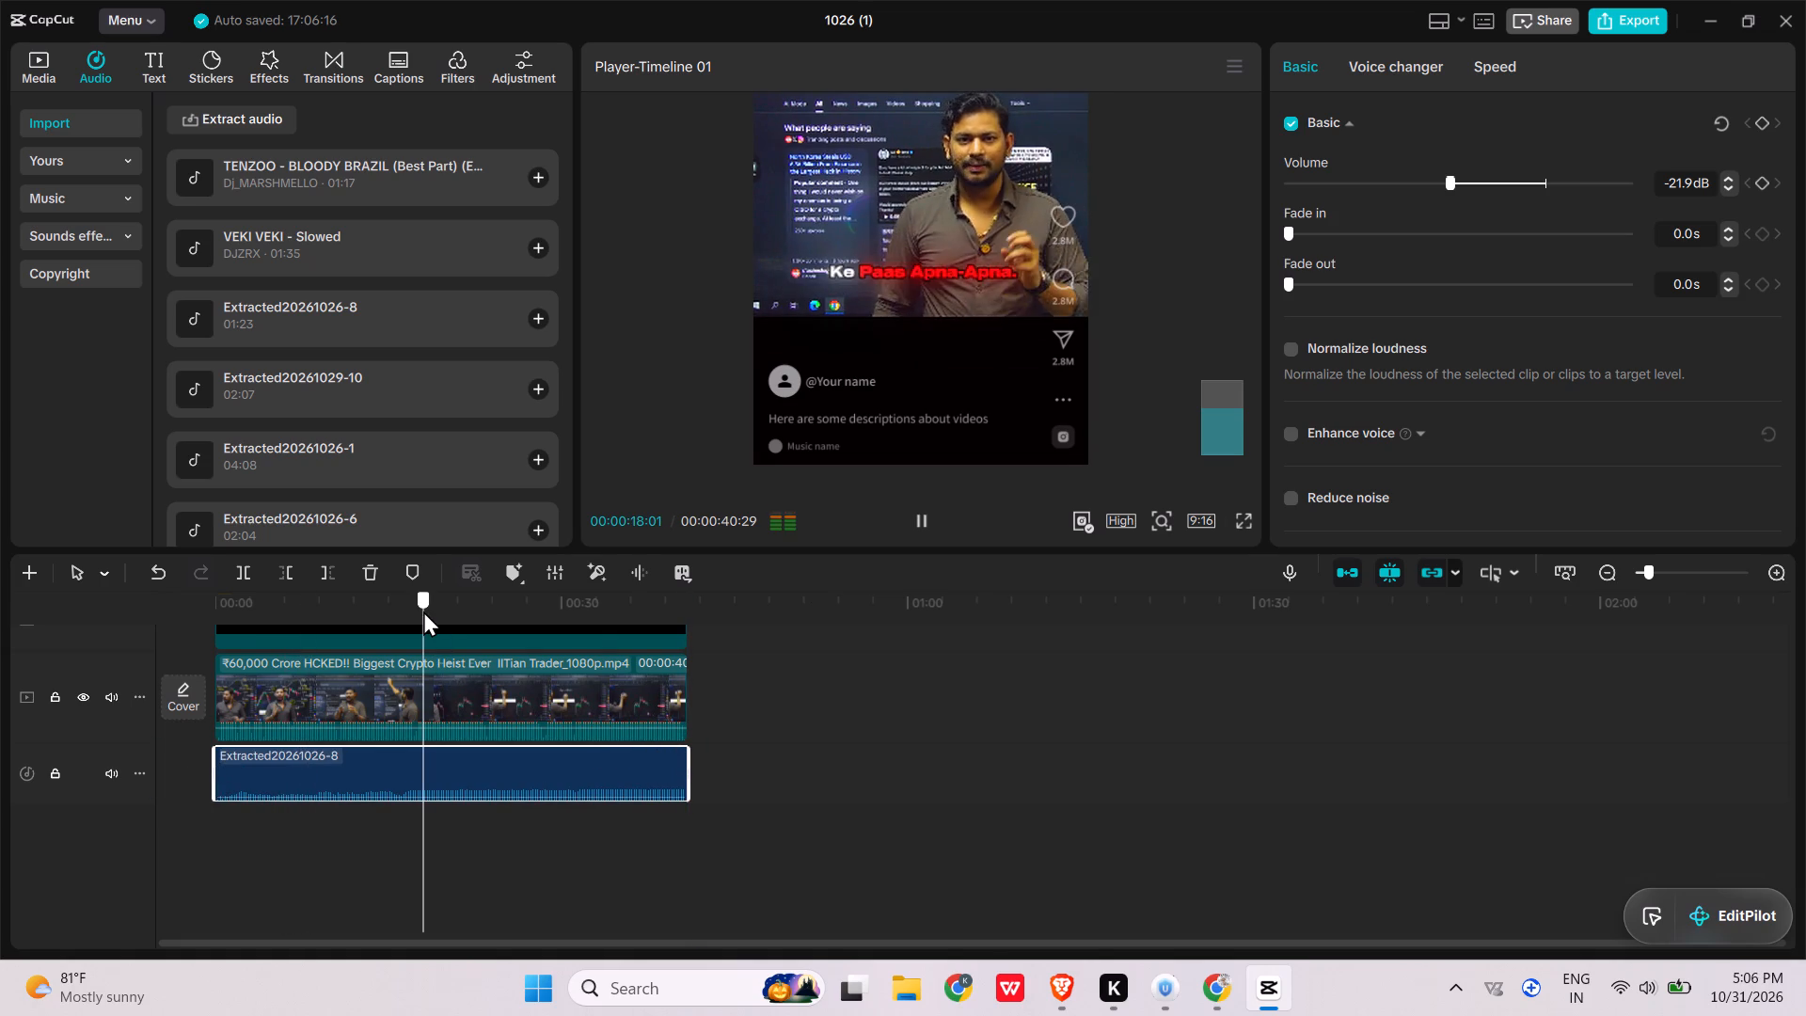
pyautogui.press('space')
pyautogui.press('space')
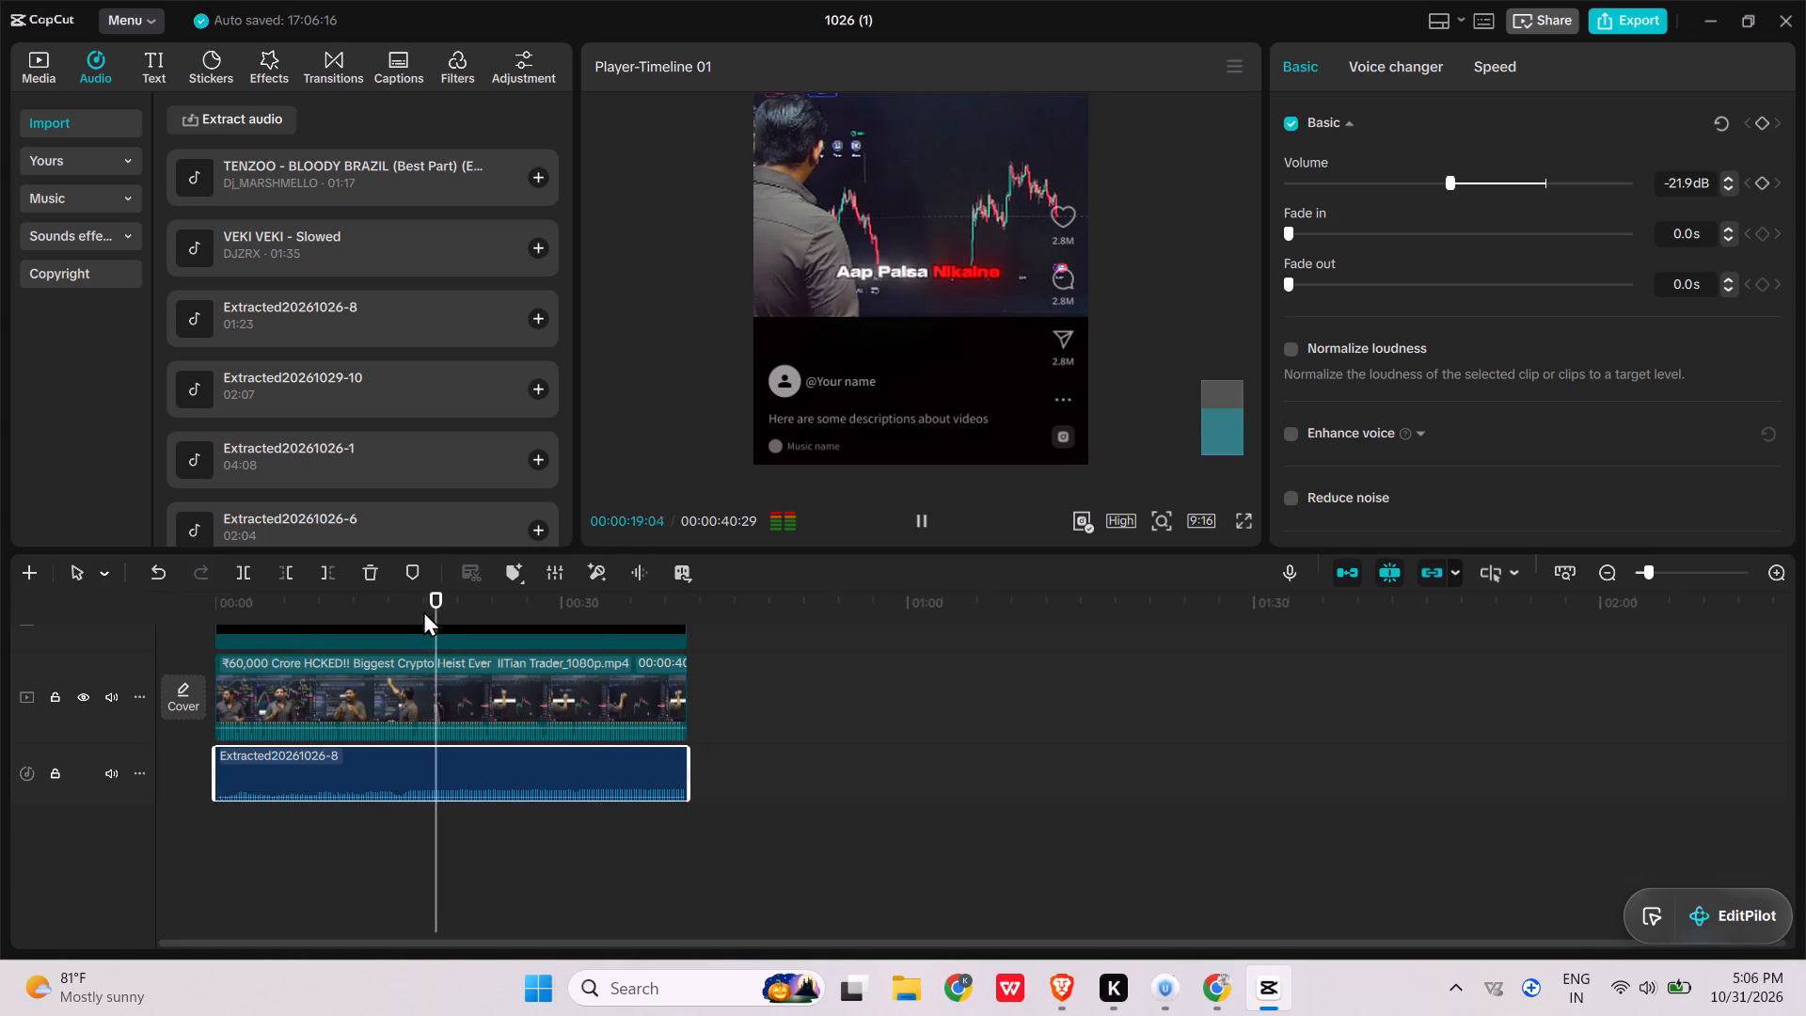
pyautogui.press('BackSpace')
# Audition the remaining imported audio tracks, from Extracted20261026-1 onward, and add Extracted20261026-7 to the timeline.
pyautogui.click(333, 461)
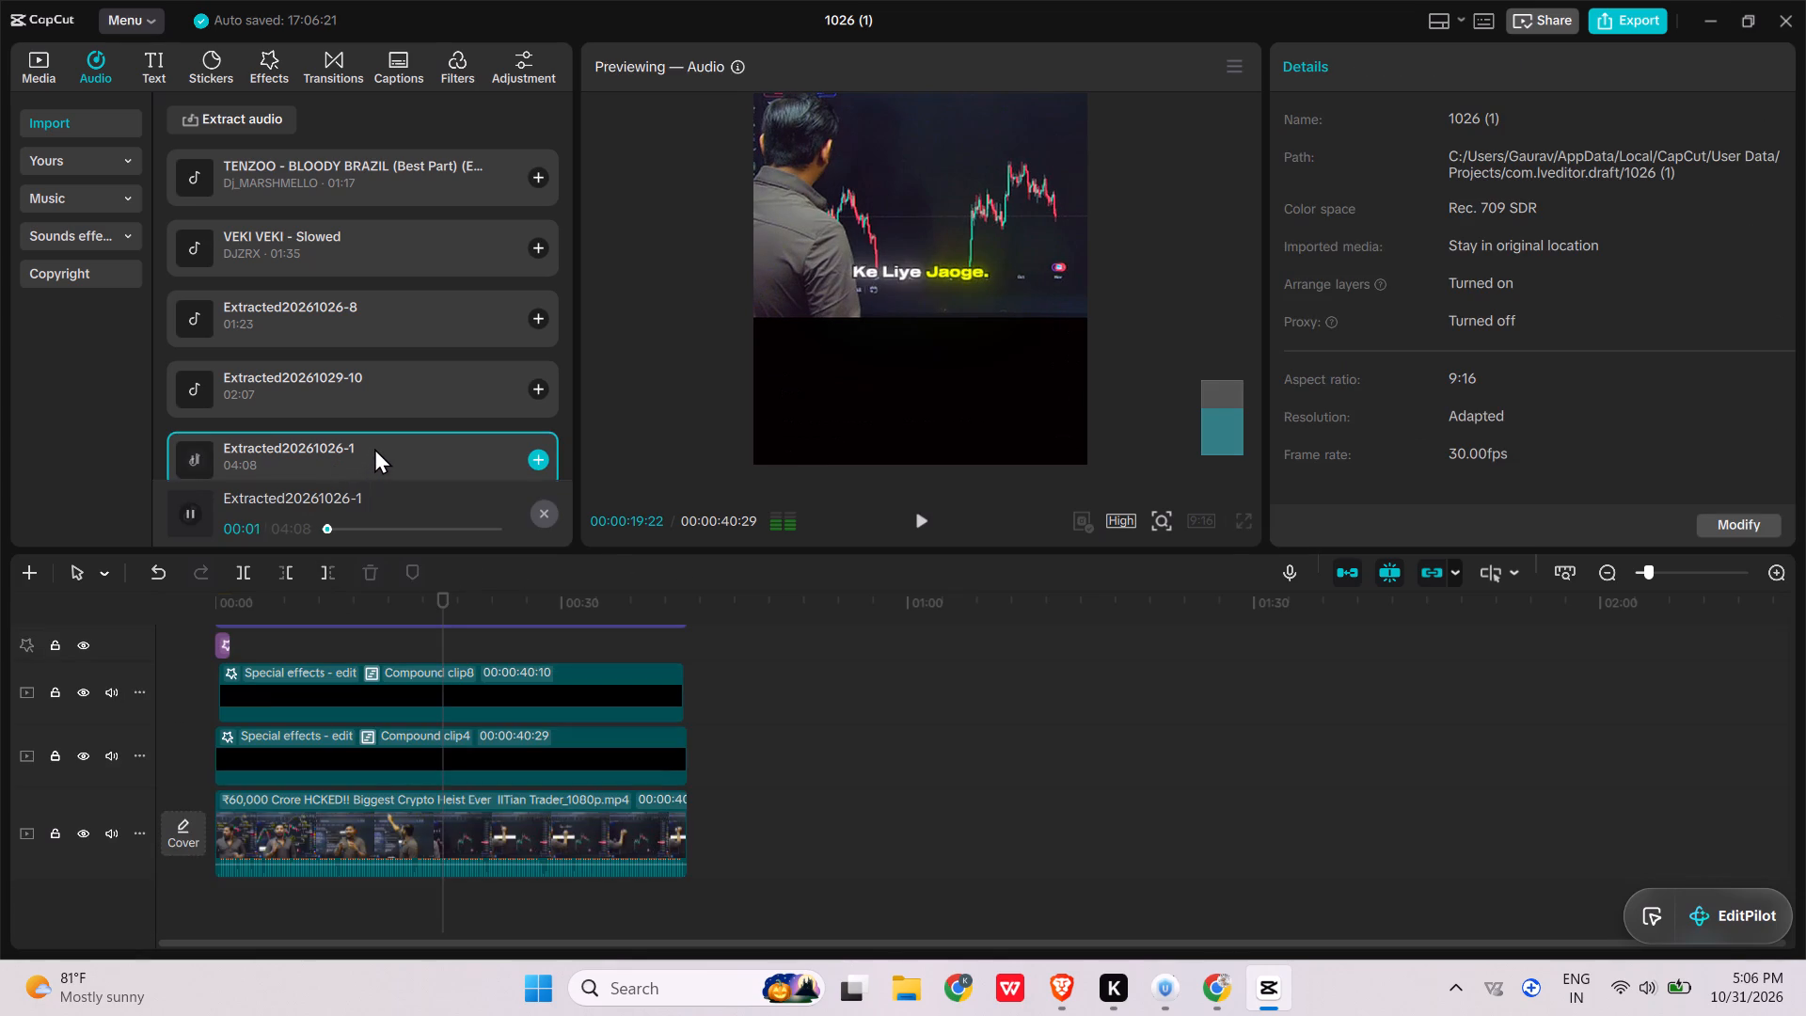
pyautogui.scroll(-1, 374, 448)
pyautogui.click(374, 448)
pyautogui.scroll(-1, 374, 448)
pyautogui.click(374, 448)
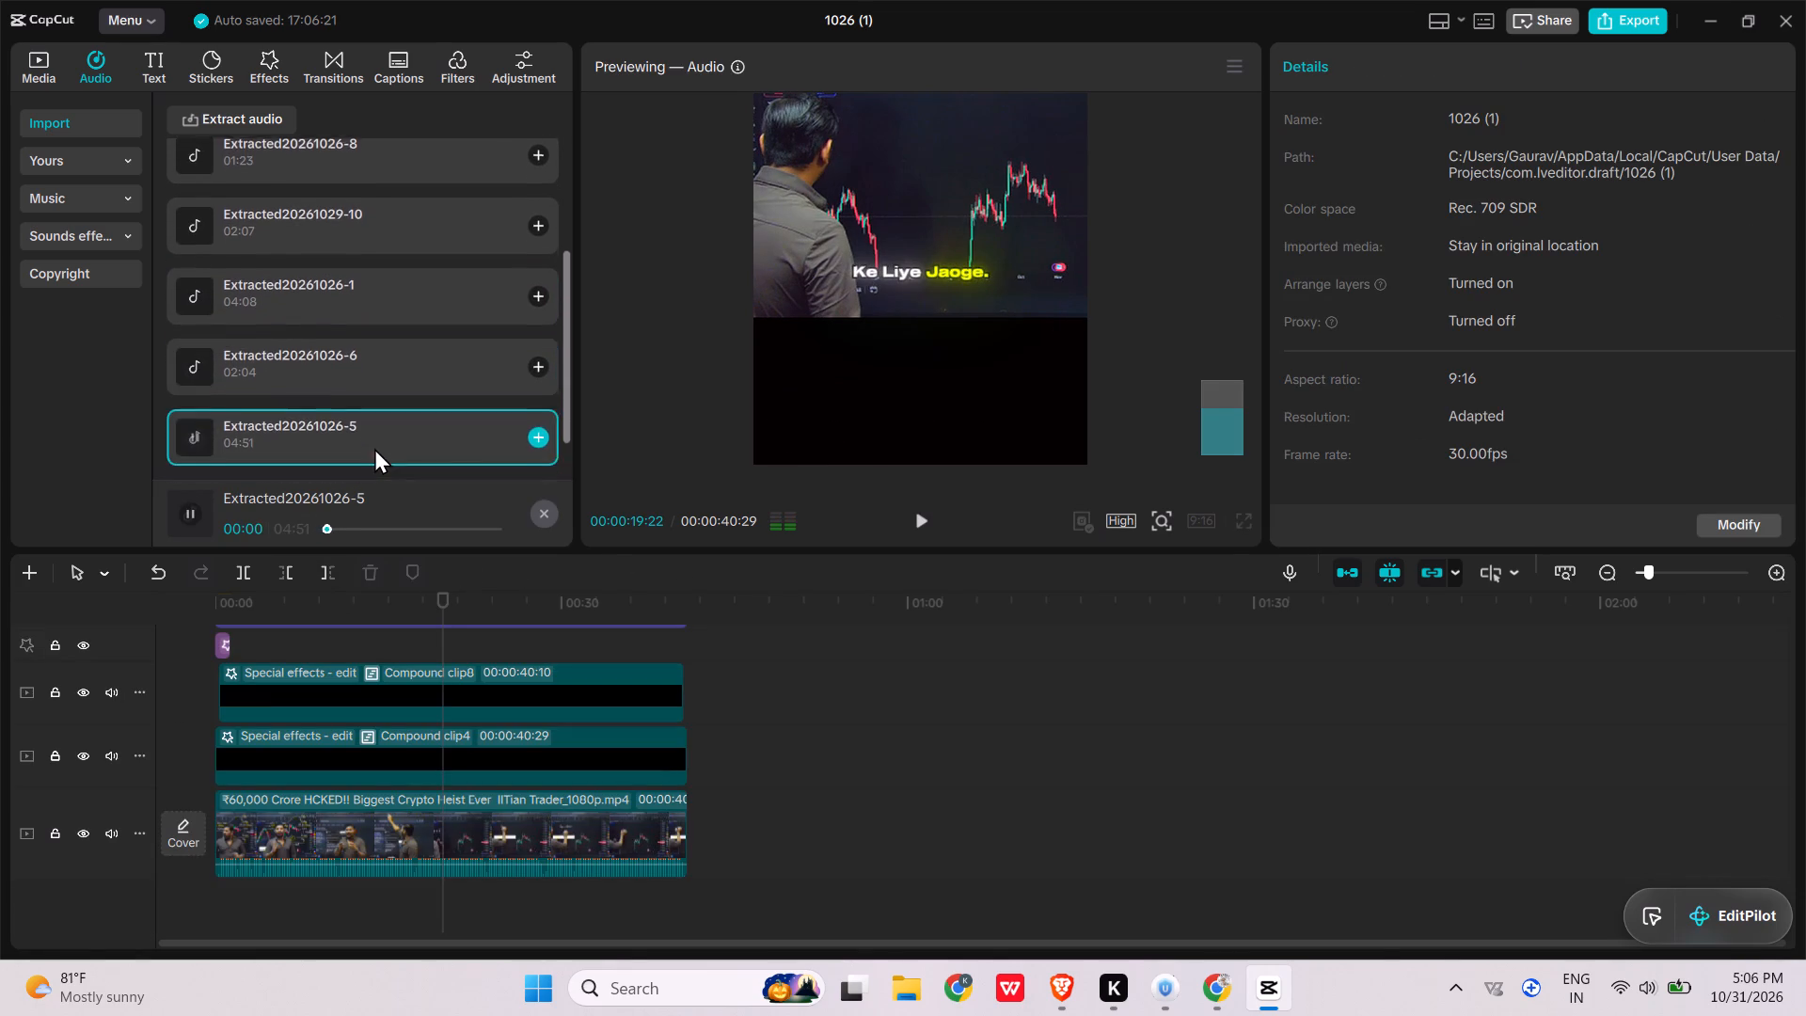
pyautogui.scroll(-2, 374, 448)
pyautogui.click(366, 453)
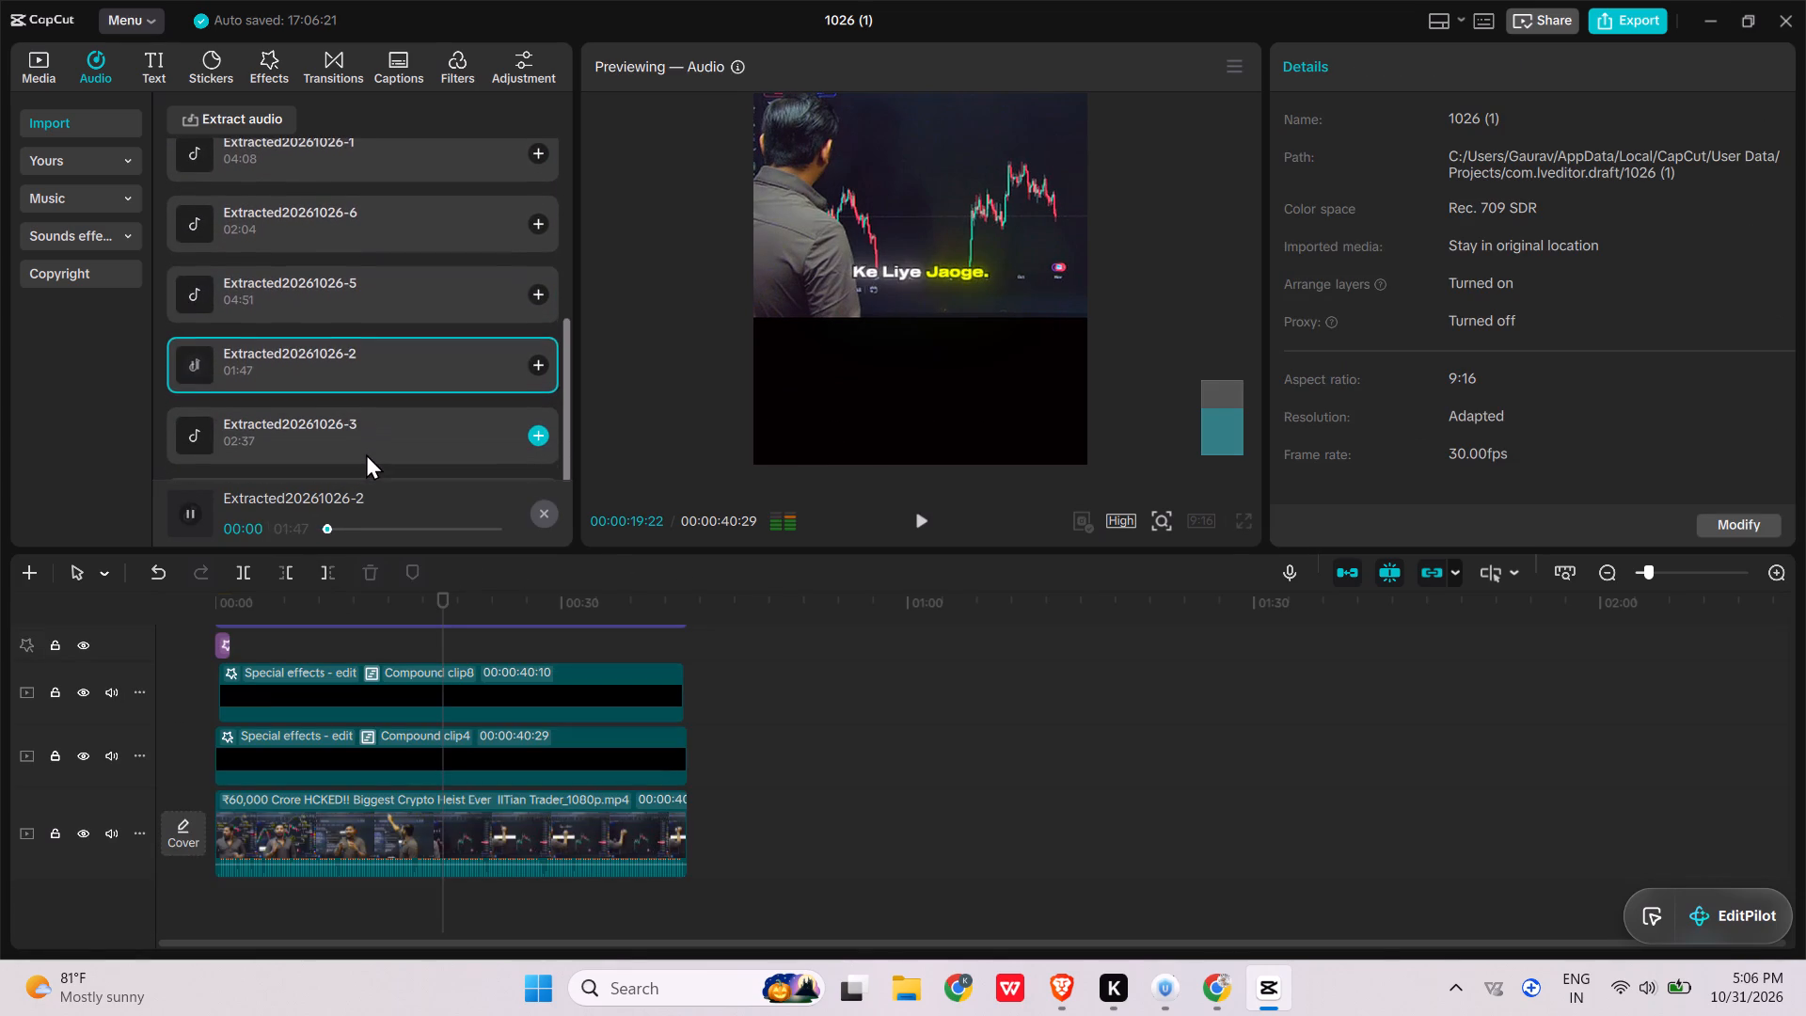
pyautogui.click(366, 447)
pyautogui.scroll(-1, 367, 435)
pyautogui.click(370, 426)
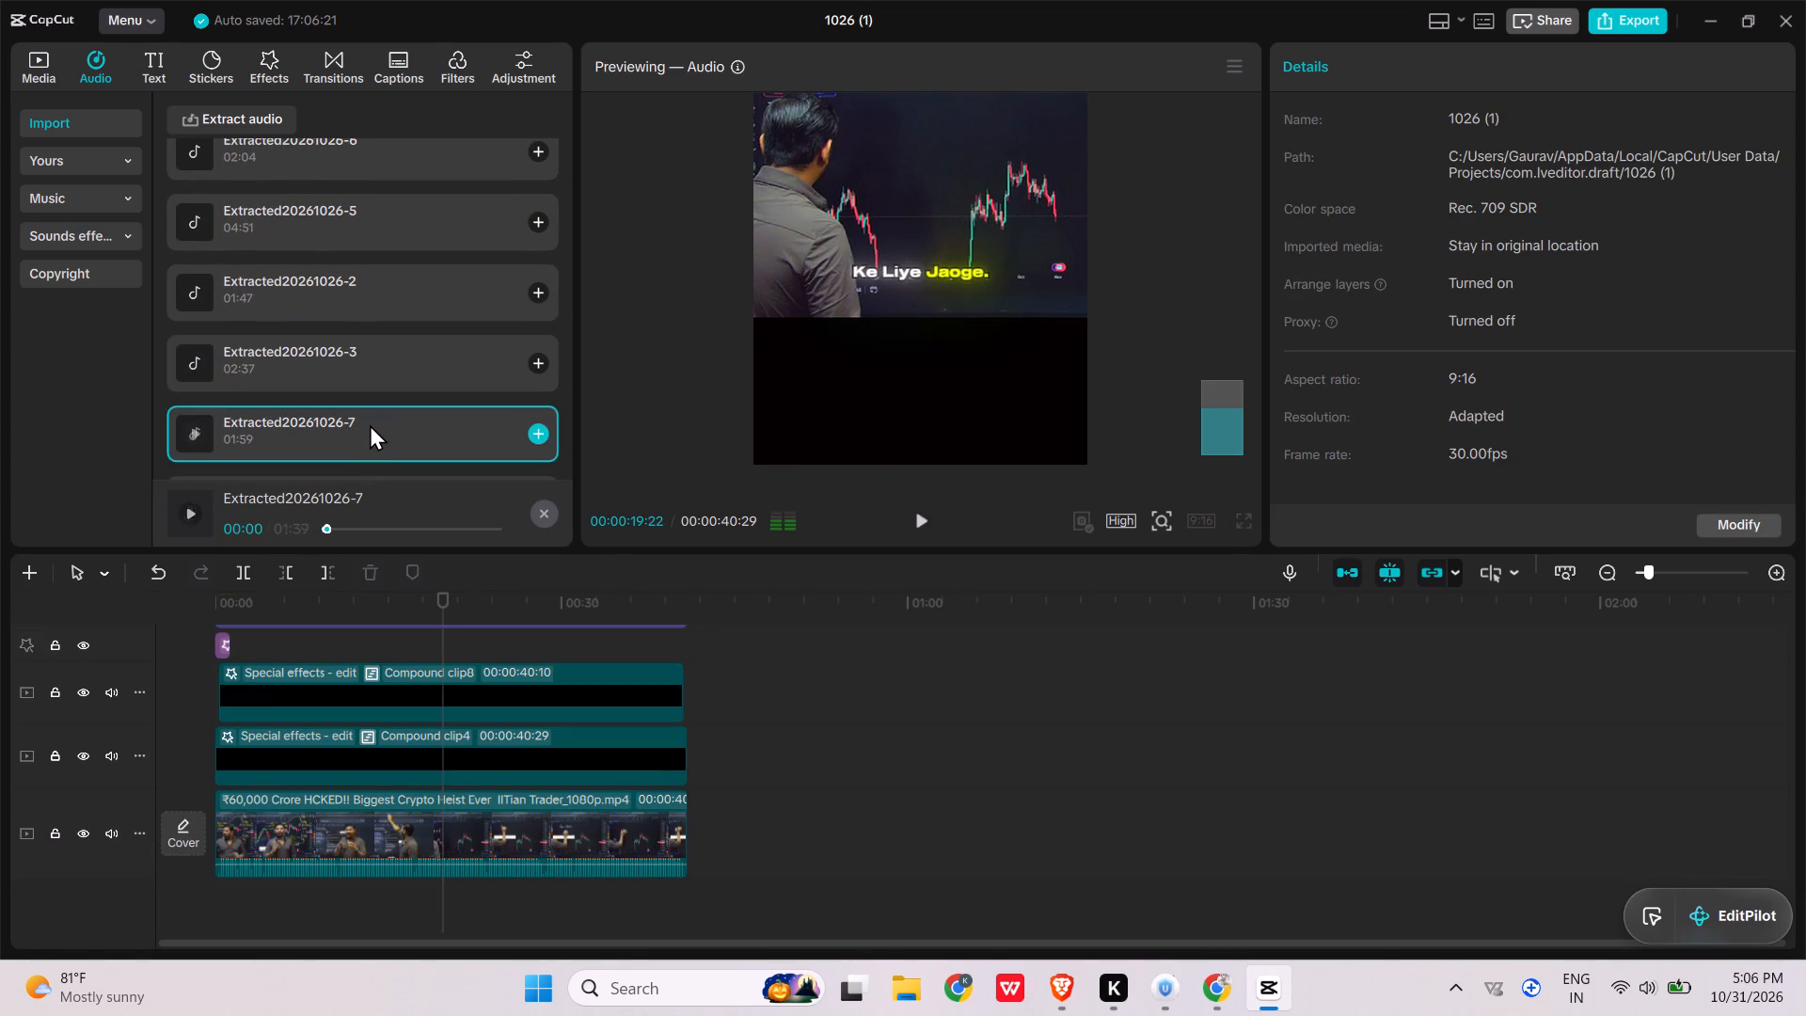
pyautogui.scroll(-1, 370, 424)
pyautogui.click(371, 475)
pyautogui.click(372, 486)
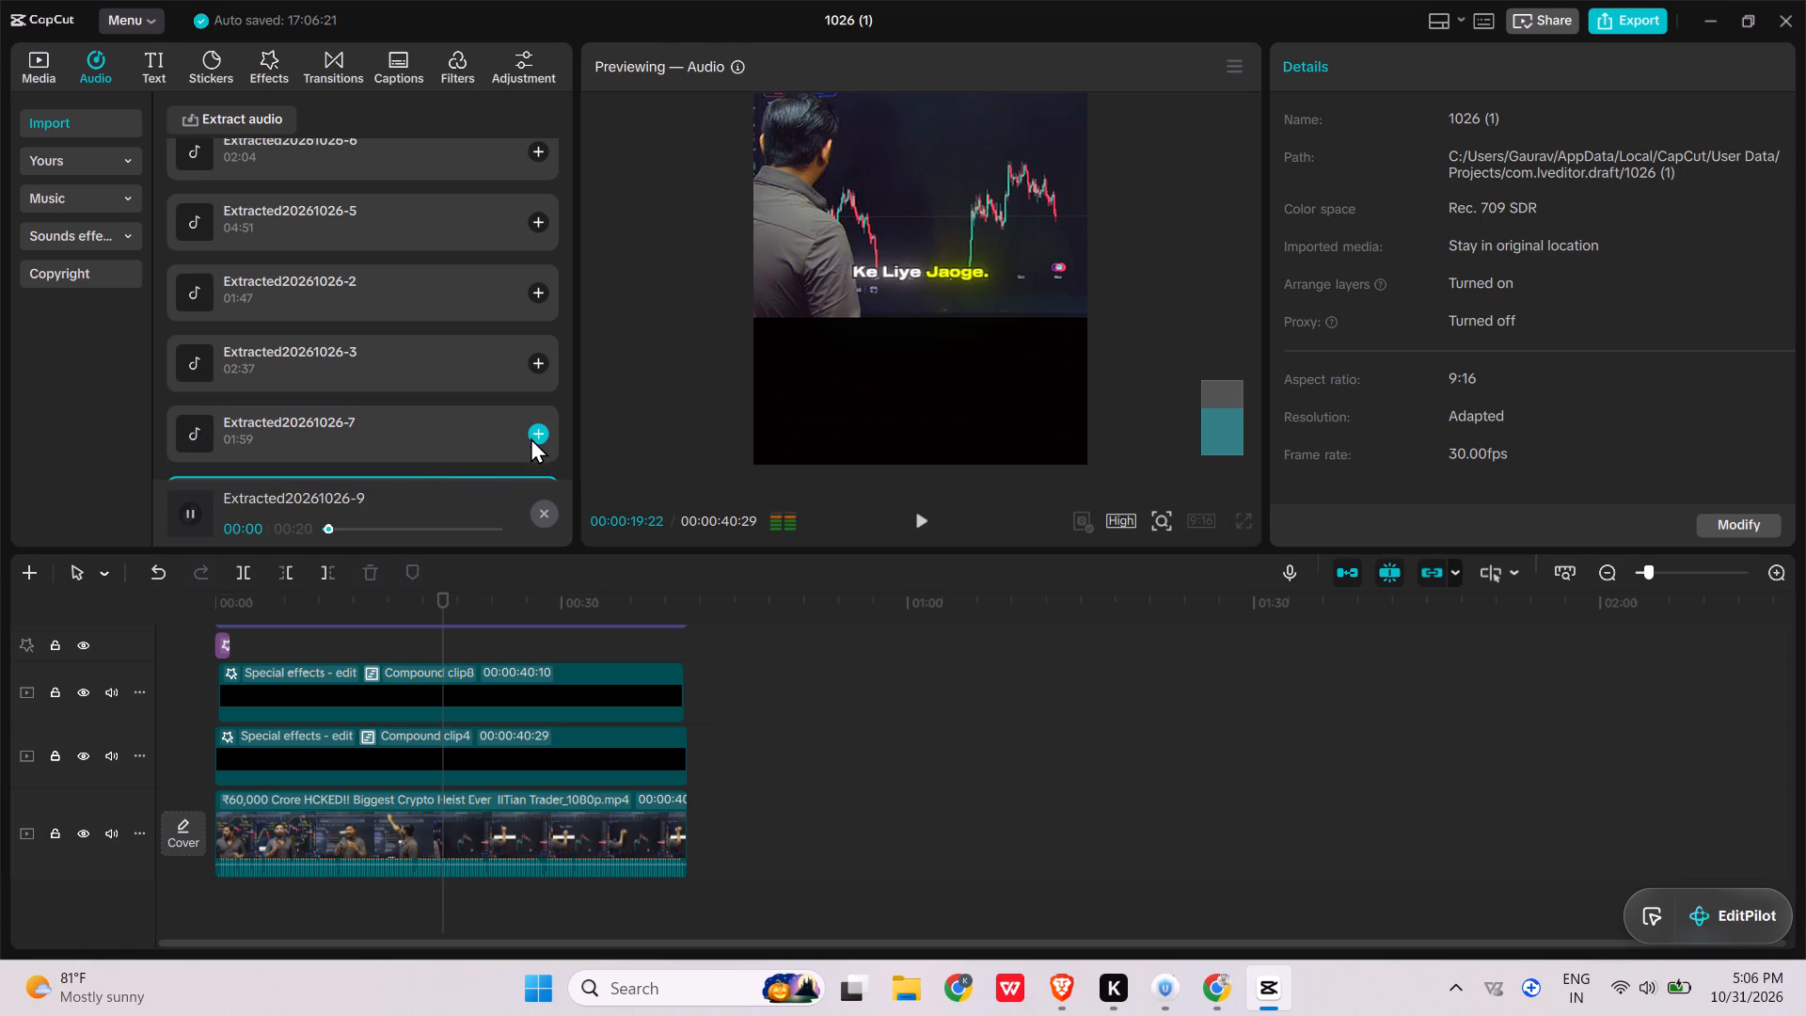
pyautogui.click(538, 429)
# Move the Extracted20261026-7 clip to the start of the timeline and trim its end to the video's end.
pyautogui.moveTo(794, 890); pyautogui.dragTo(260, 900)
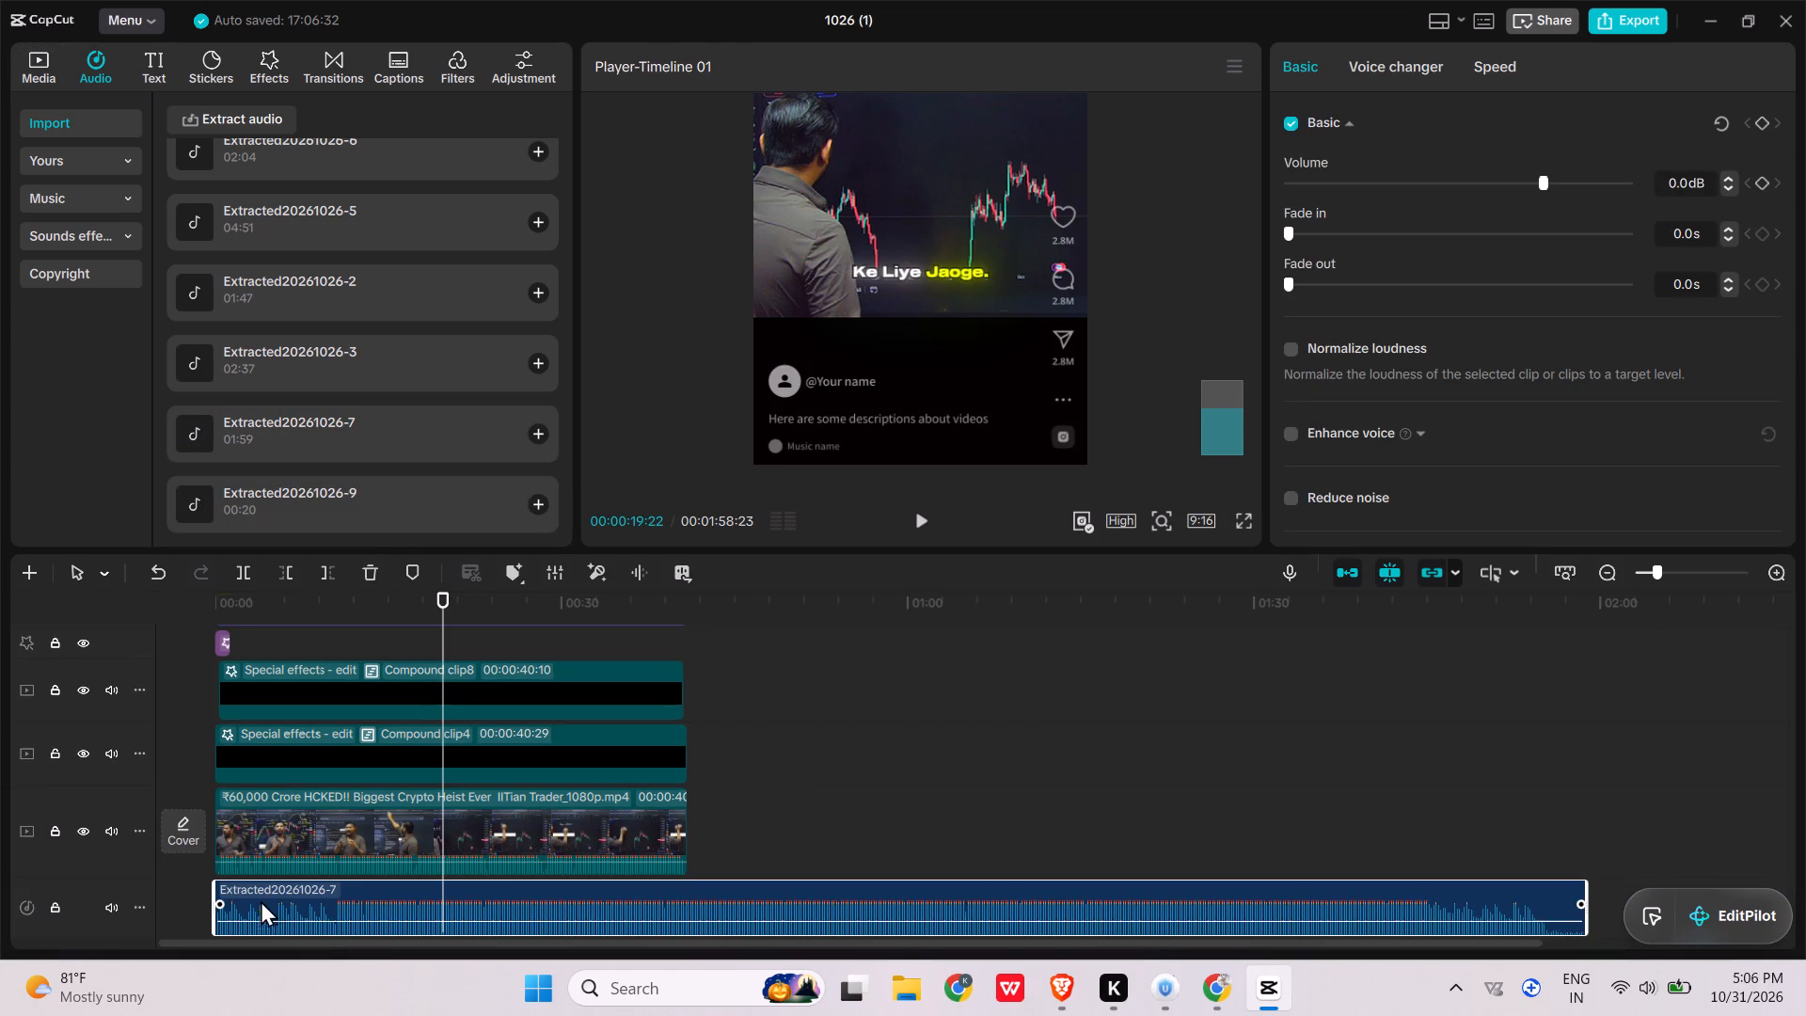
pyautogui.press('space')
pyautogui.moveTo(1588, 891); pyautogui.dragTo(796, 865)
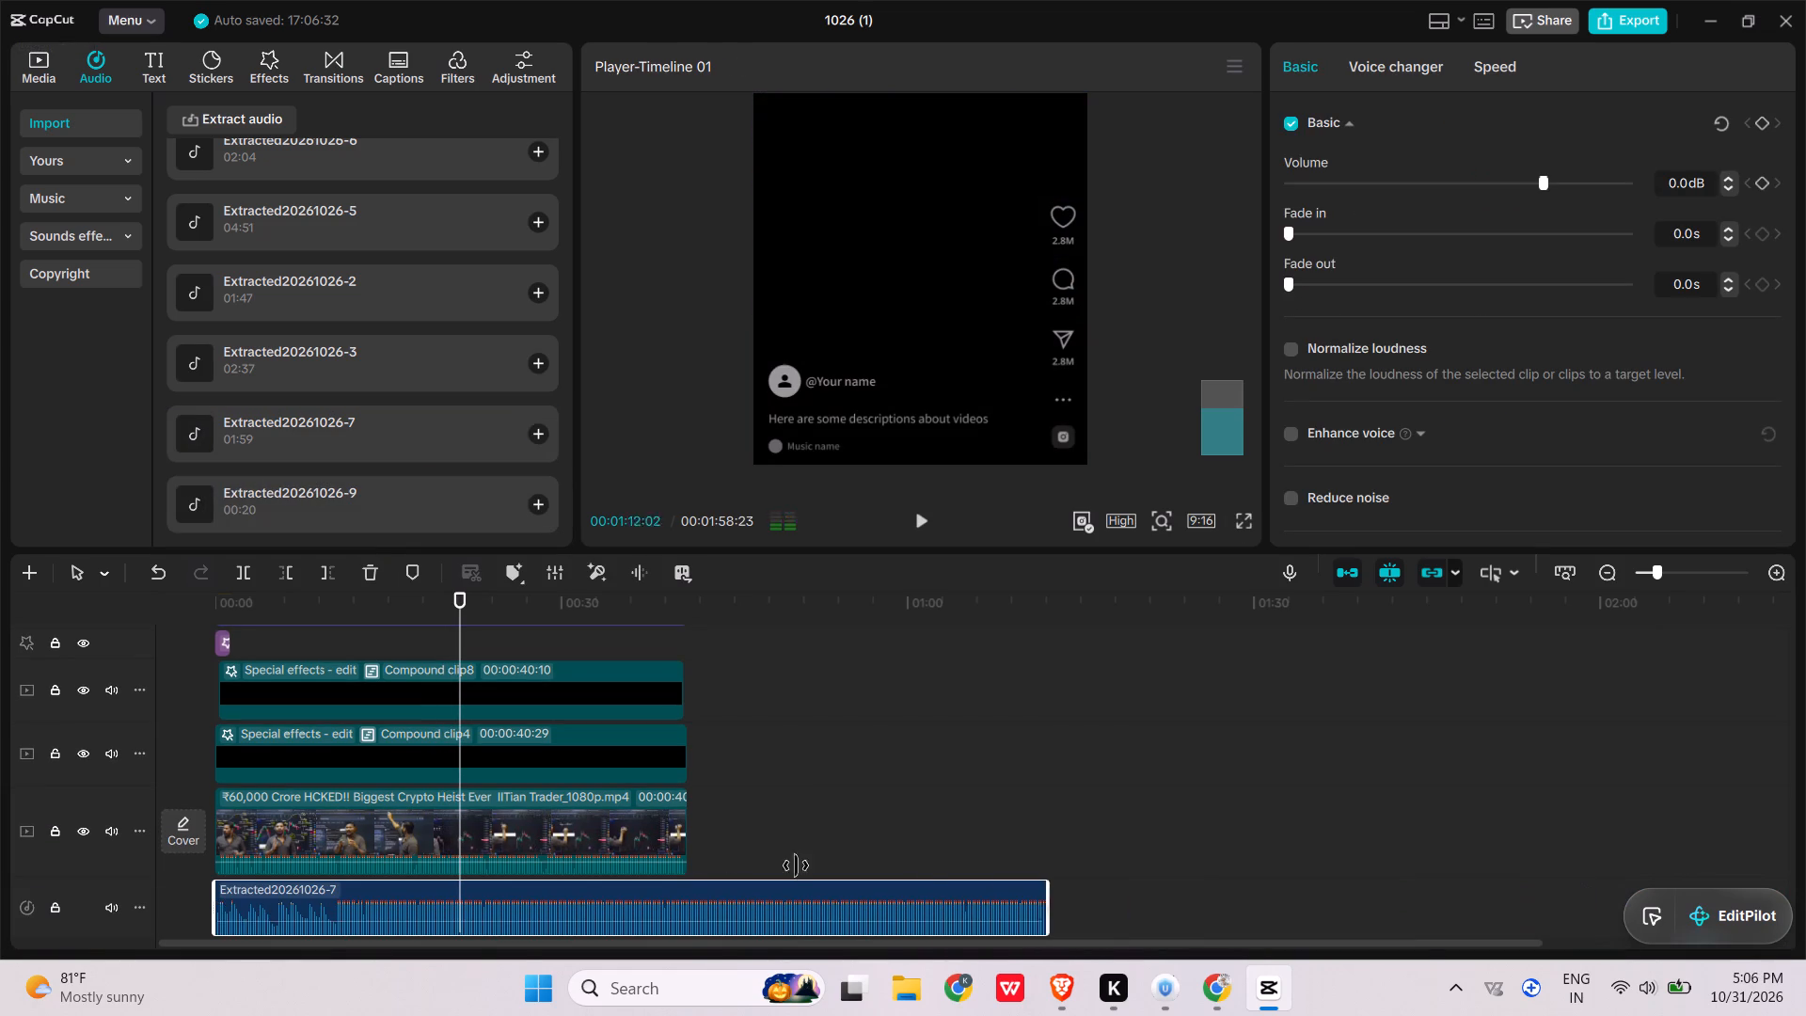
pyautogui.moveTo(796, 865); pyautogui.dragTo(689, 860)
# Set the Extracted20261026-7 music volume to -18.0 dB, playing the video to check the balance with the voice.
pyautogui.moveTo(1483, 200); pyautogui.dragTo(1457, 196)
pyautogui.click(1458, 189)
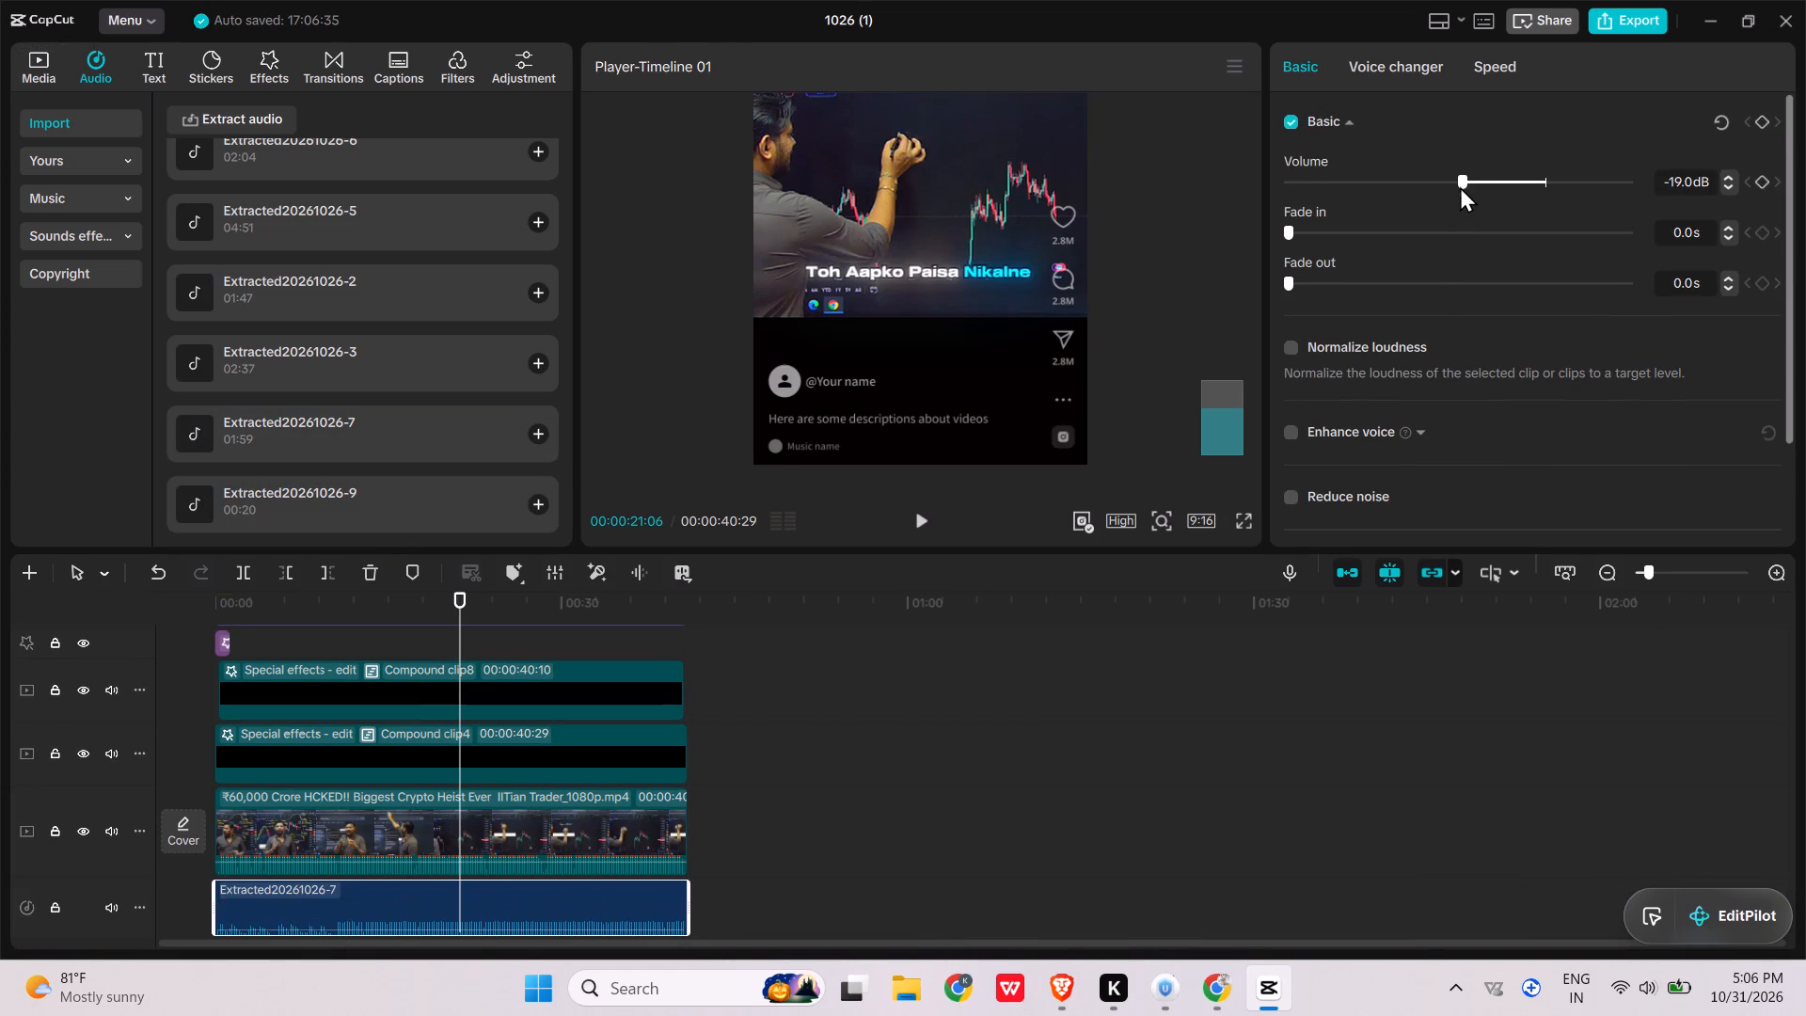
pyautogui.press('space')
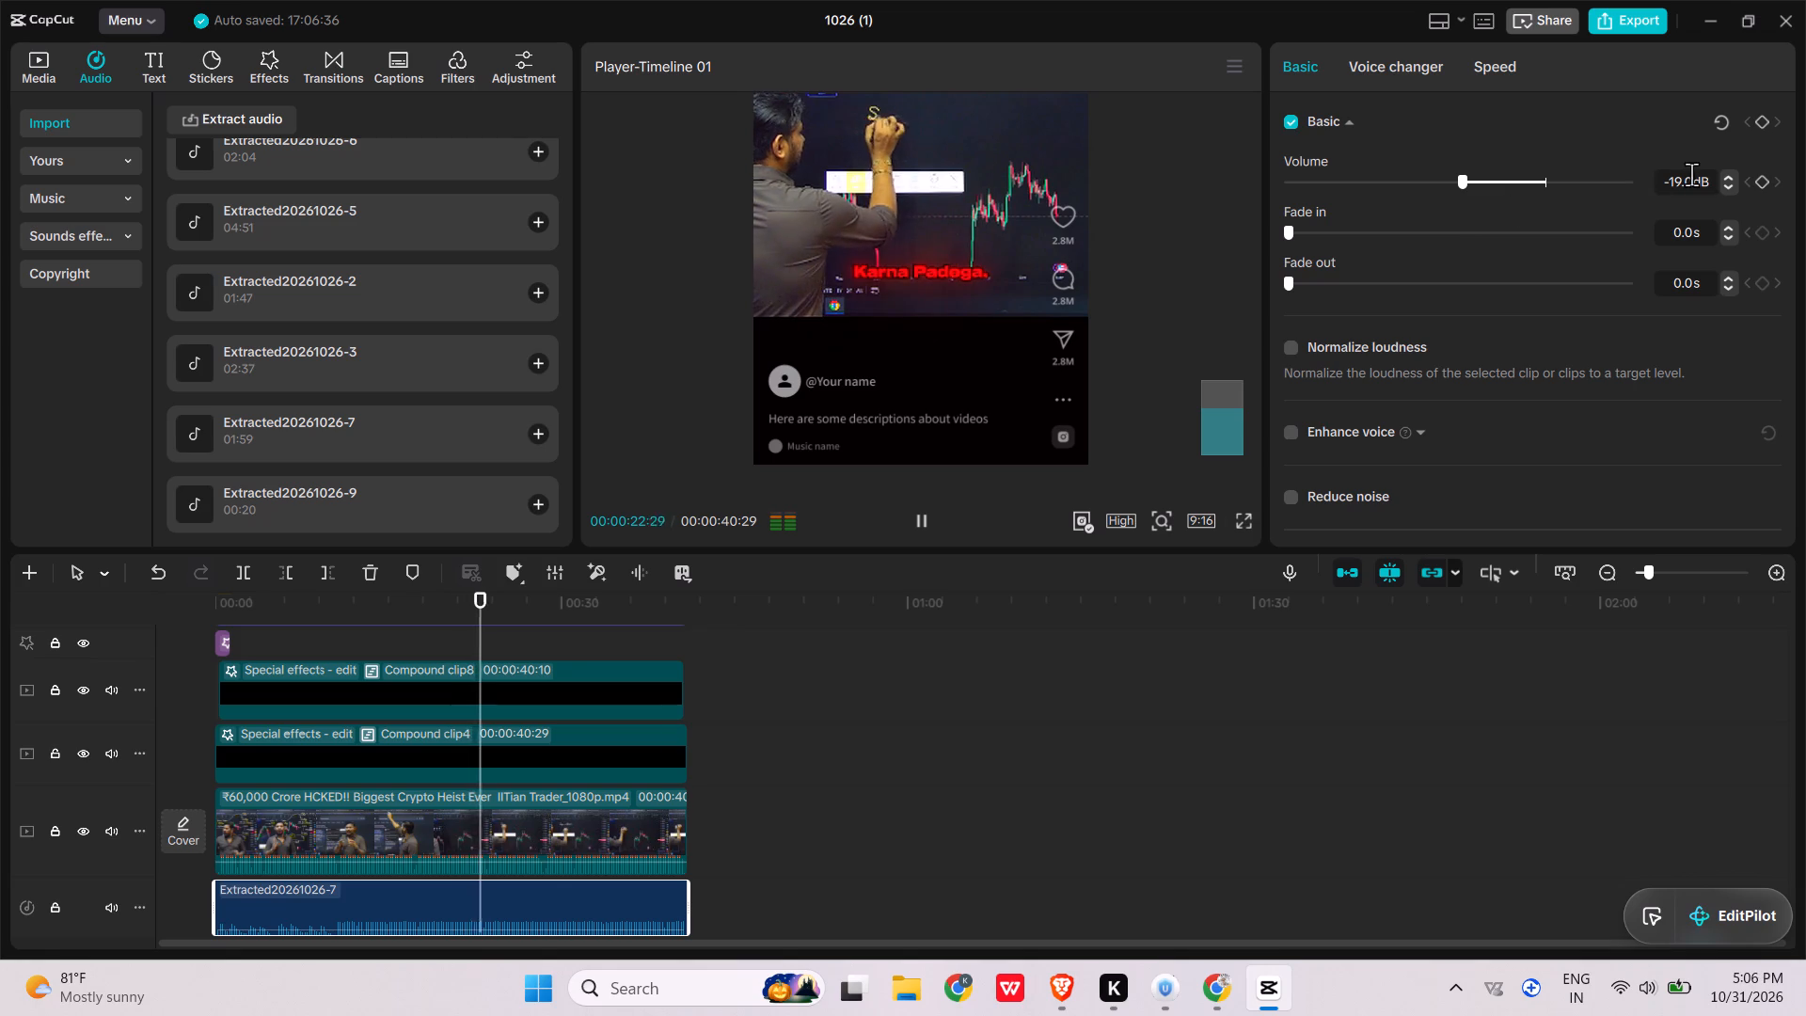
pyautogui.click(1729, 177)
pyautogui.doubleClick(1723, 186)
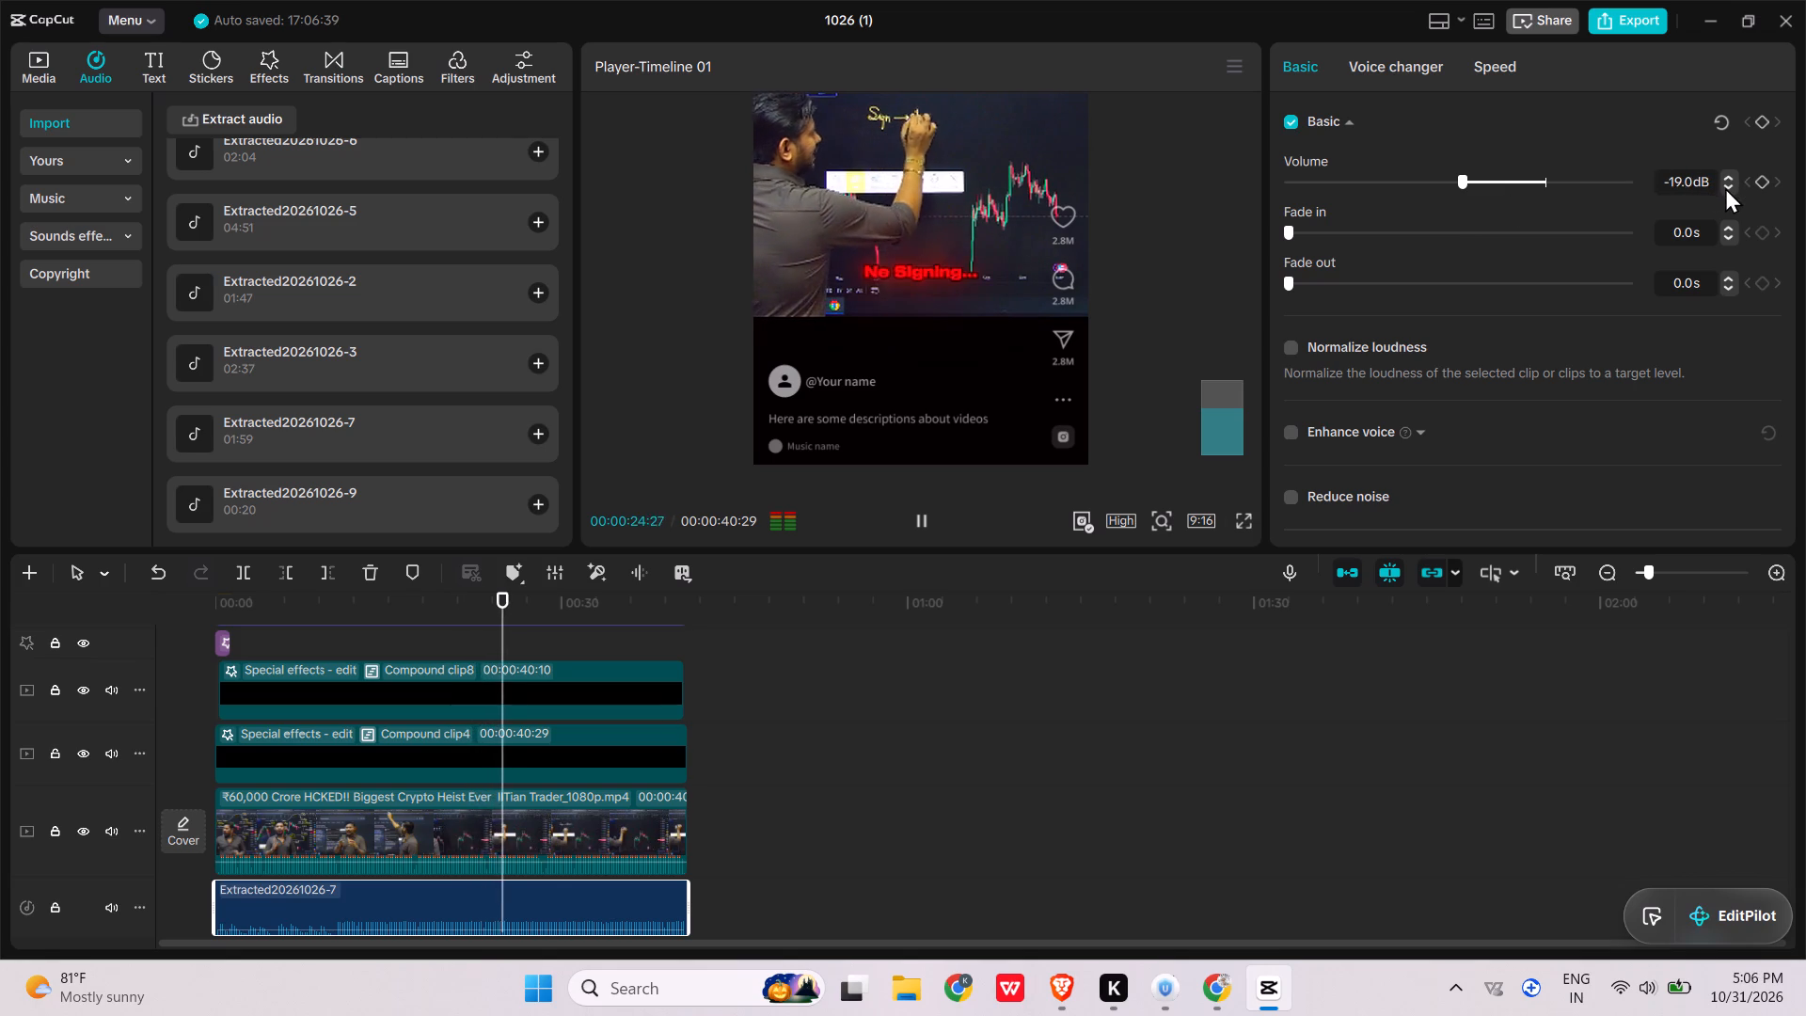
pyautogui.tripleClick(1726, 175)
pyautogui.tripleClick(1726, 175)
pyautogui.tripleClick(1726, 175)
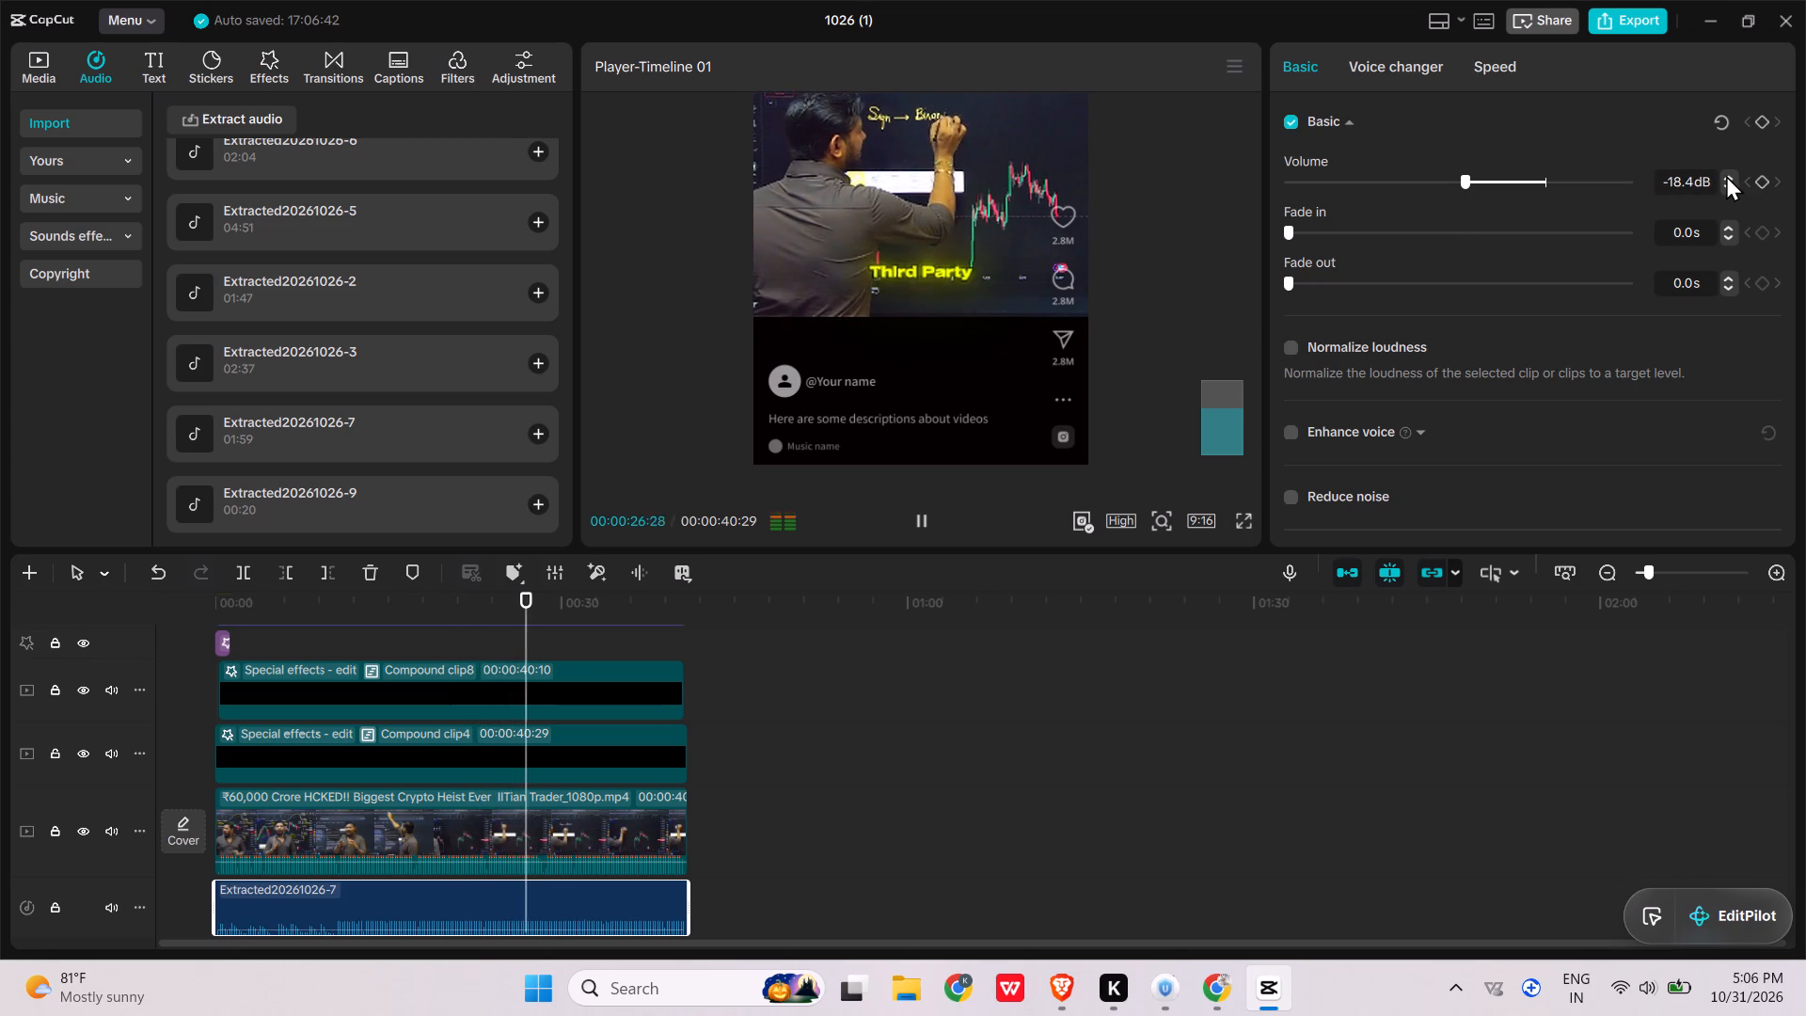
pyautogui.doubleClick(1726, 175)
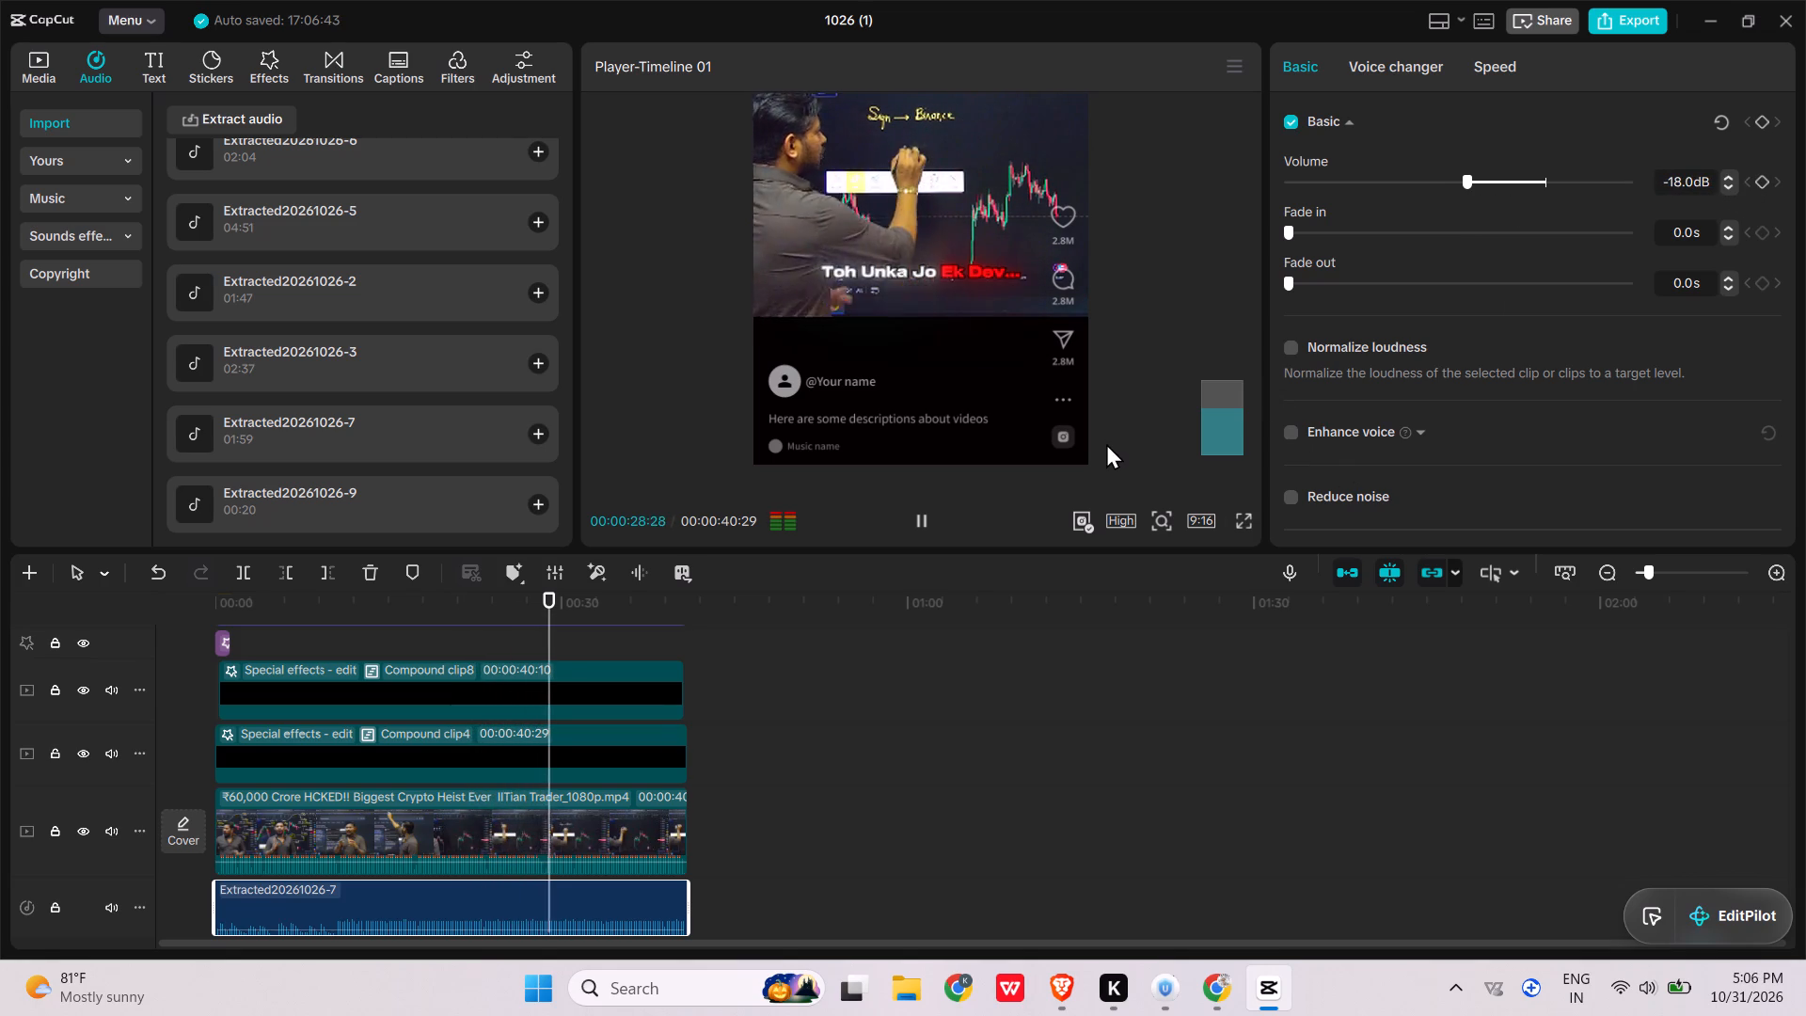
pyautogui.scroll(3, 1106, 443)
pyautogui.press('space')
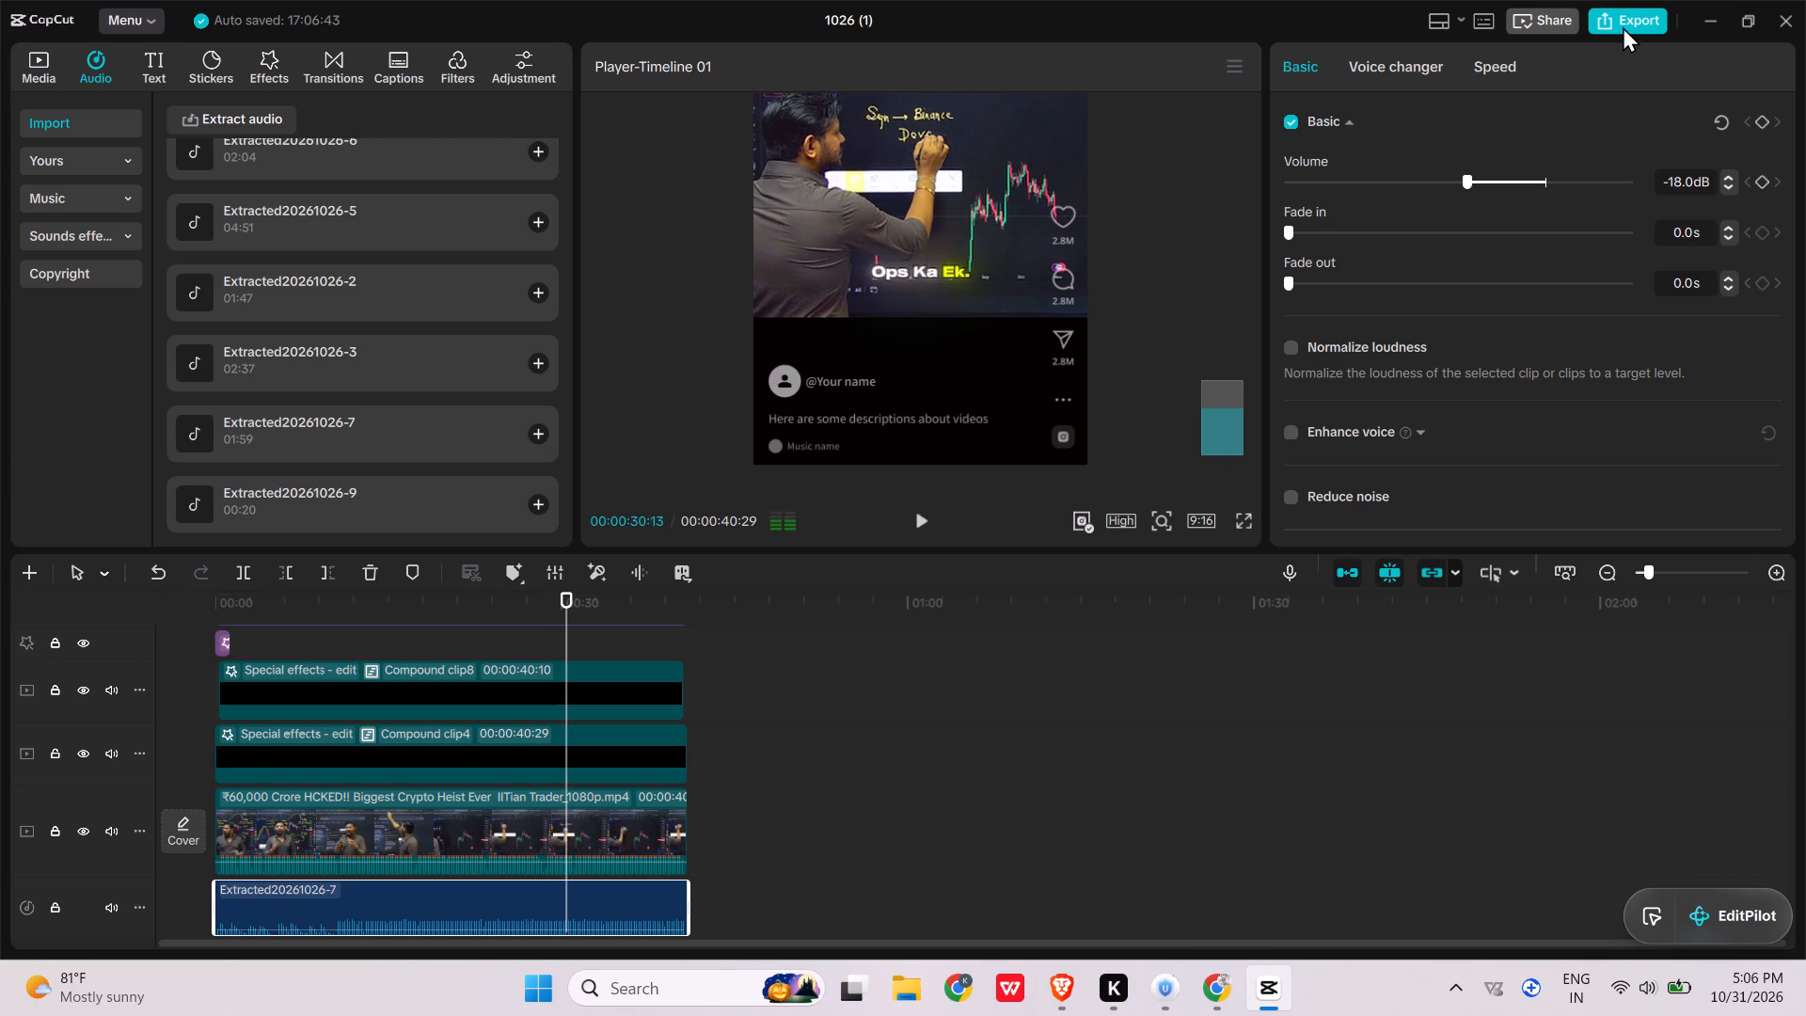
# Export the video as 1026 (1)(12) with the frame rate set to 60fps.
pyautogui.click(1623, 26)
pyautogui.click(1247, 546)
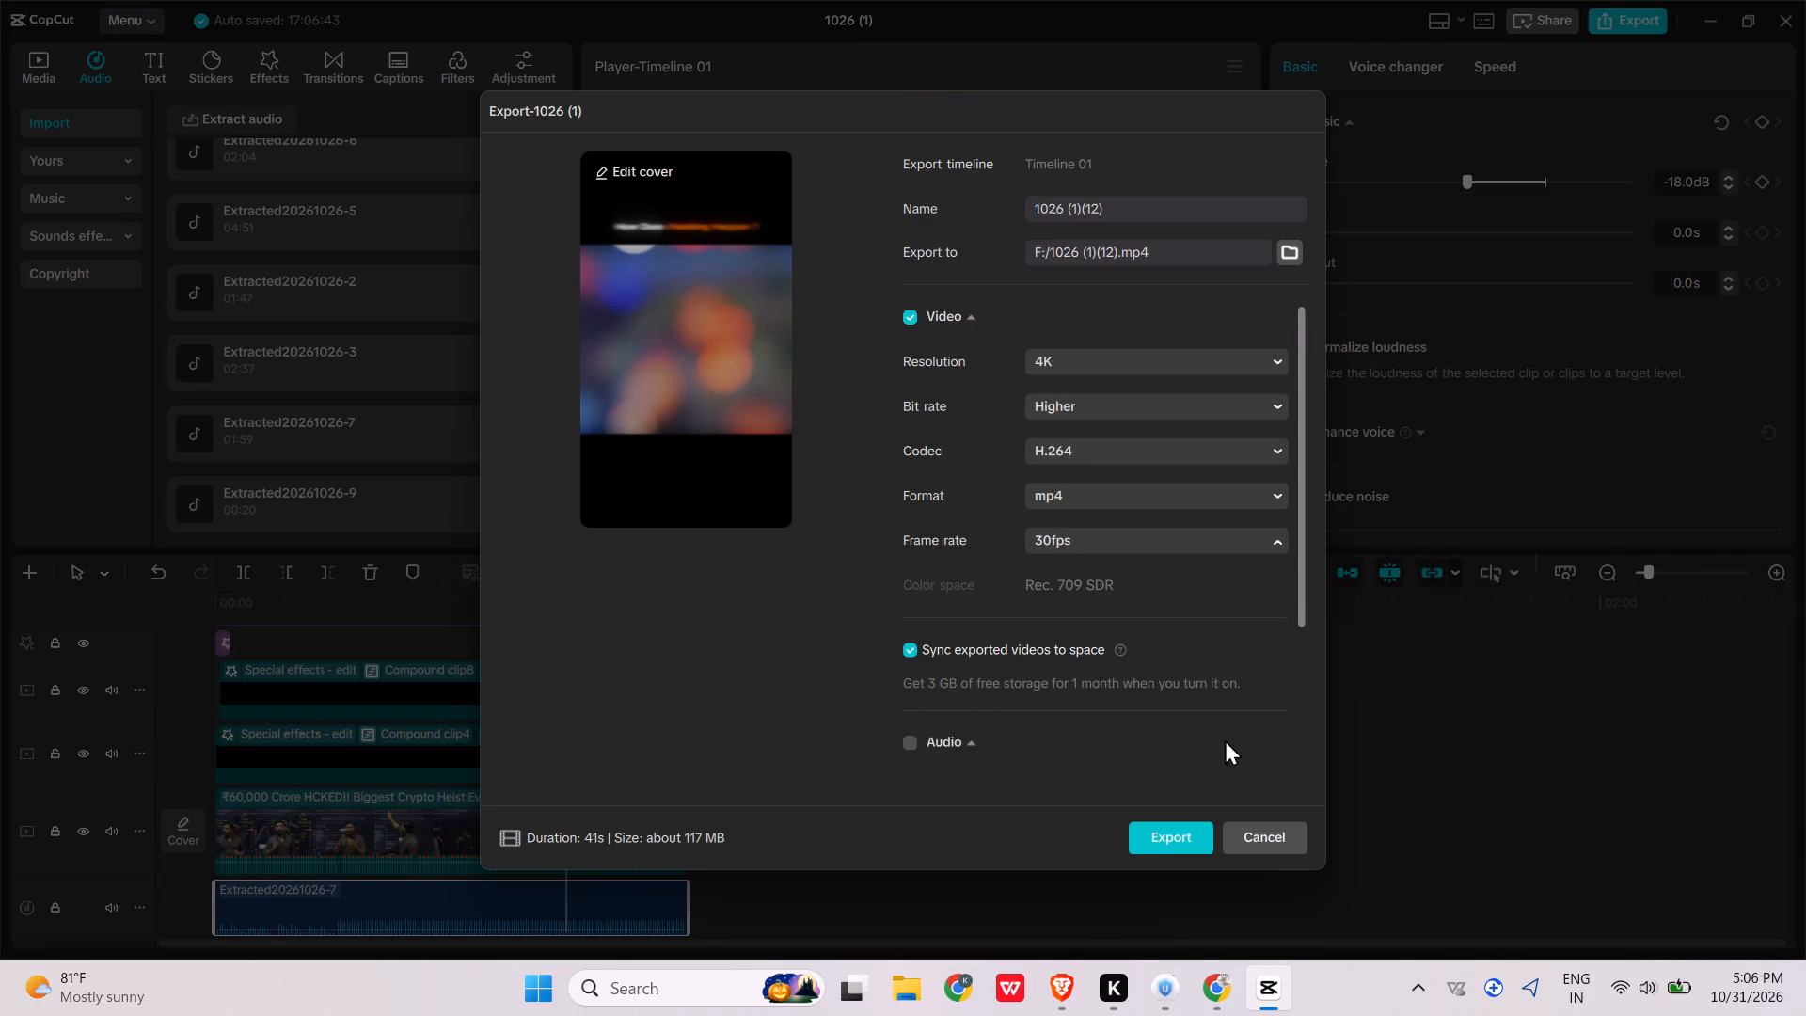
pyautogui.click(1213, 817)
pyautogui.click(1201, 847)
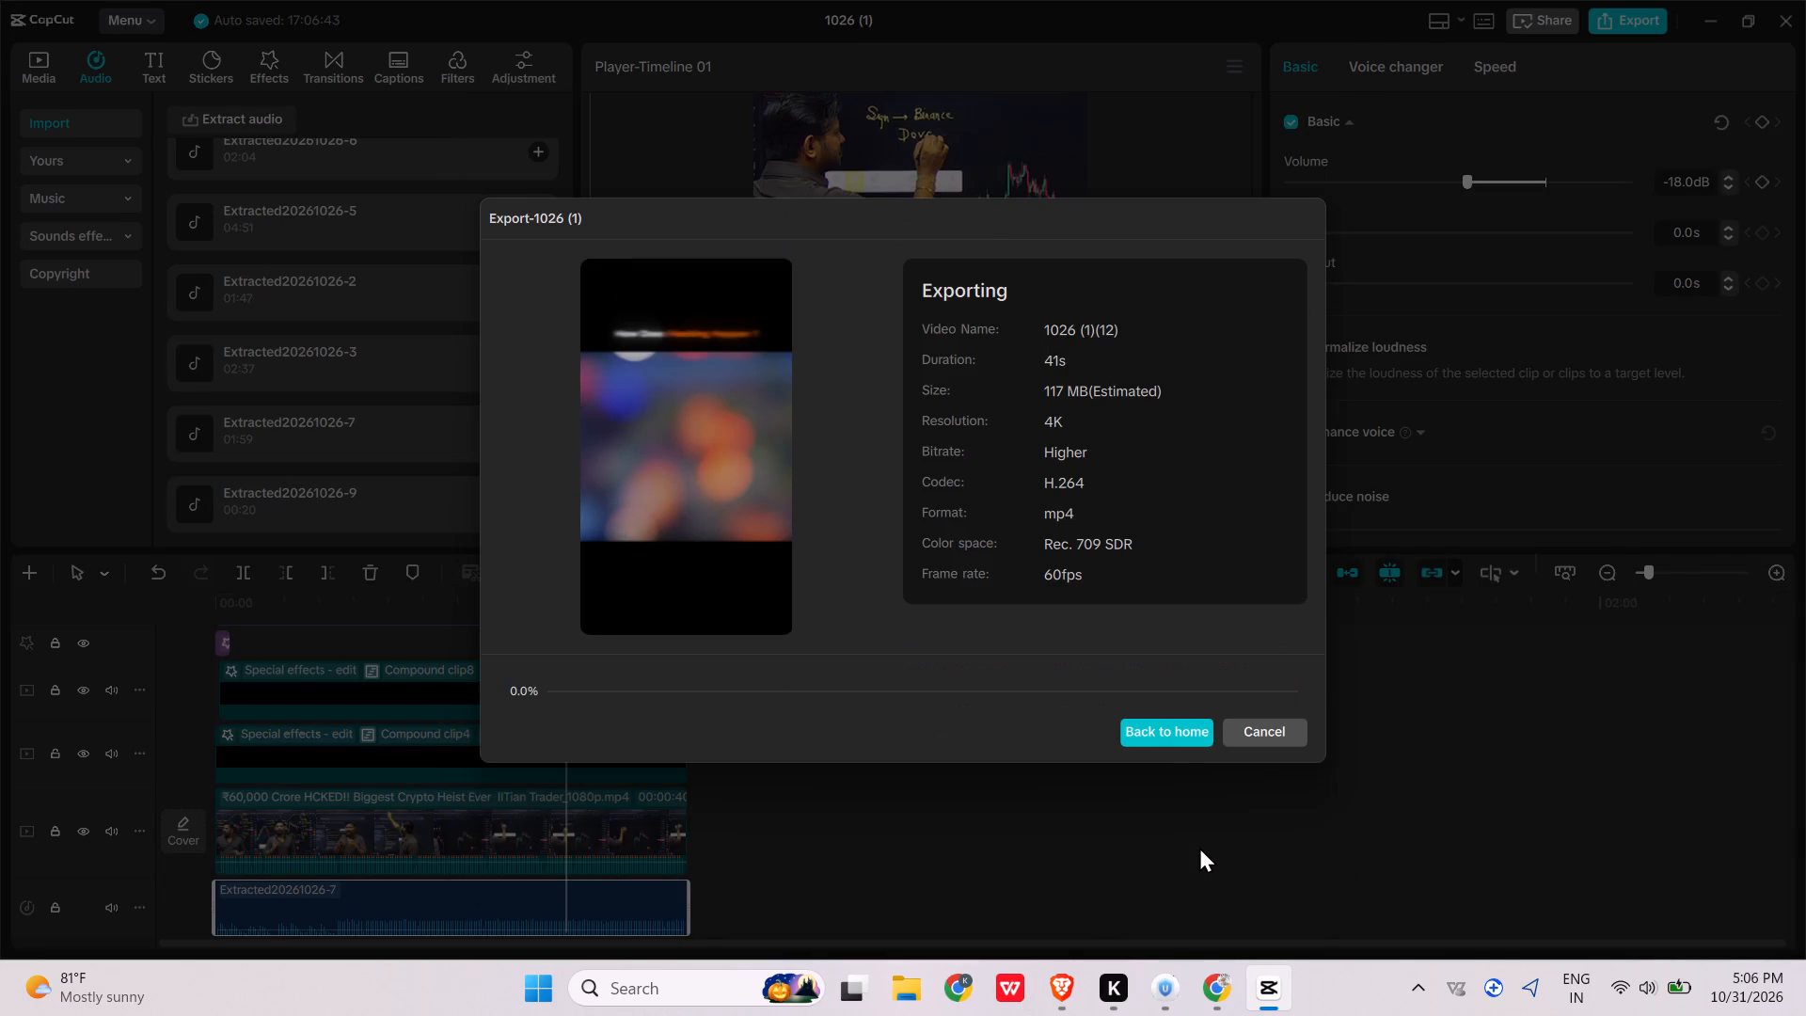
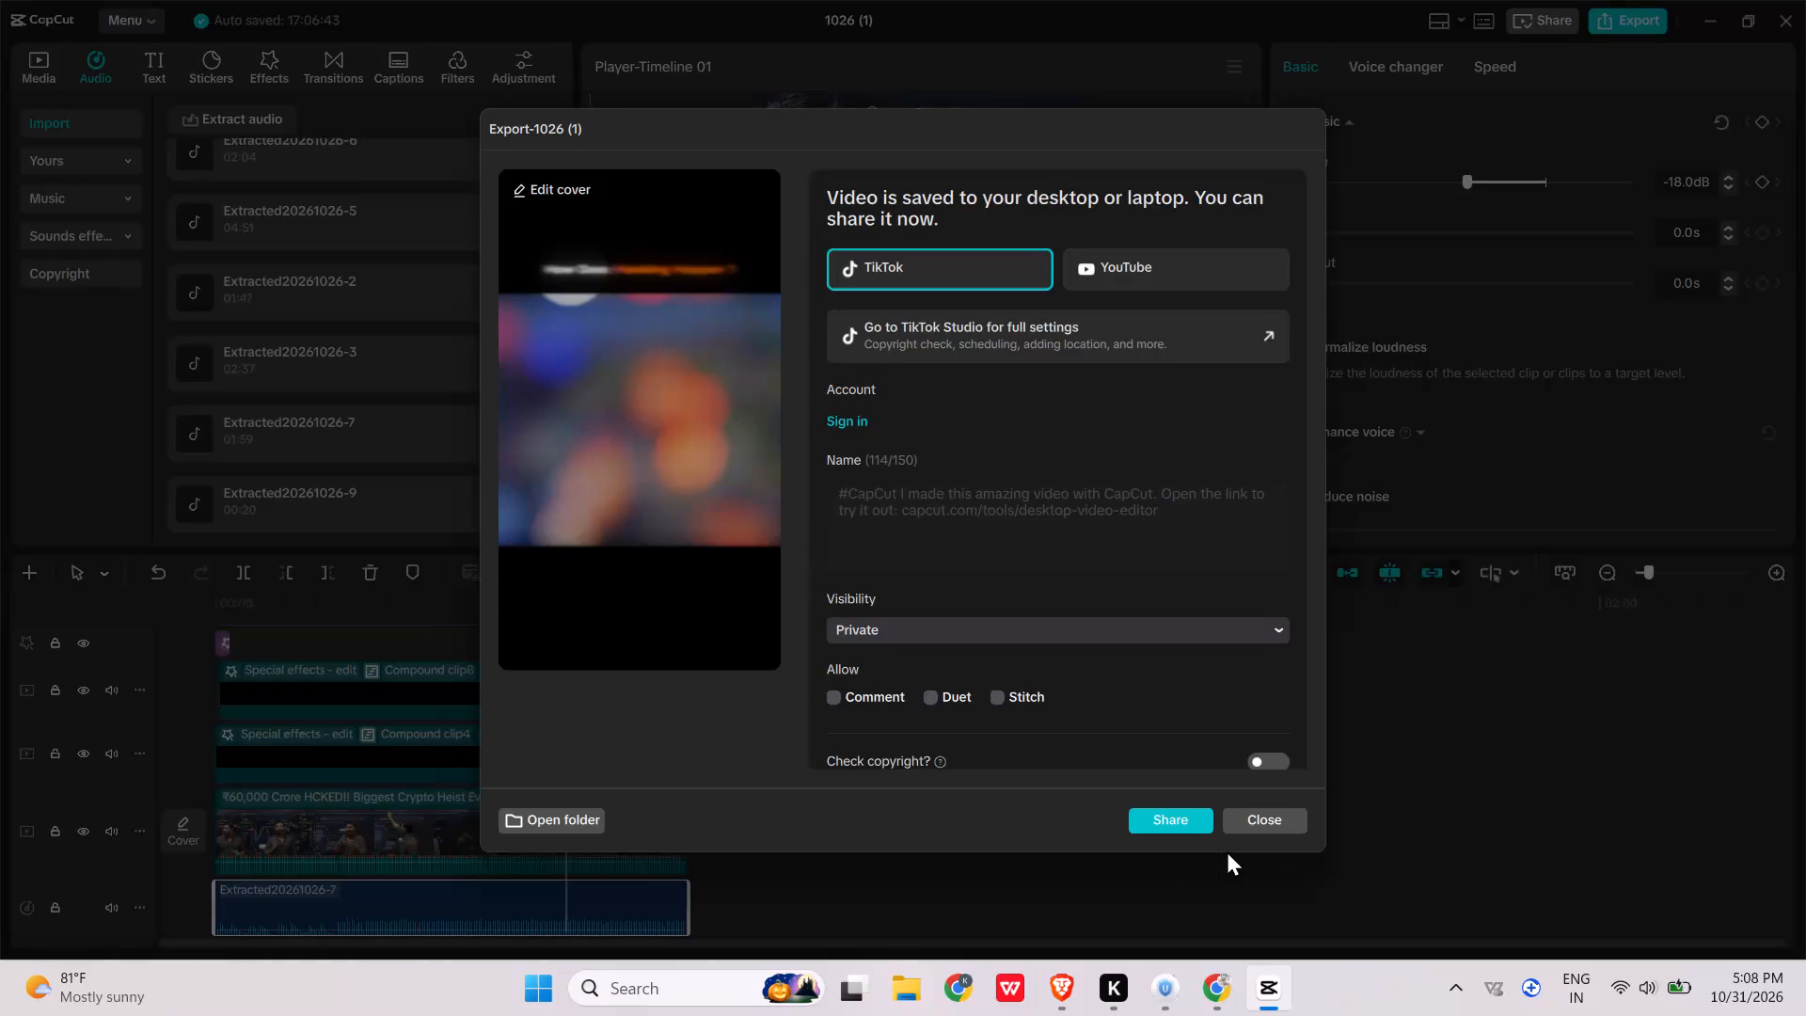
# Close the export window without sharing the saved video.
pyautogui.rightClick(1239, 847)
pyautogui.click(1265, 805)
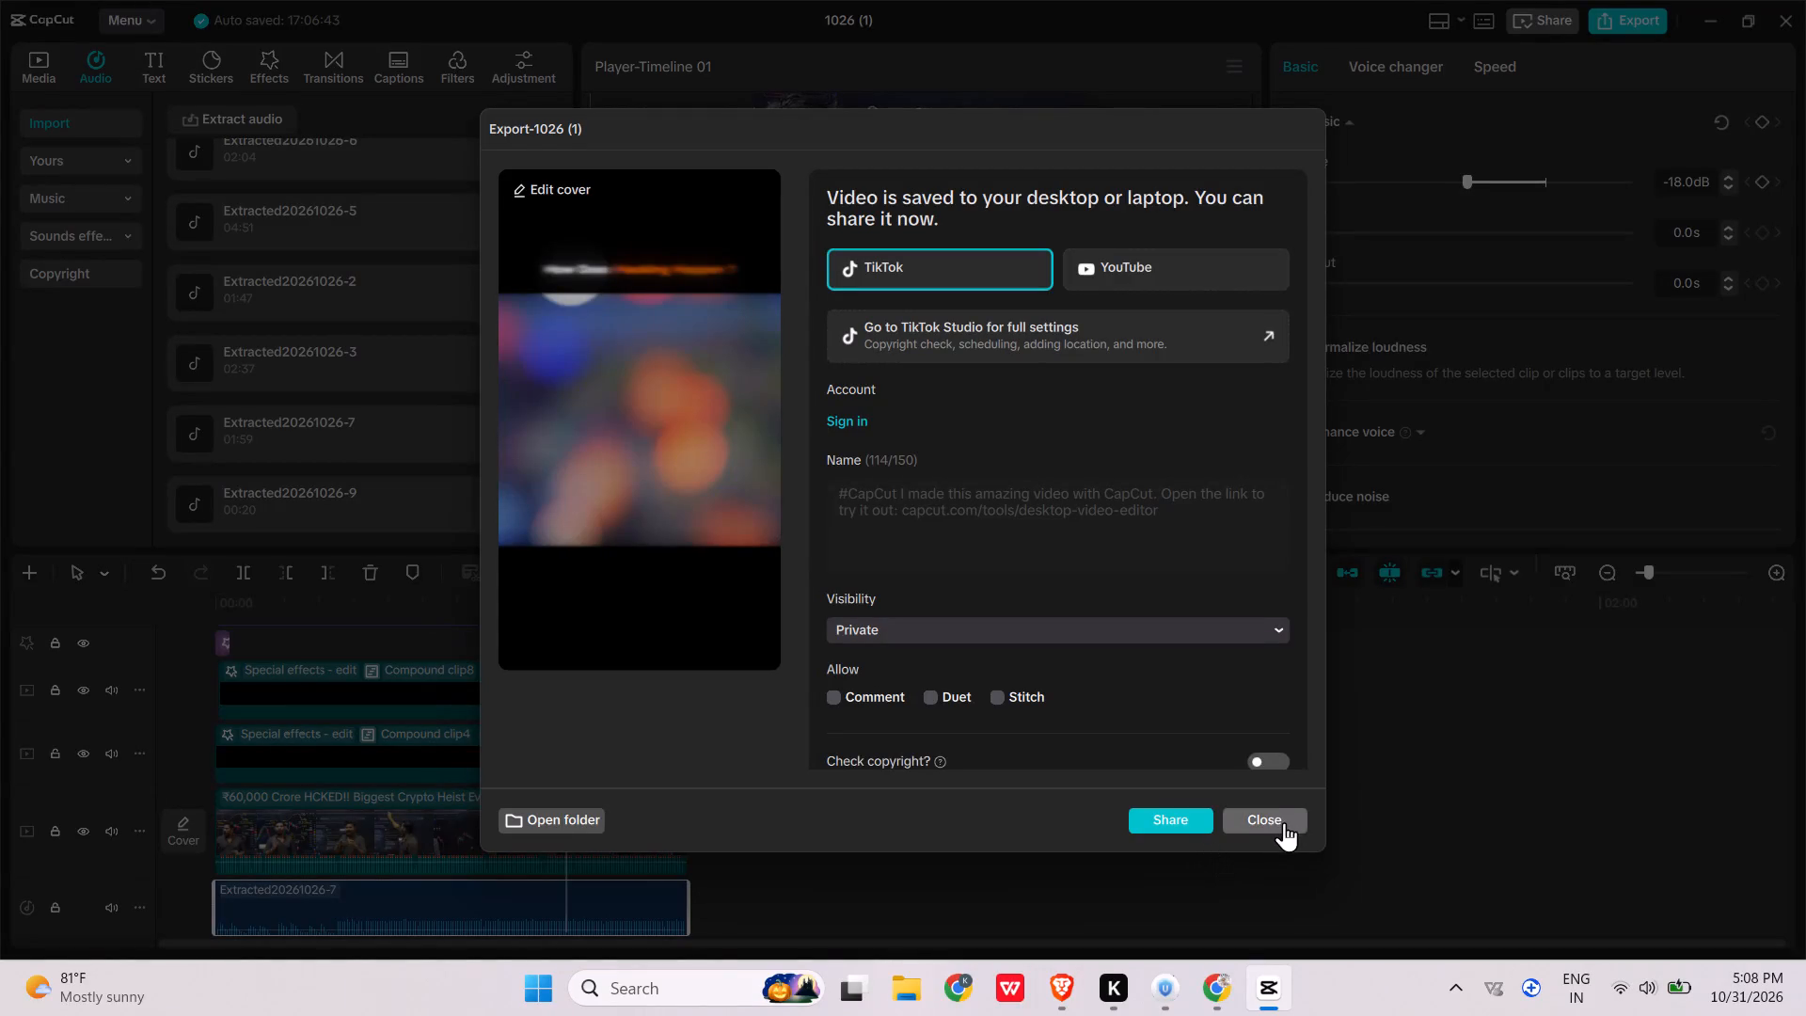
pyautogui.click(1286, 823)
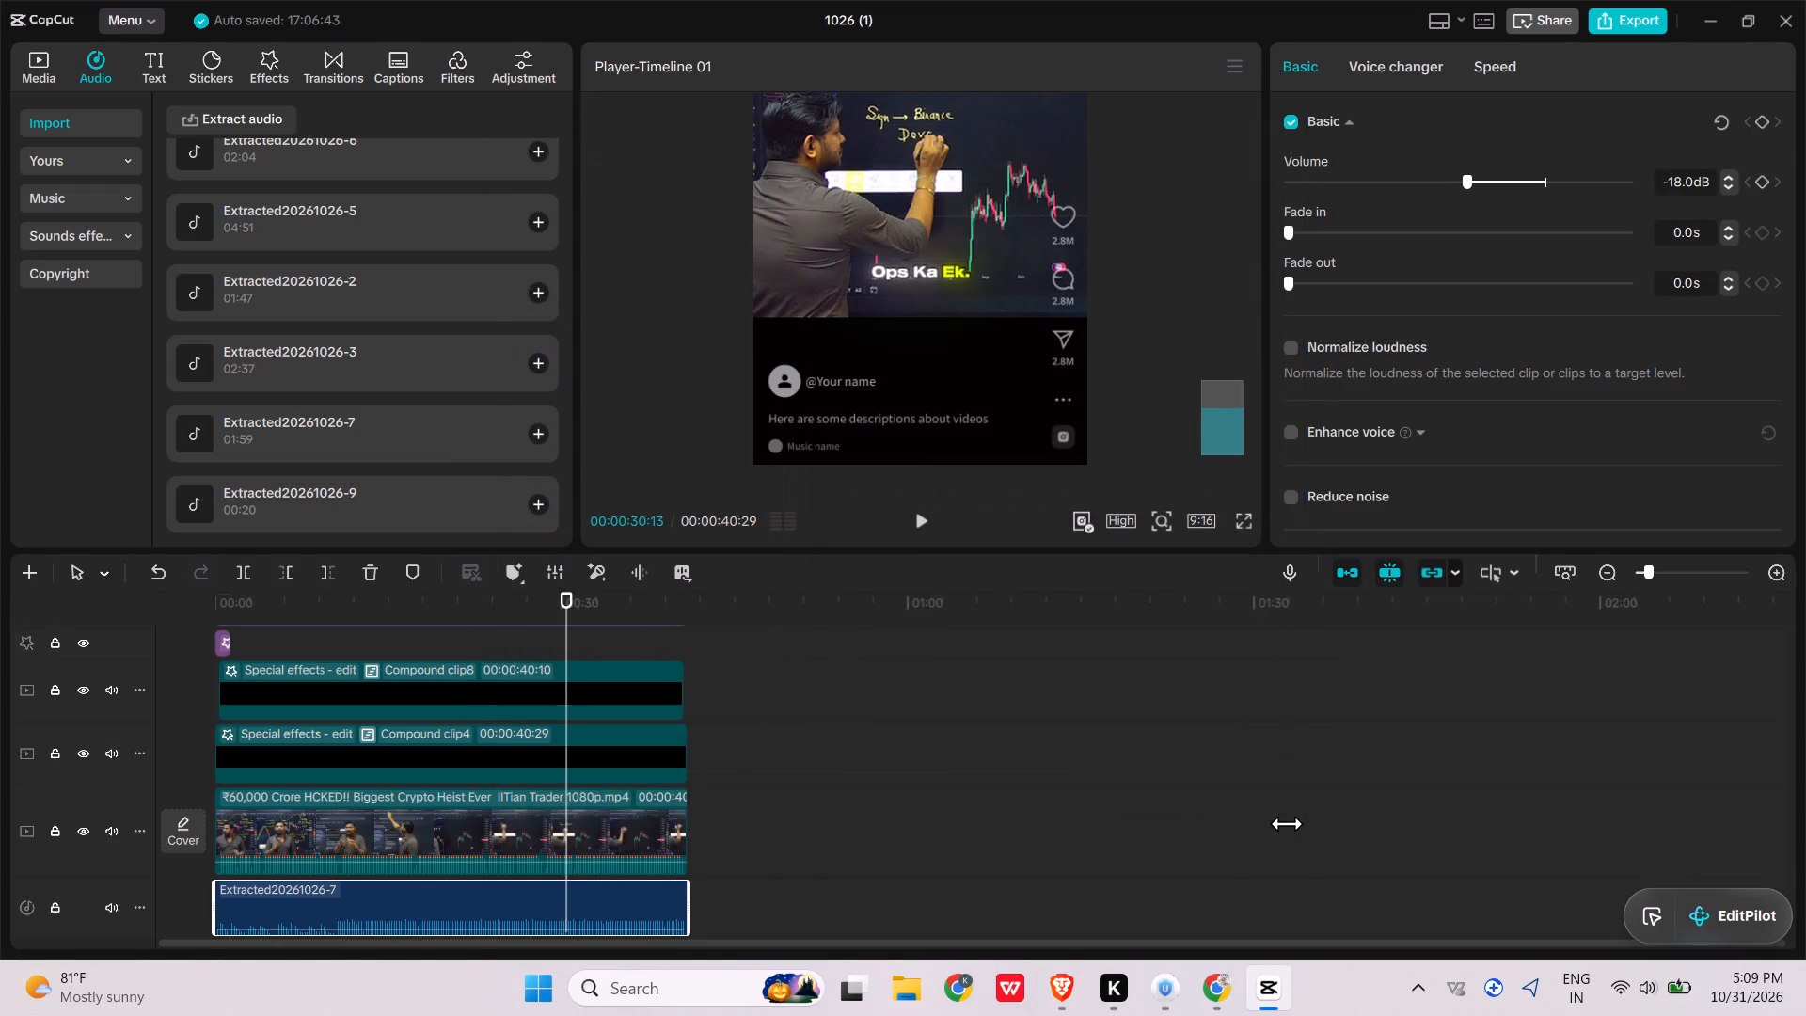
# Replace the trimmed clip on the main video track with the full-length ₹60,000 Crore crypto heist source video from the imported media.
pyautogui.click(643, 820)
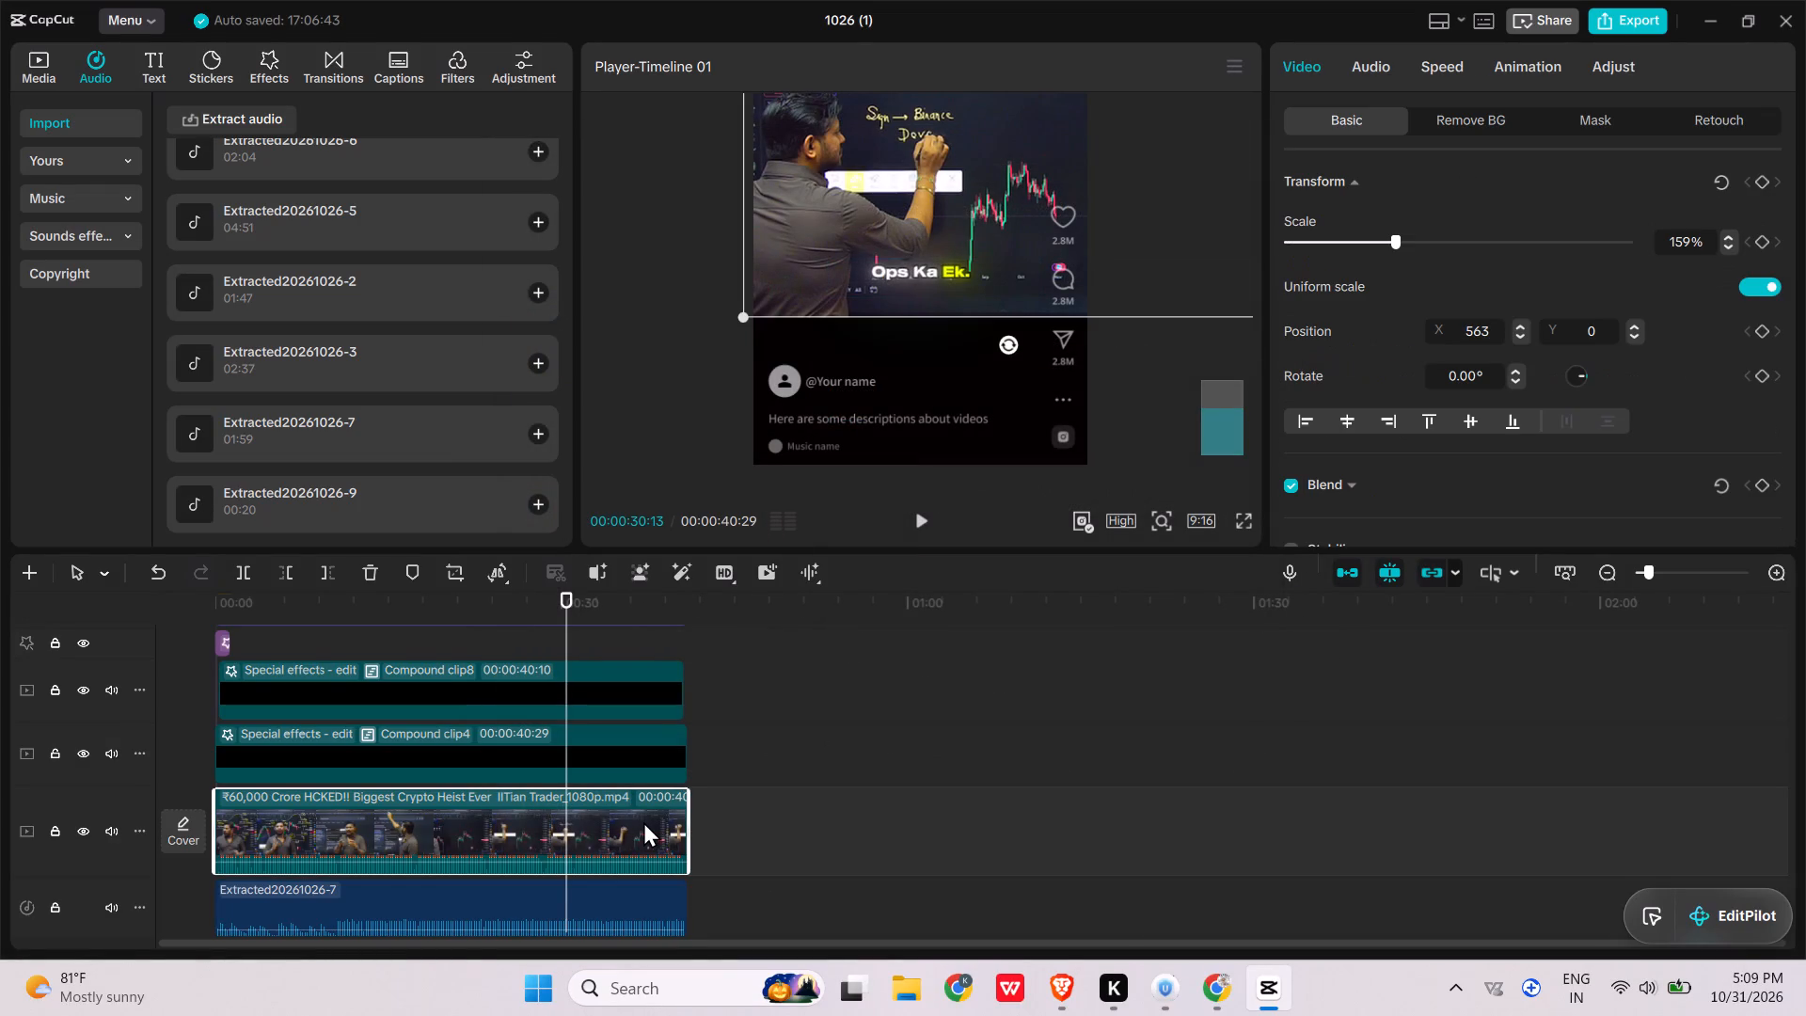
pyautogui.press('BackSpace')
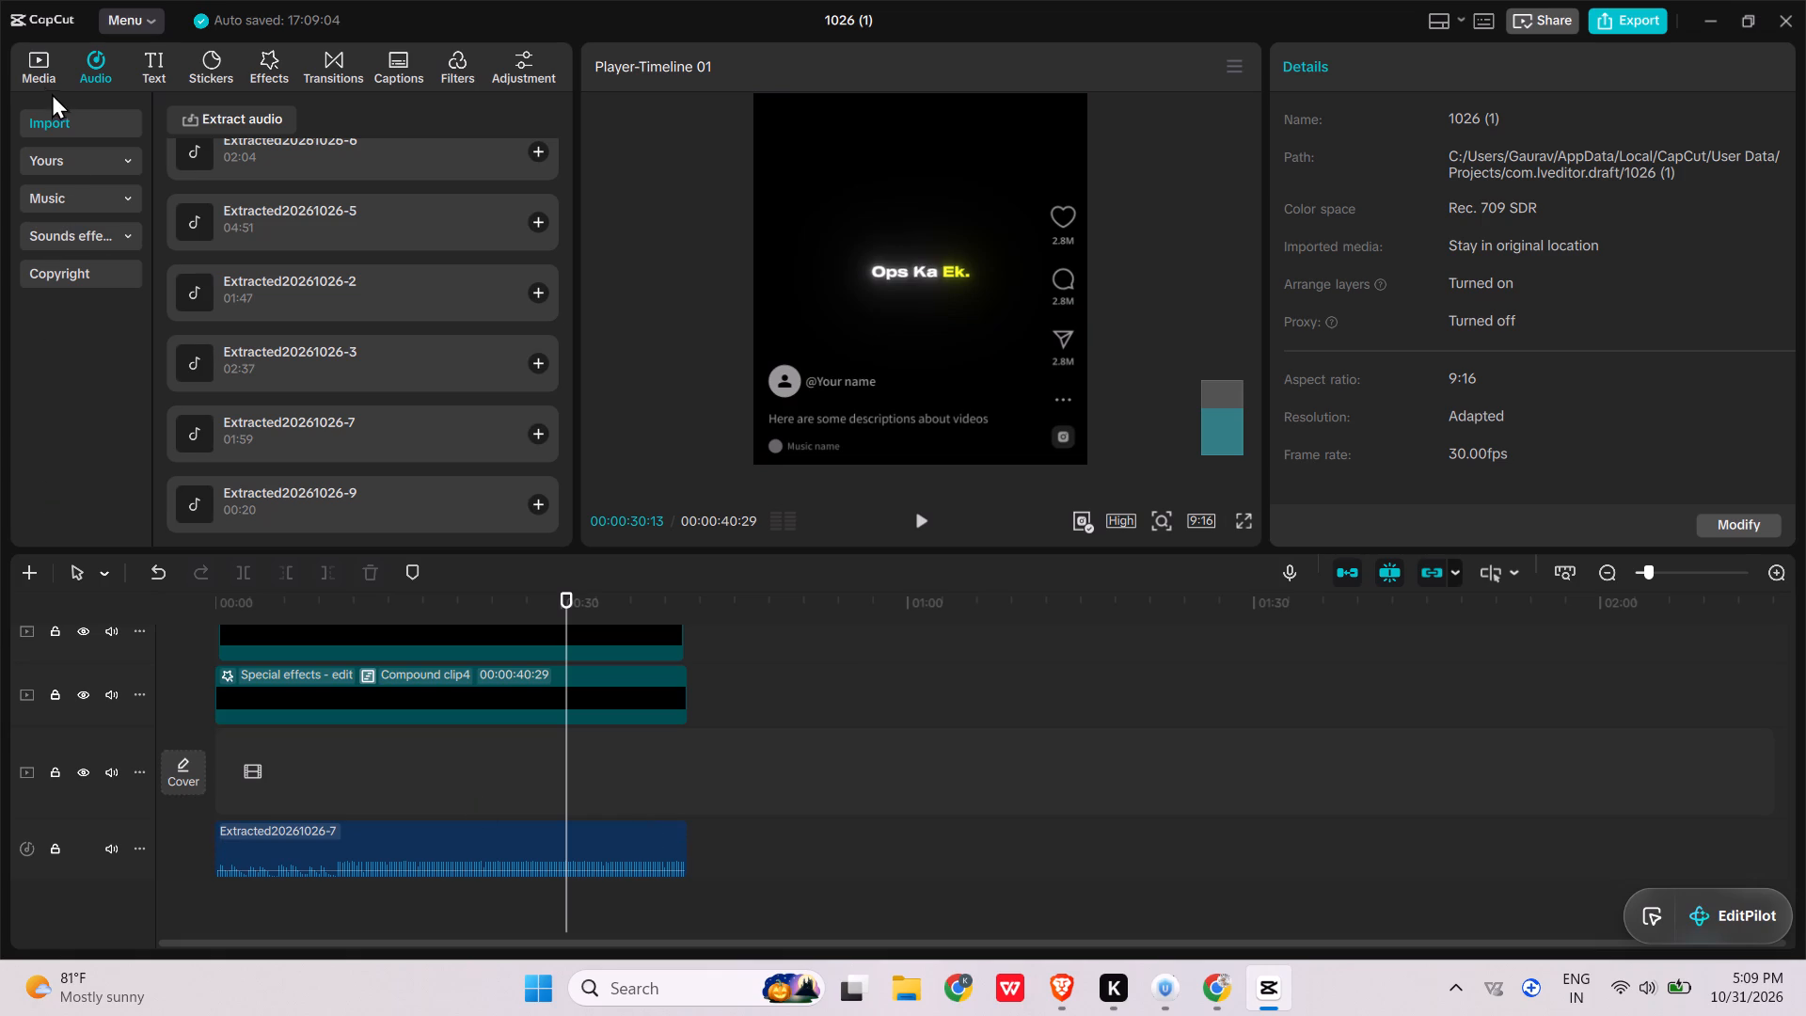
pyautogui.click(43, 84)
pyautogui.click(299, 253)
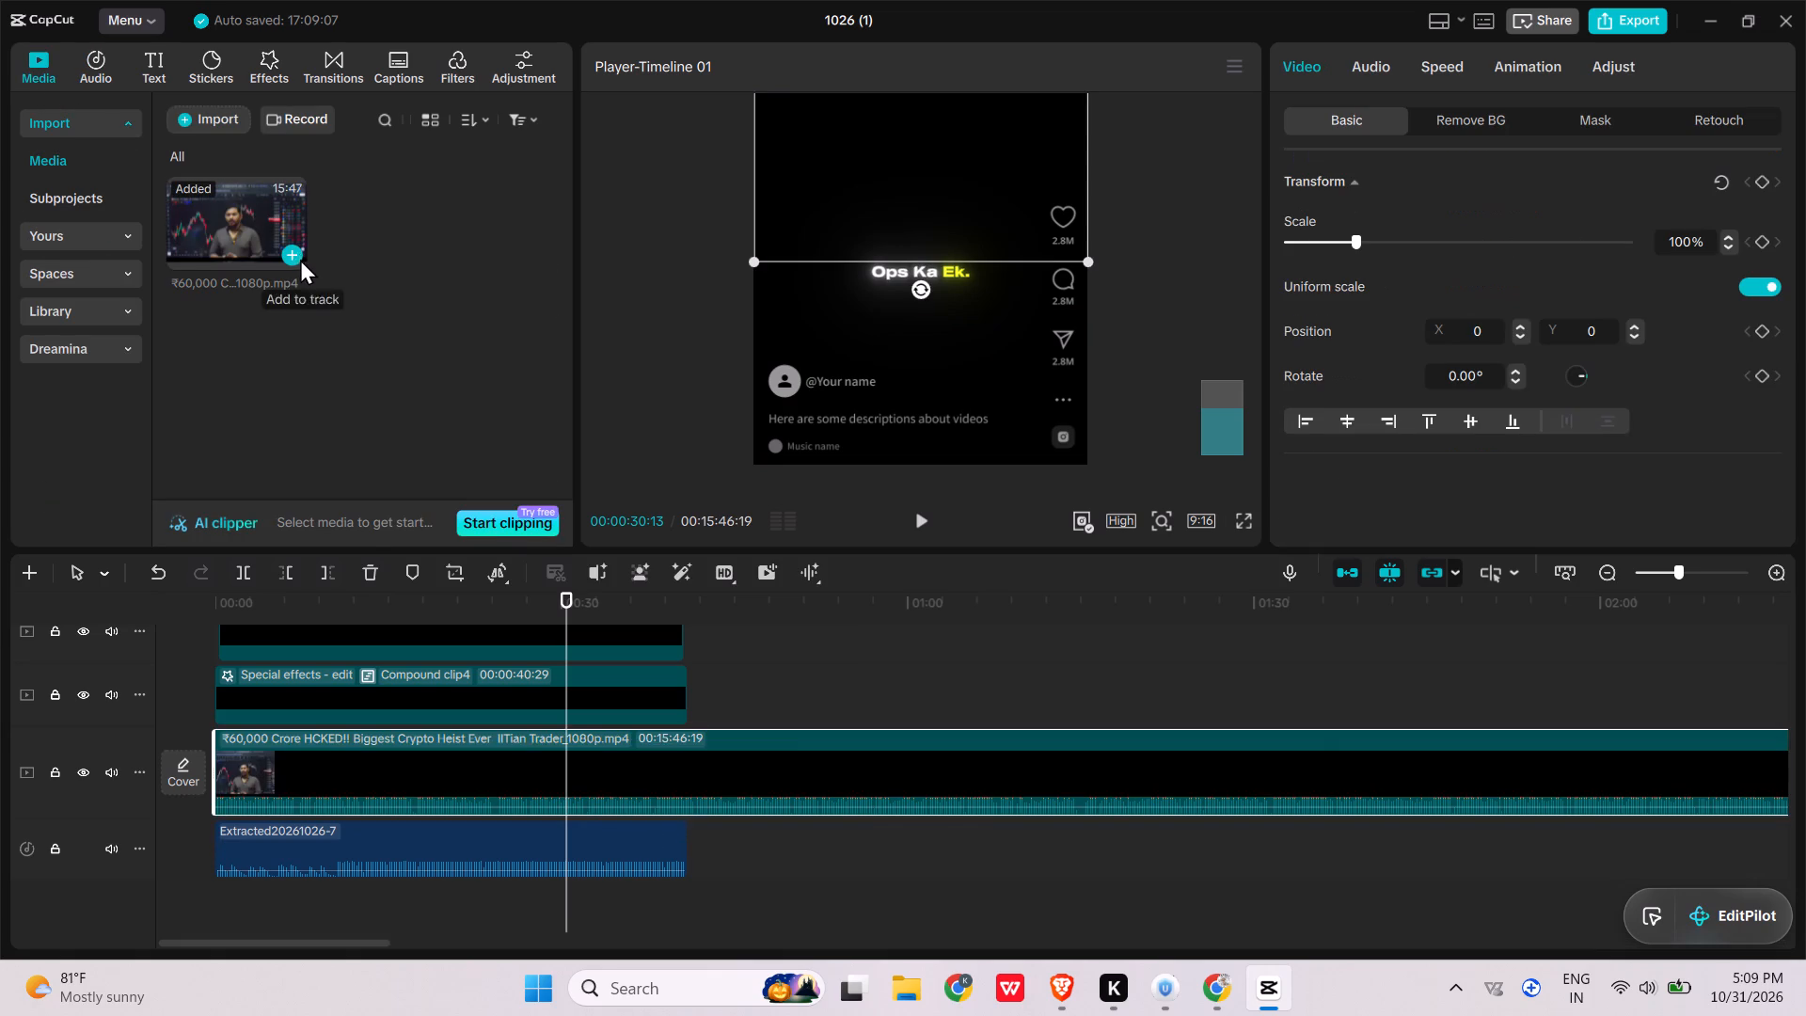
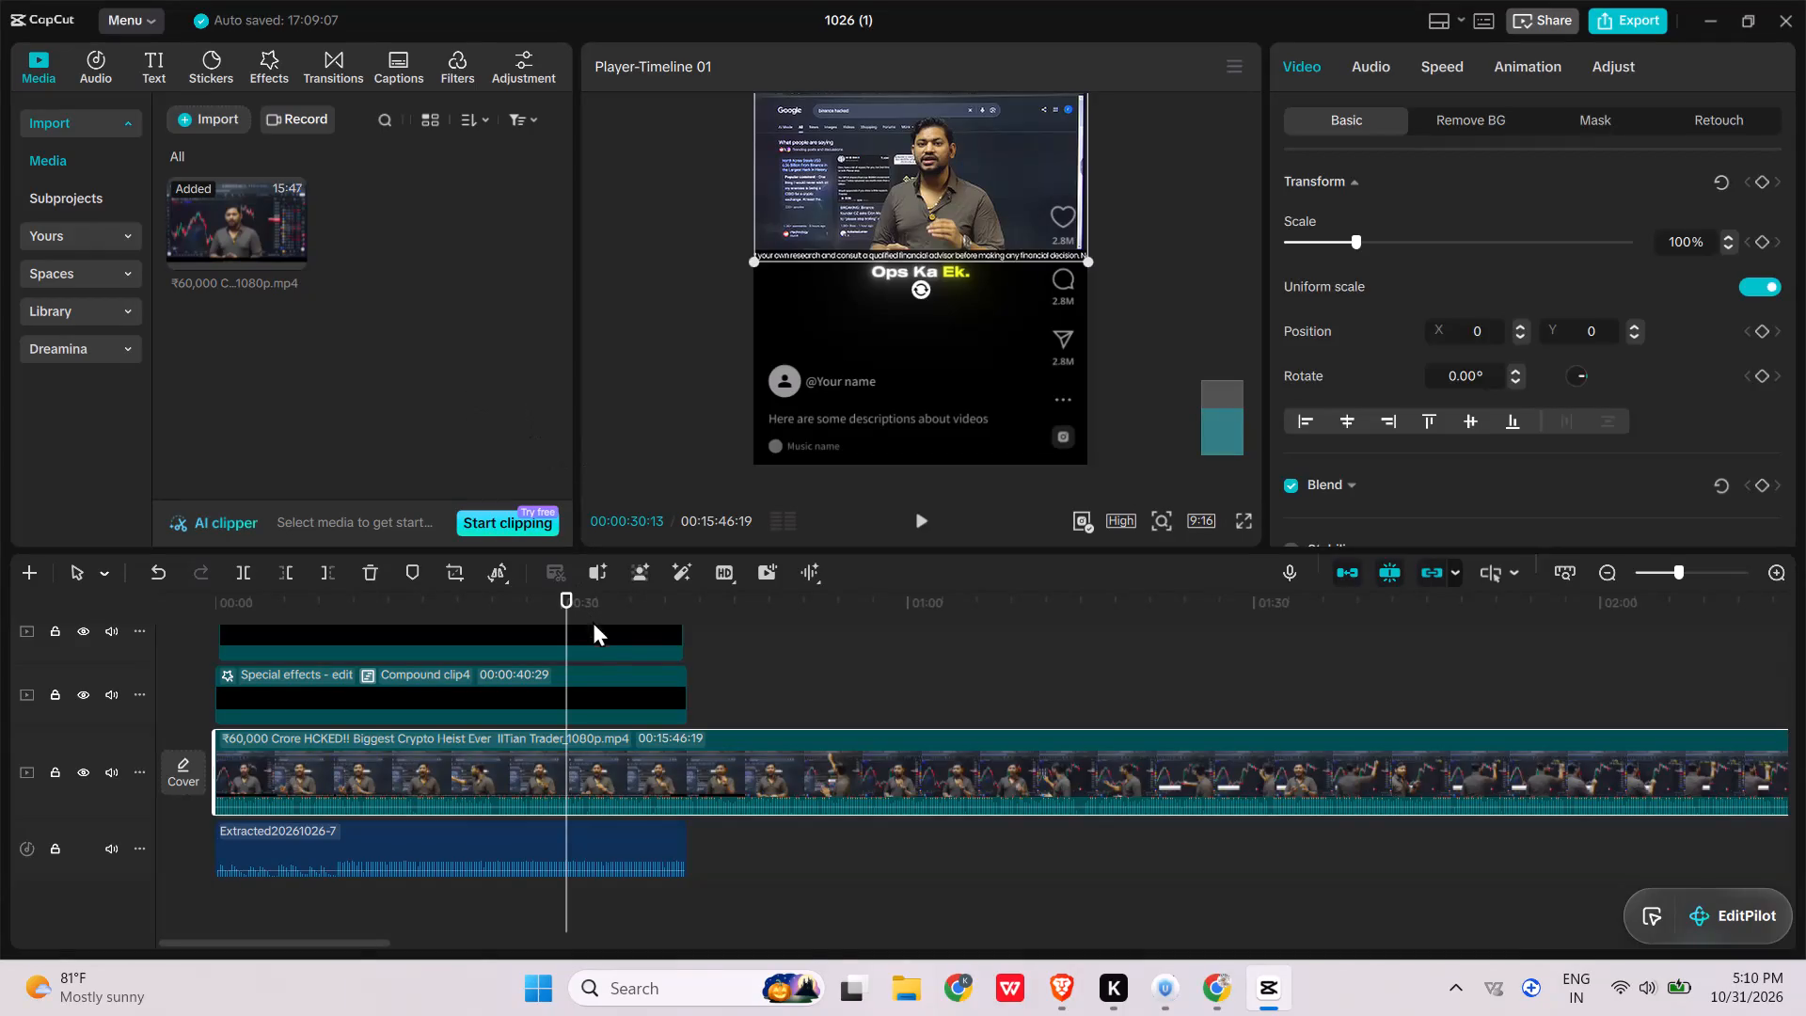
# Delete the previous short's caption compound clip from the uppermost timeline track, keeping the Special effects compound clip below it.
pyautogui.click(603, 639)
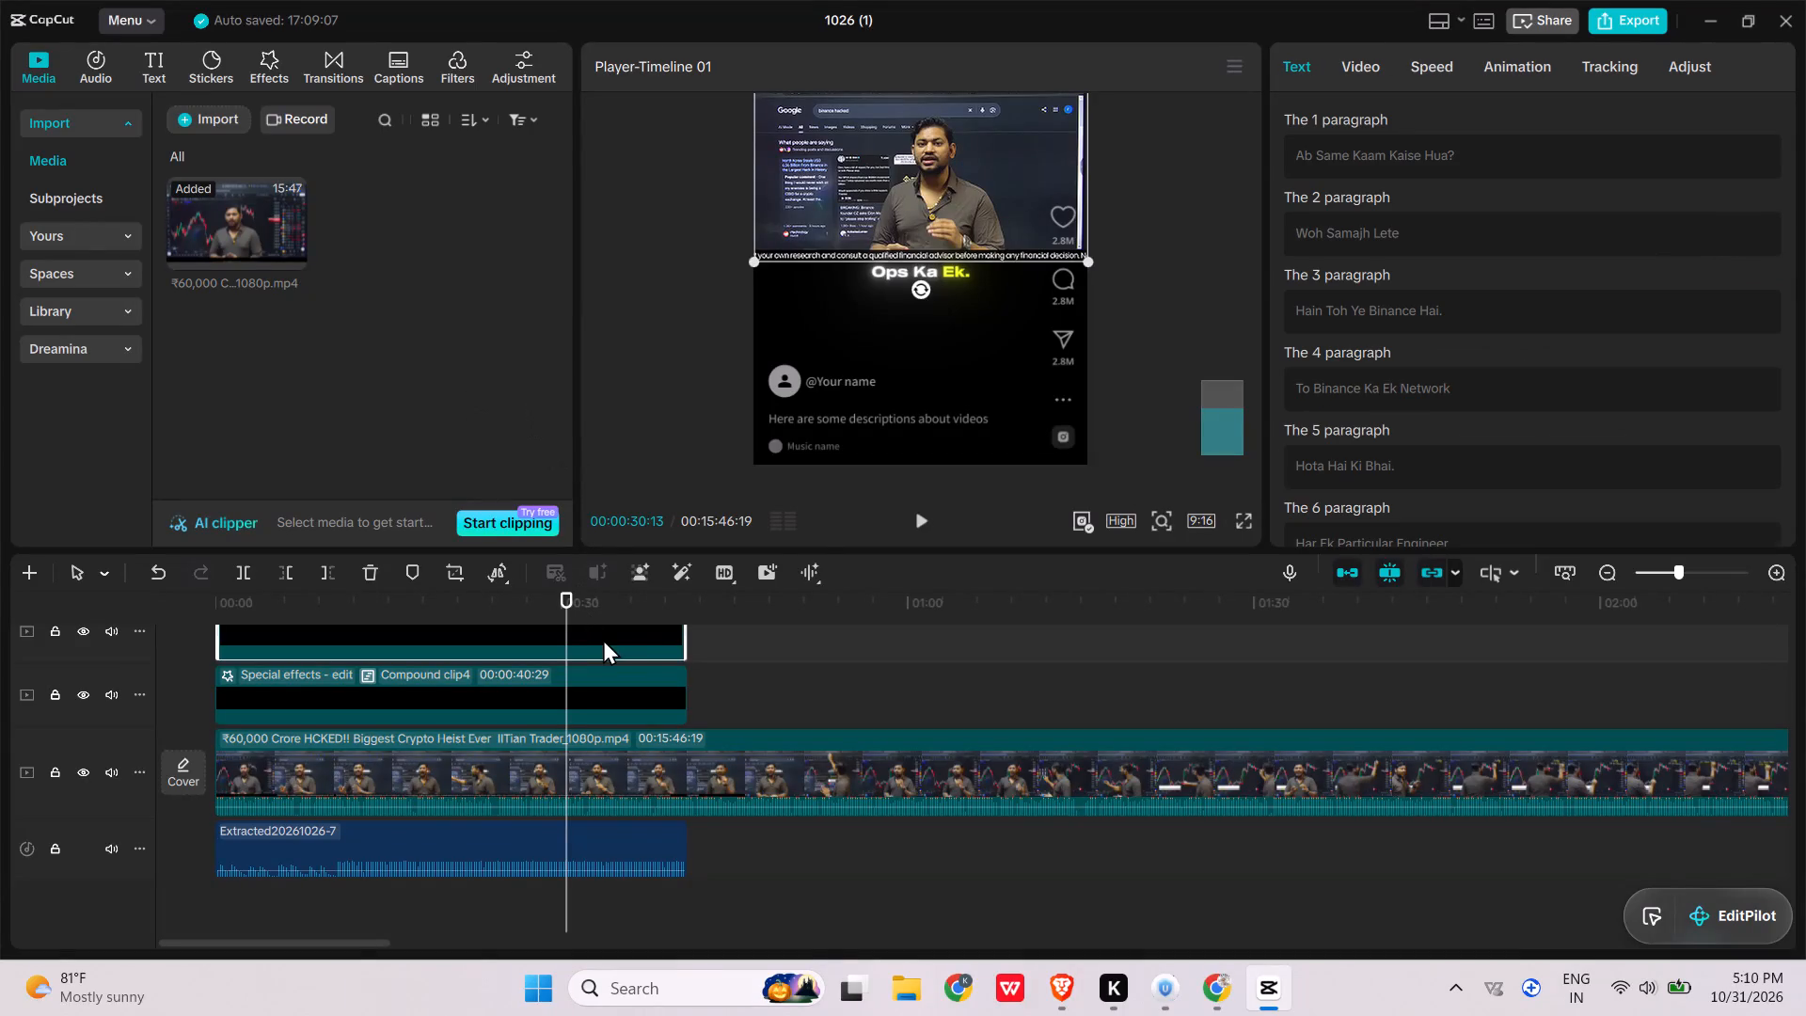
pyautogui.click(361, 575)
pyautogui.scroll(1, 776, 707)
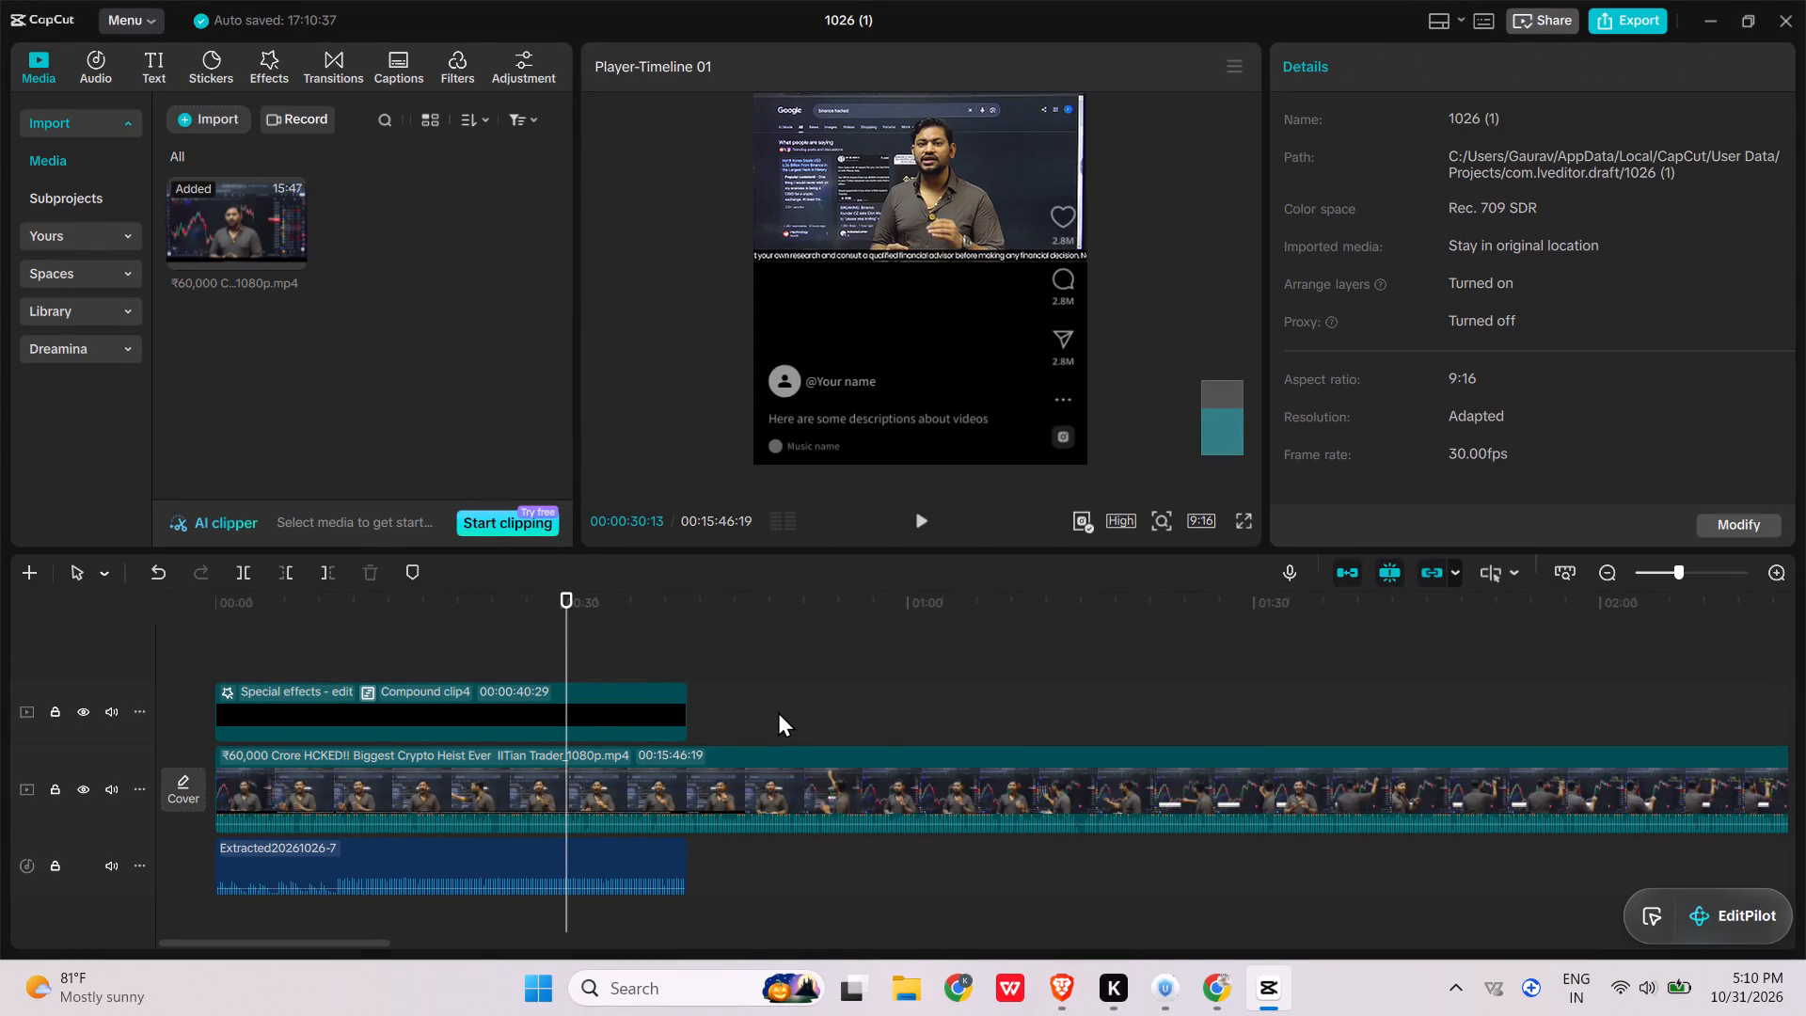